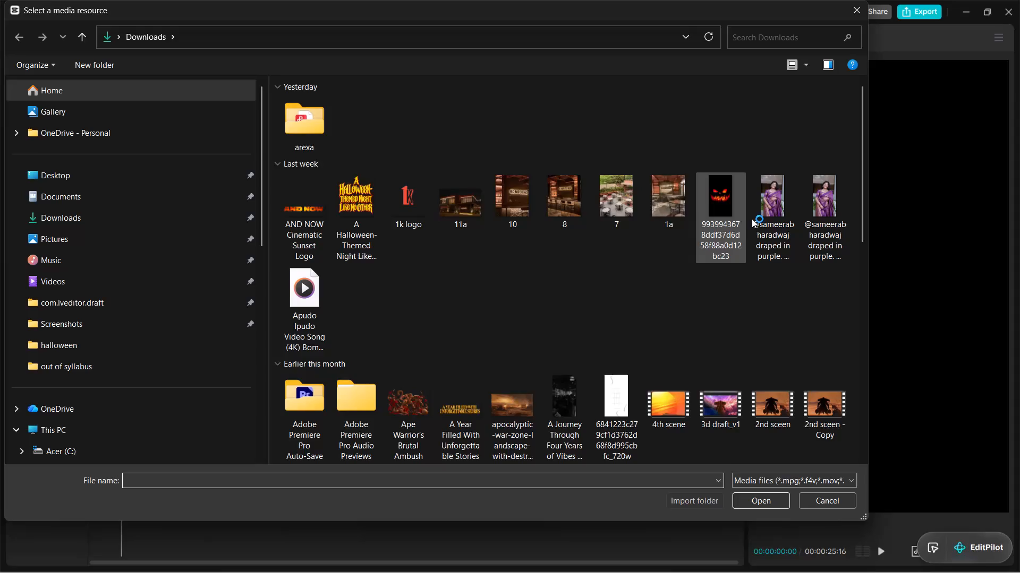
Import all of today's media files from the Downloads folder into the project.
left_click_drag(812, 299, 594, 146)
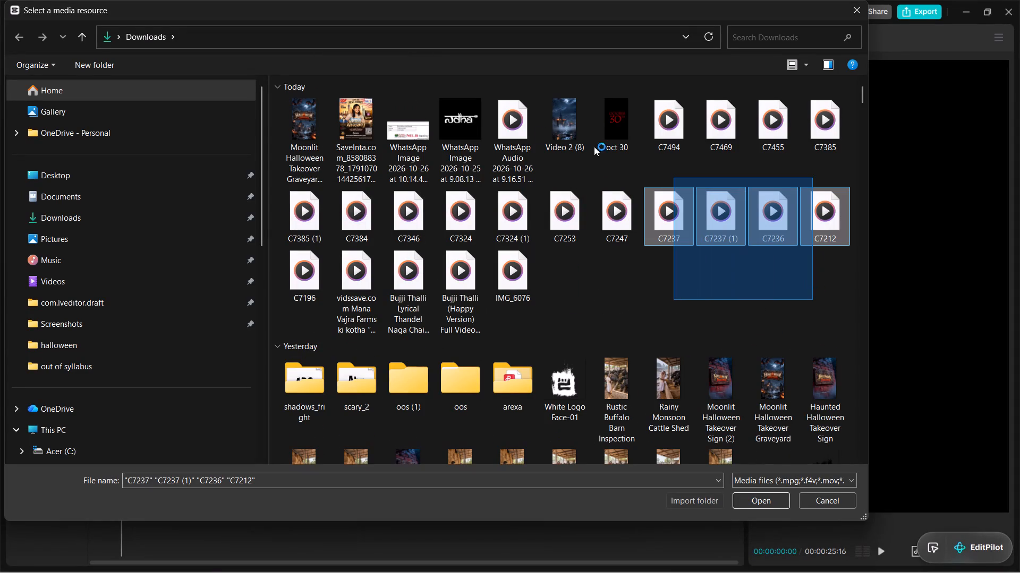
left_click_drag(594, 146, 537, 133)
left_click_drag(474, 120, 301, 114)
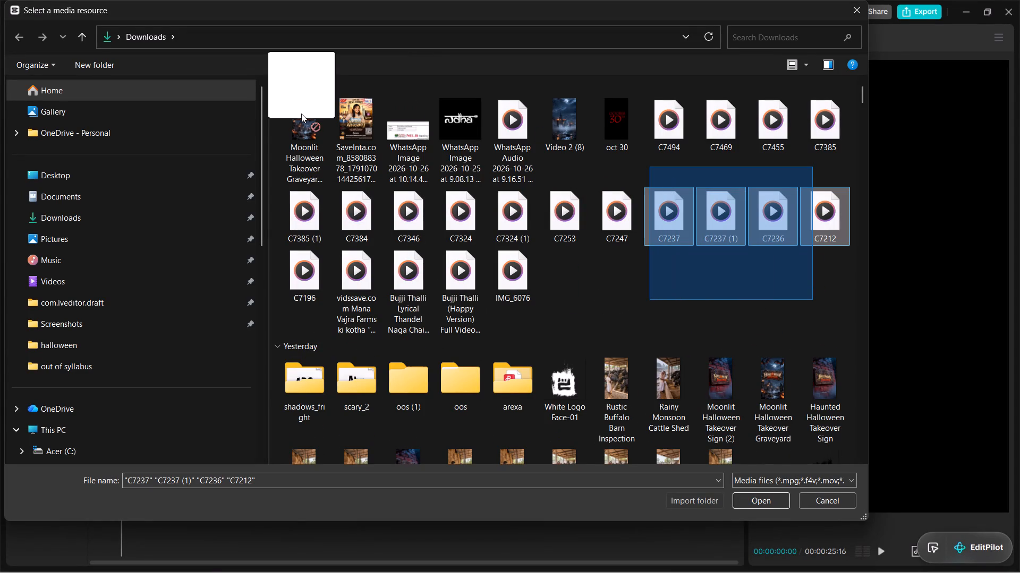
left_click_drag(301, 114, 336, 143)
left_click_drag(805, 290, 372, 120)
left_click_drag(821, 304, 374, 131)
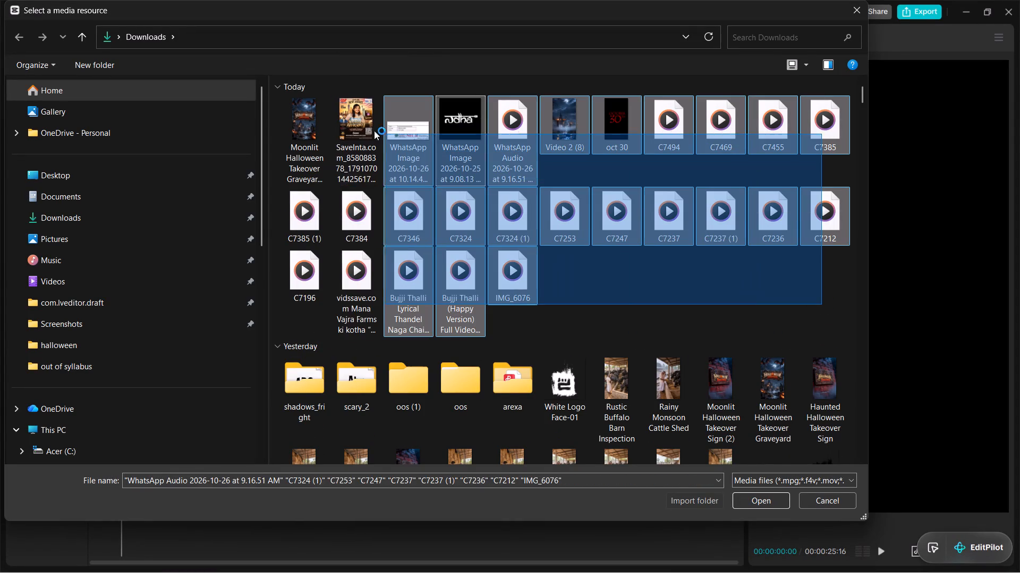
left_click_drag(374, 131, 311, 115)
key("Return")
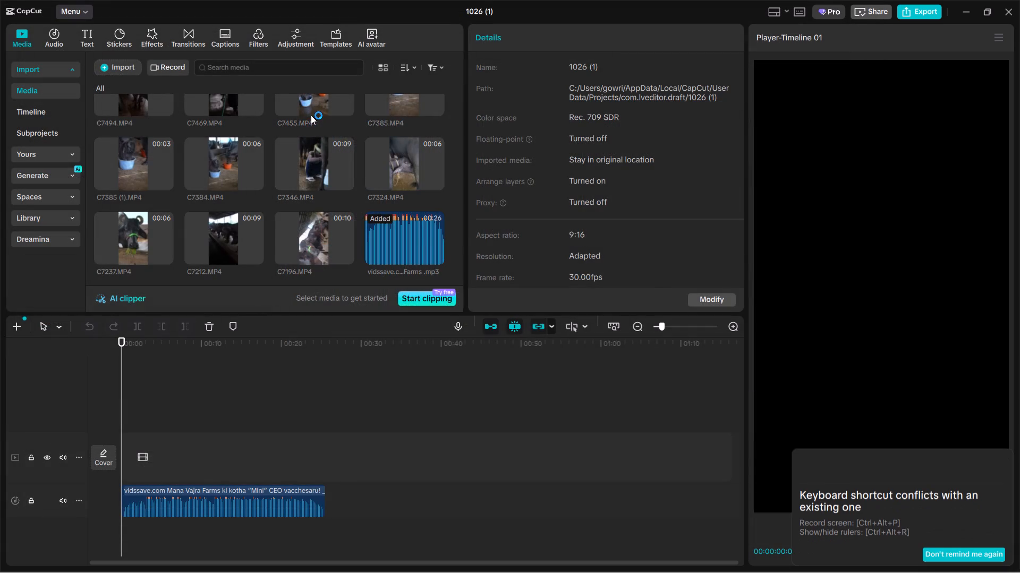
scroll(268, 192, "down", 9)
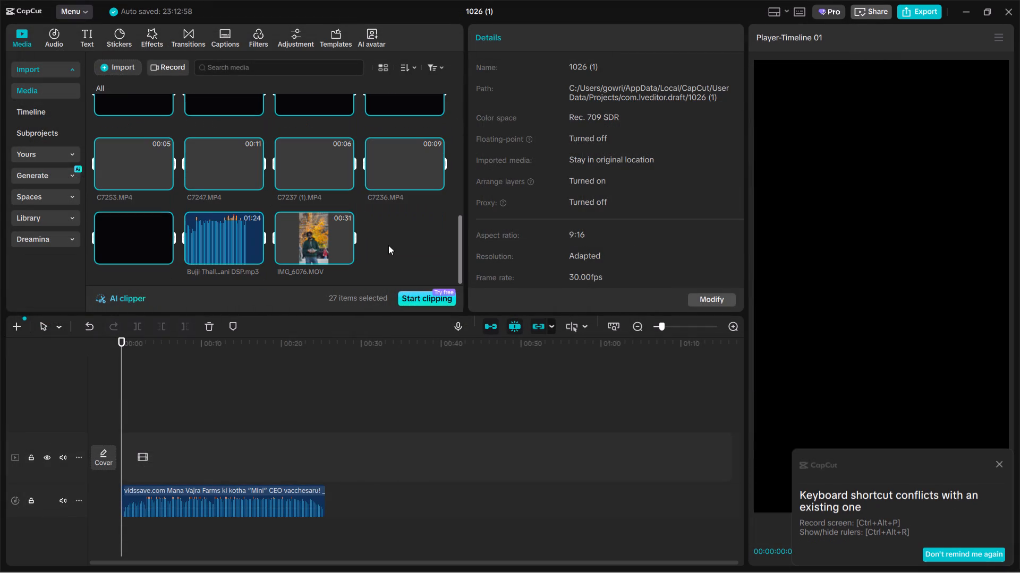
left_click(388, 245)
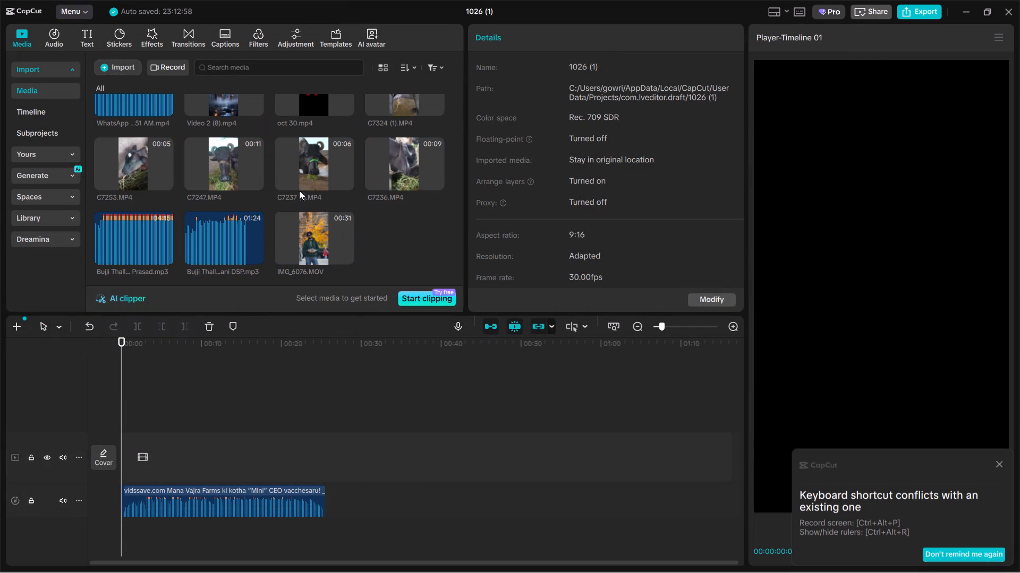
Preview the imported cattle clips, including C7253, C7237 (1), C7247, C7236, C7324 (1), C7196, C7346, C7324 and C7385 (1).
left_click(143, 163)
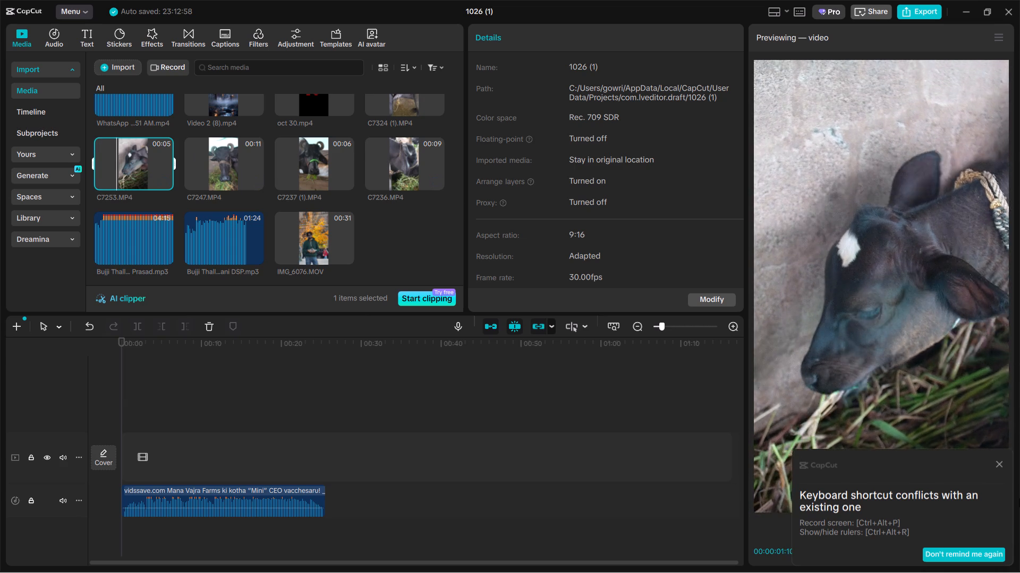
left_click(1000, 464)
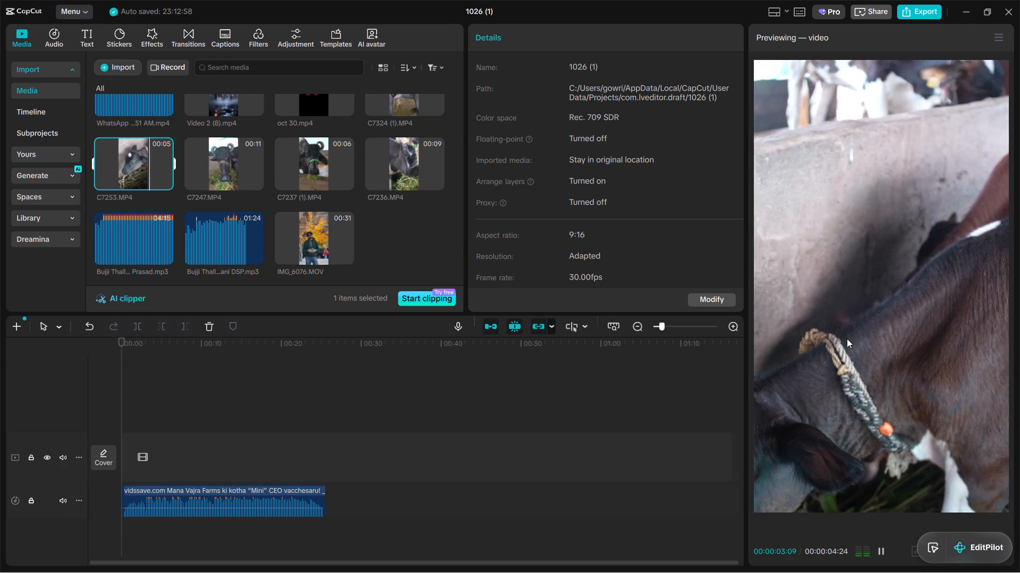
left_click(334, 163)
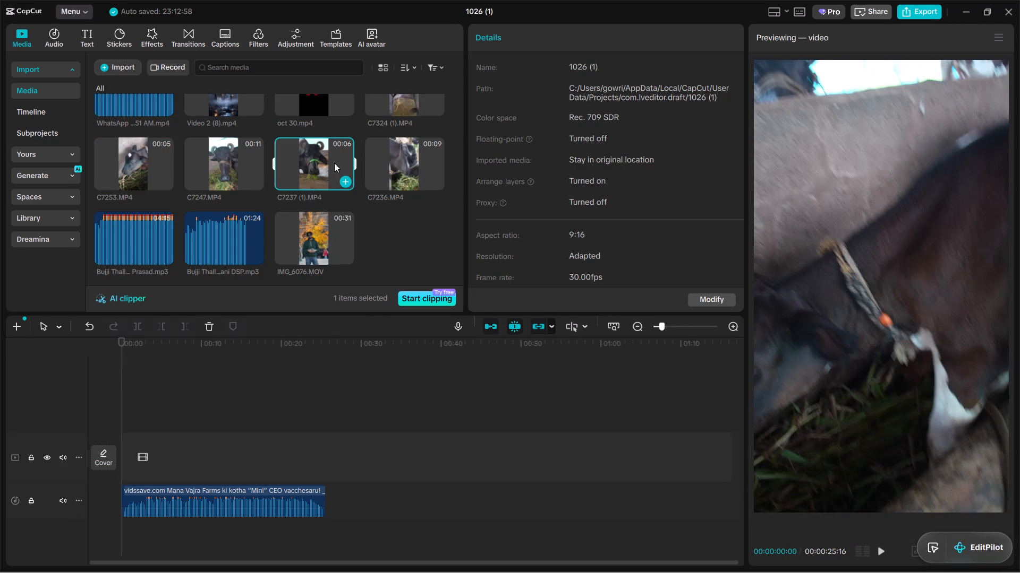
left_click(254, 164)
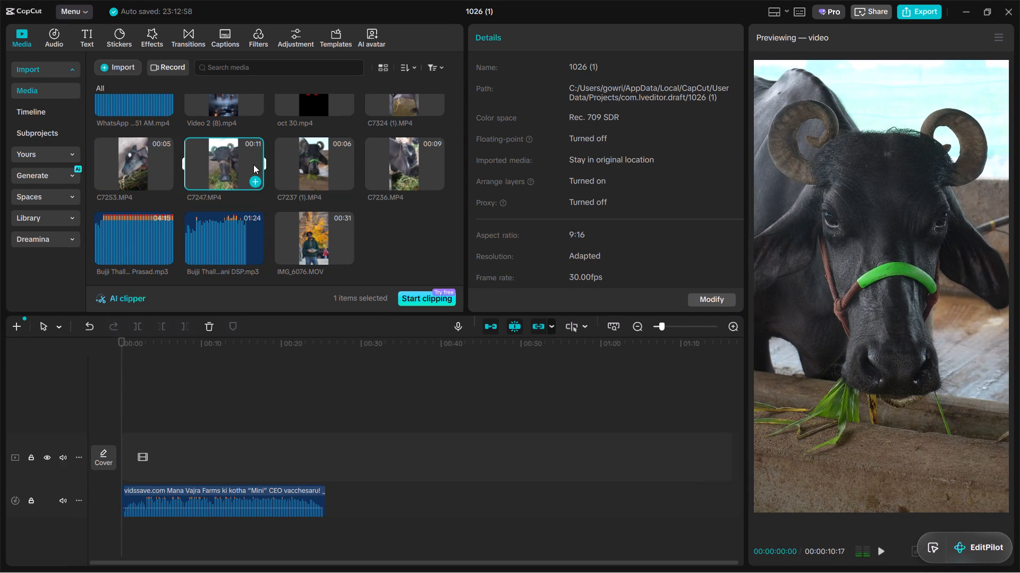
left_click(420, 163)
scroll(416, 194, "up", 1)
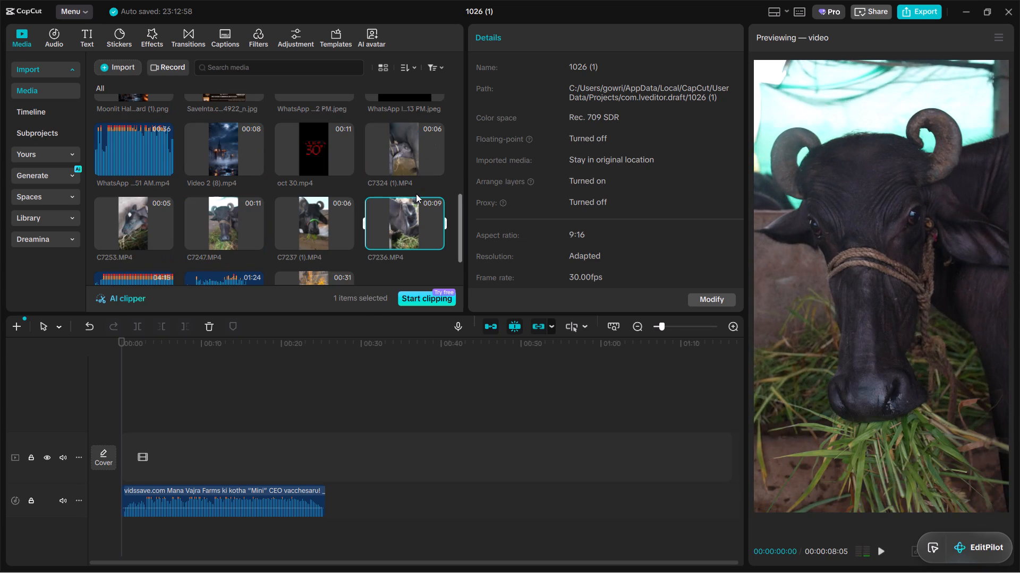
left_click(407, 147)
scroll(398, 180, "up", 2)
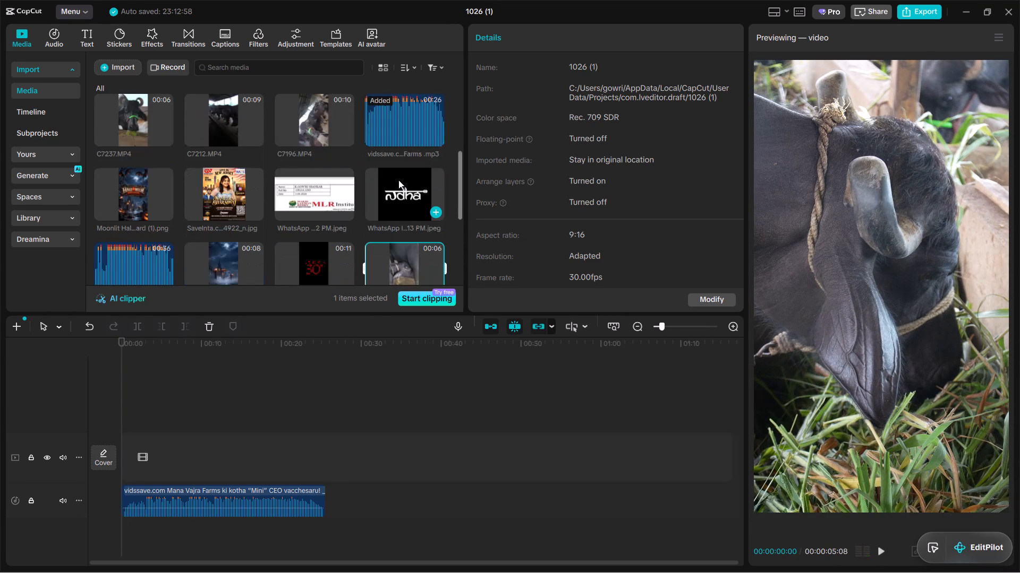
left_click(303, 123)
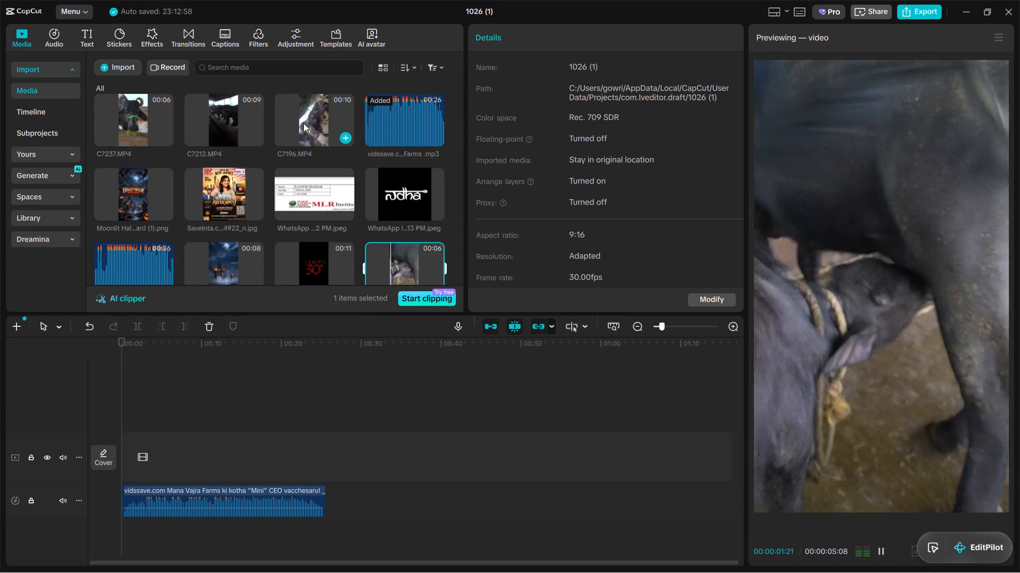
scroll(185, 178, "up", 2)
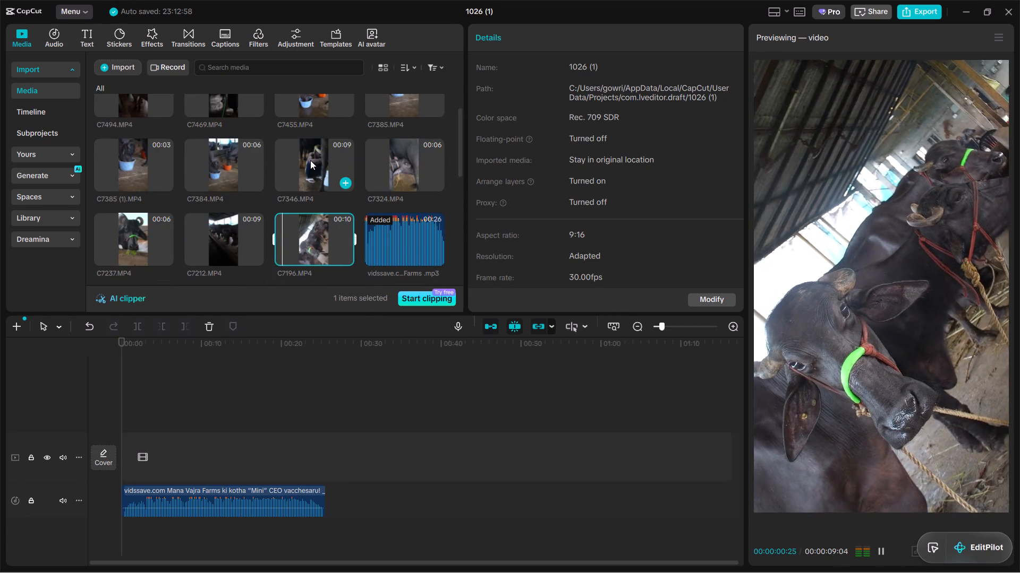
left_click(310, 160)
left_click(388, 169)
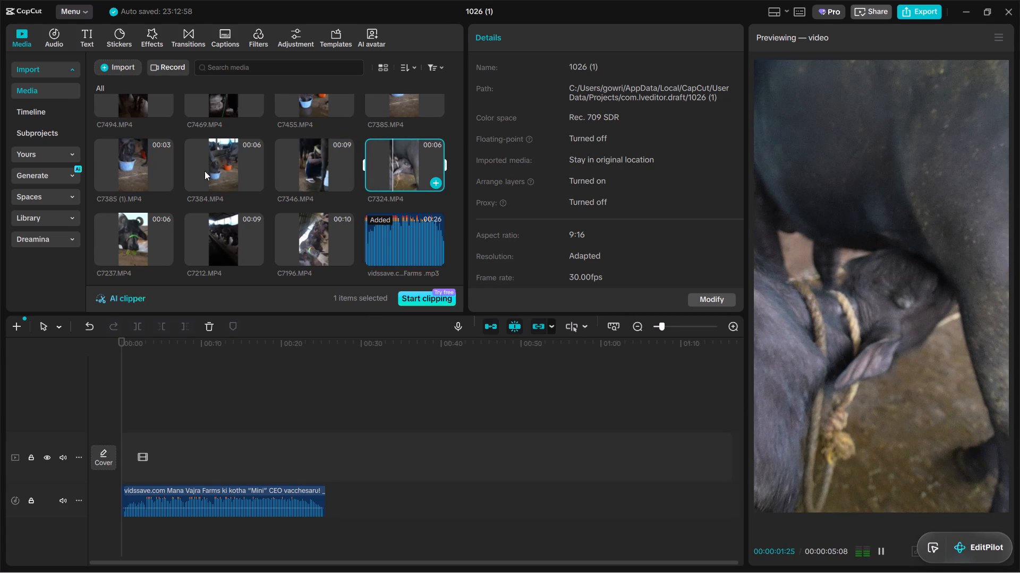
left_click(145, 168)
scroll(240, 185, "up", 2)
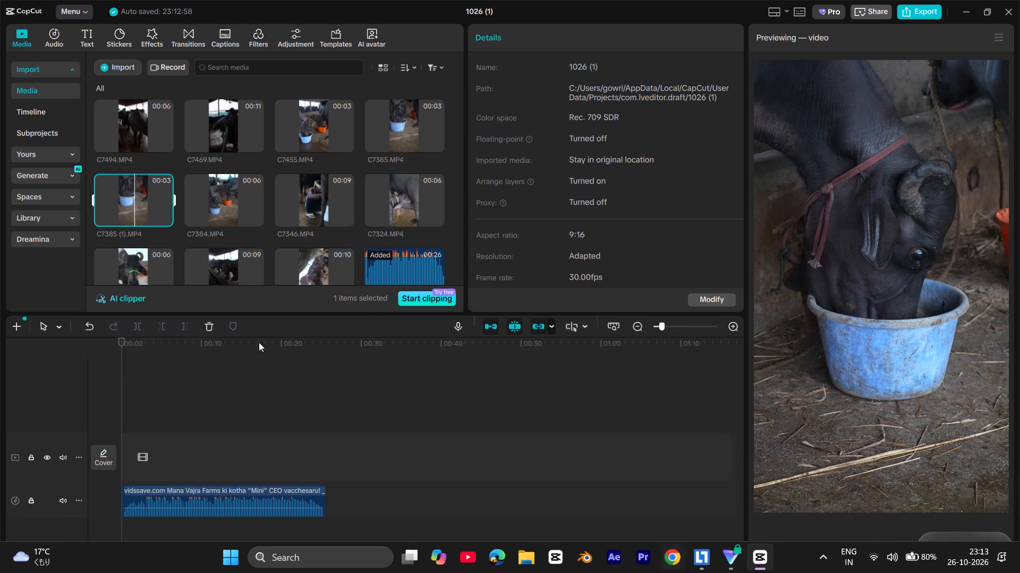
Add clip C7253.MP4 at the start of the main video track, above the voice-over audio.
scroll(201, 262, "down", 7)
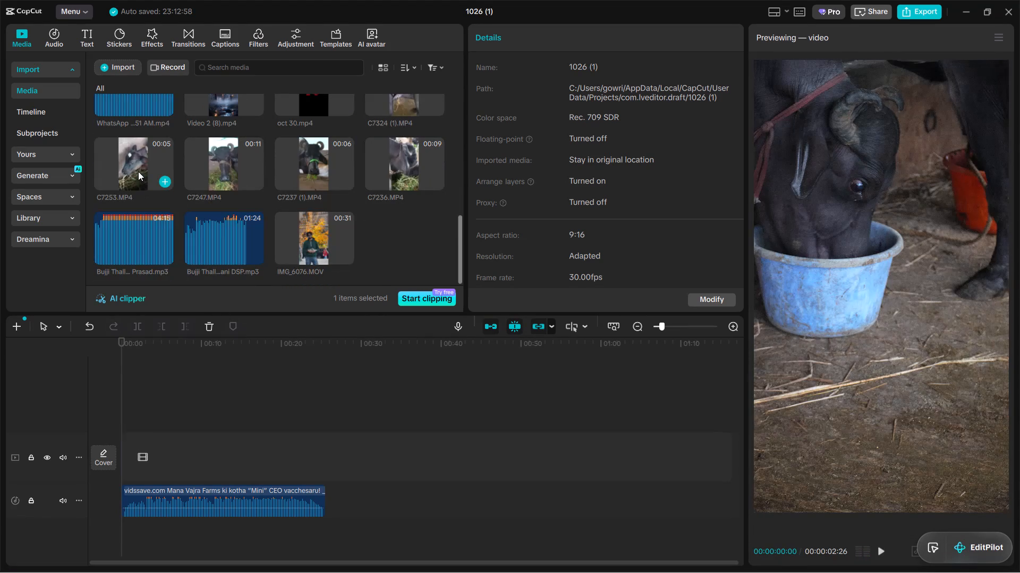
left_click(138, 171)
left_click_drag(134, 161, 190, 450)
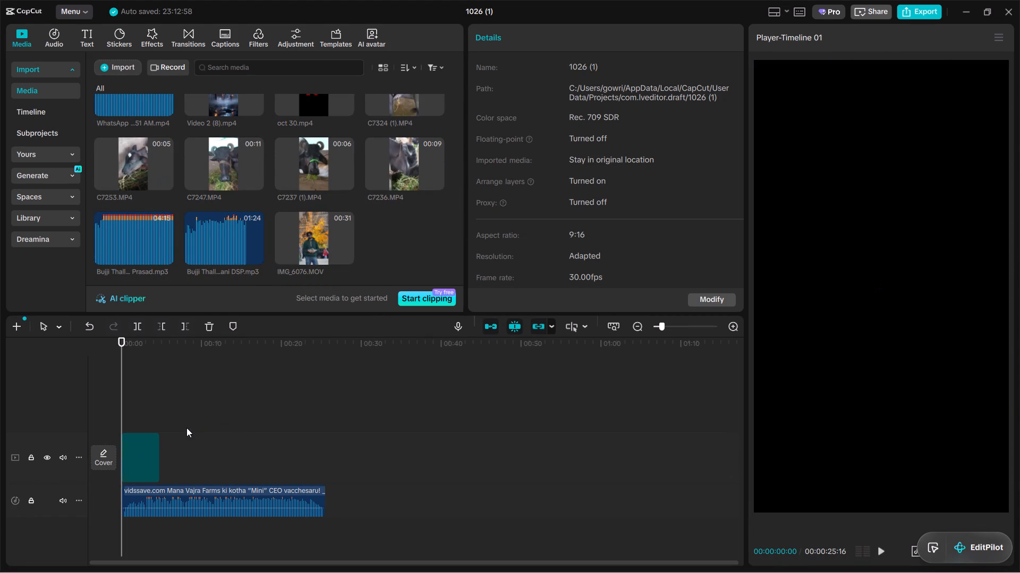
scroll(854, 70, "down", 4, "ctrl")
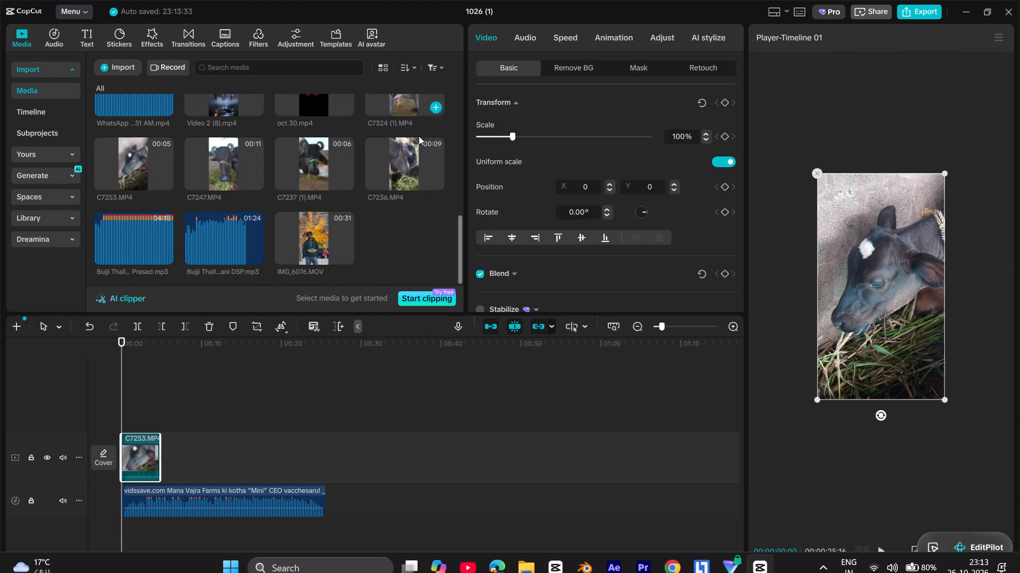
Slow the C7253 clip on the timeline to a speed of 0.54x.
key("space")
key("space")
key("space")
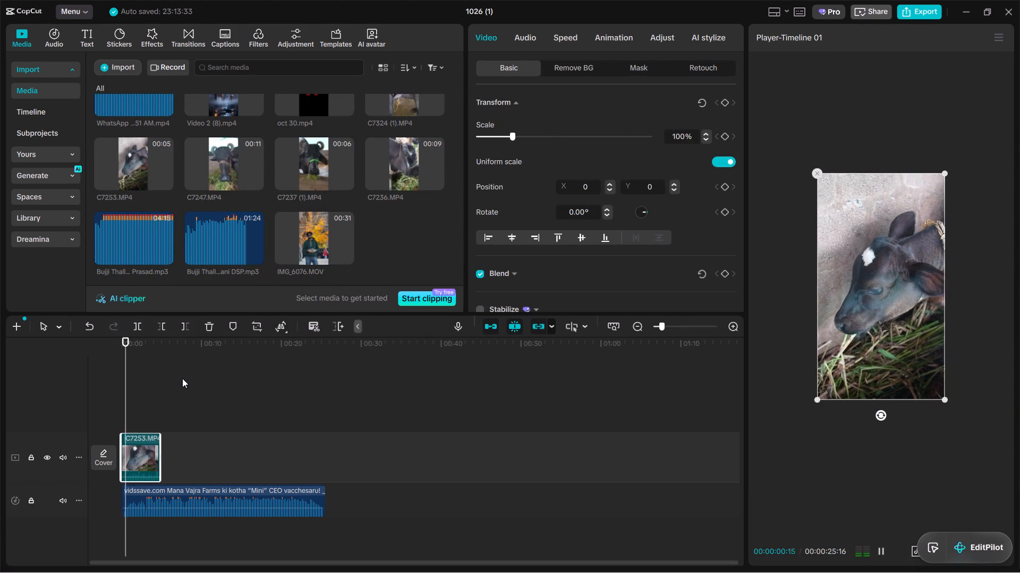
key("space")
left_click(575, 40)
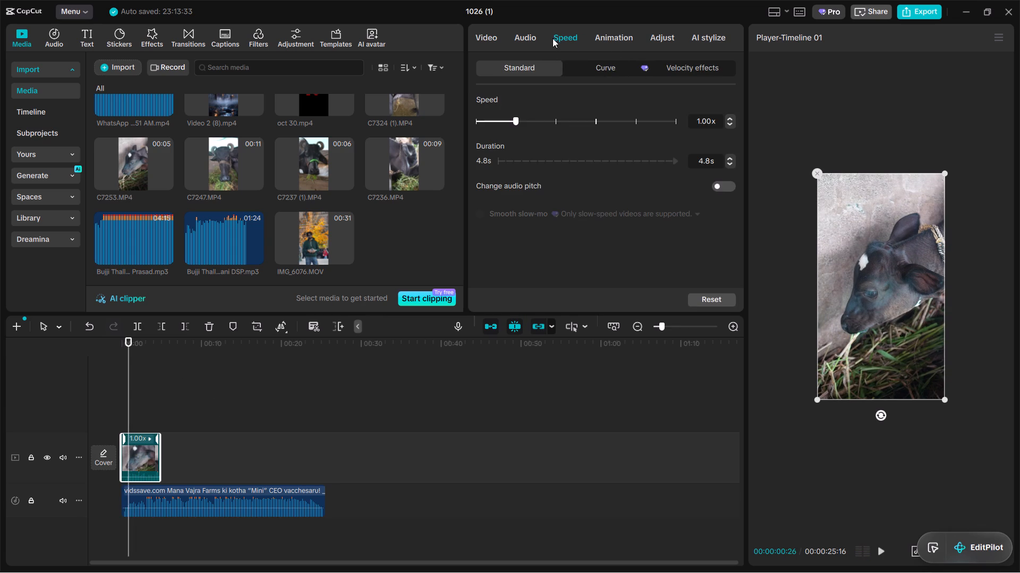
left_click_drag(503, 128, 496, 126)
left_click(496, 126)
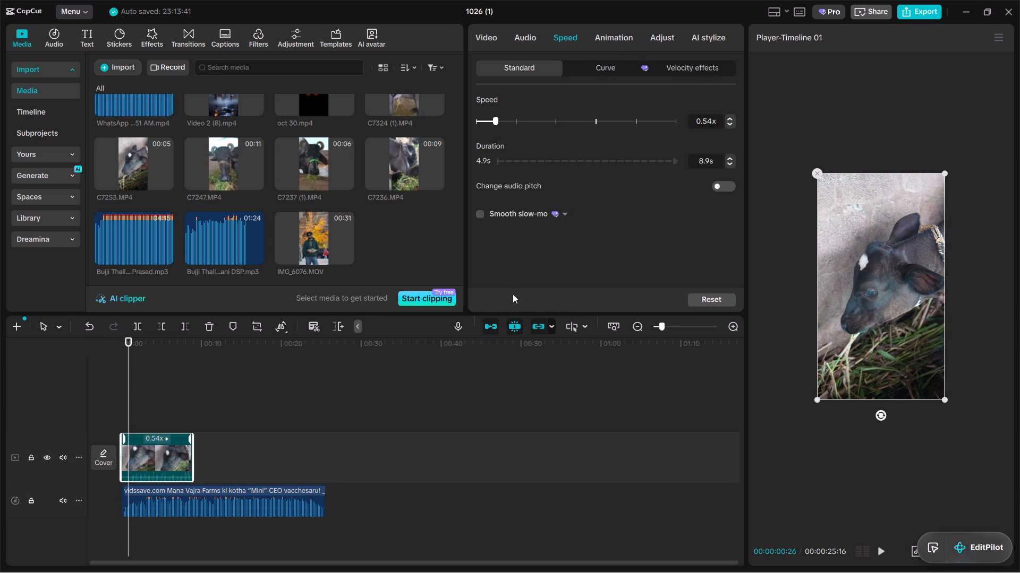
Turn off linkage for the timeline clips.
scroll(485, 294, "up", 6, "ctrl")
key("space")
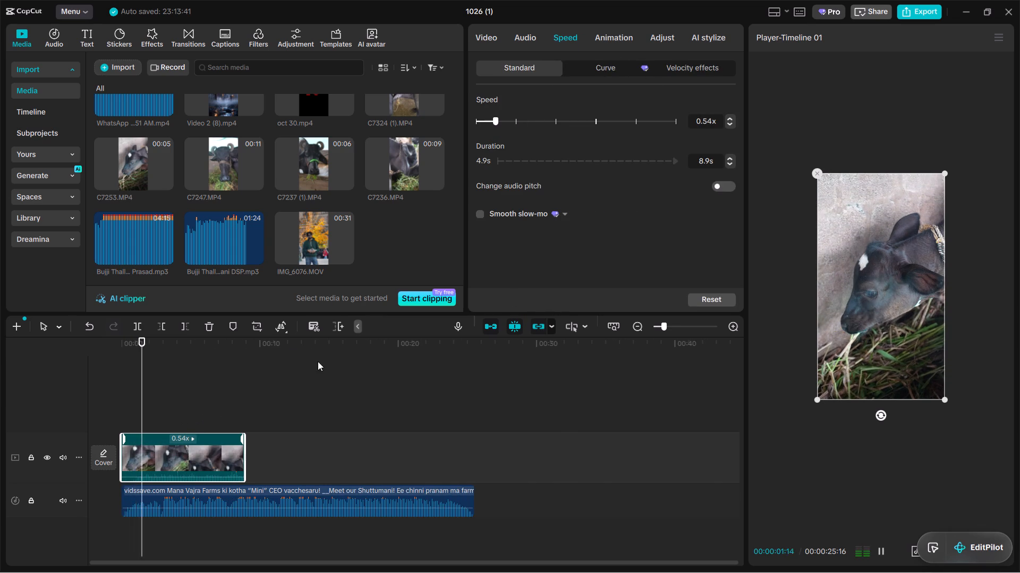
key("space")
left_click(537, 329)
Mute the clip audio of the main video track.
left_click(147, 417)
key("space")
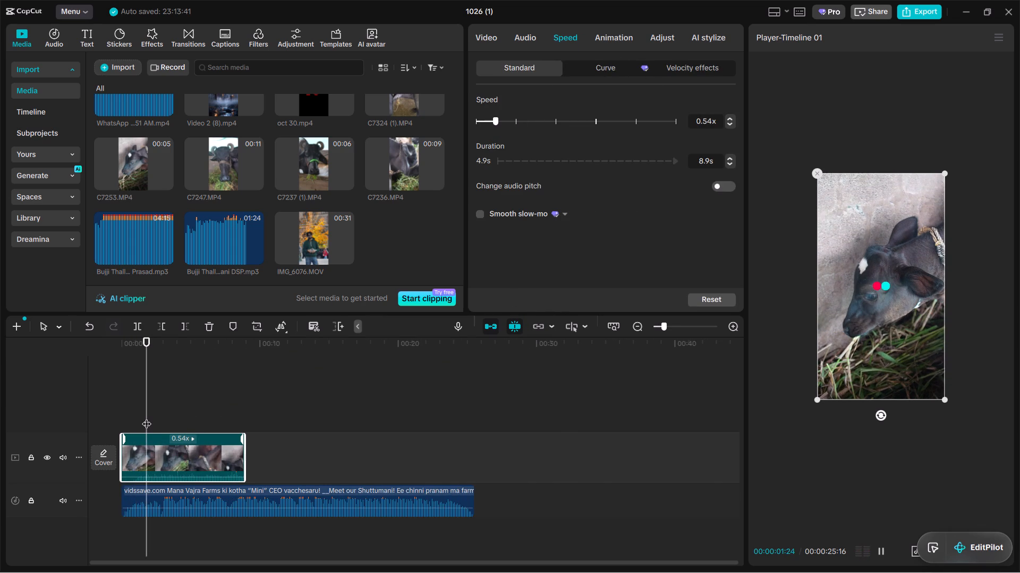
left_click(157, 422)
left_click(165, 425)
left_click_drag(165, 425, 110, 415)
key("space")
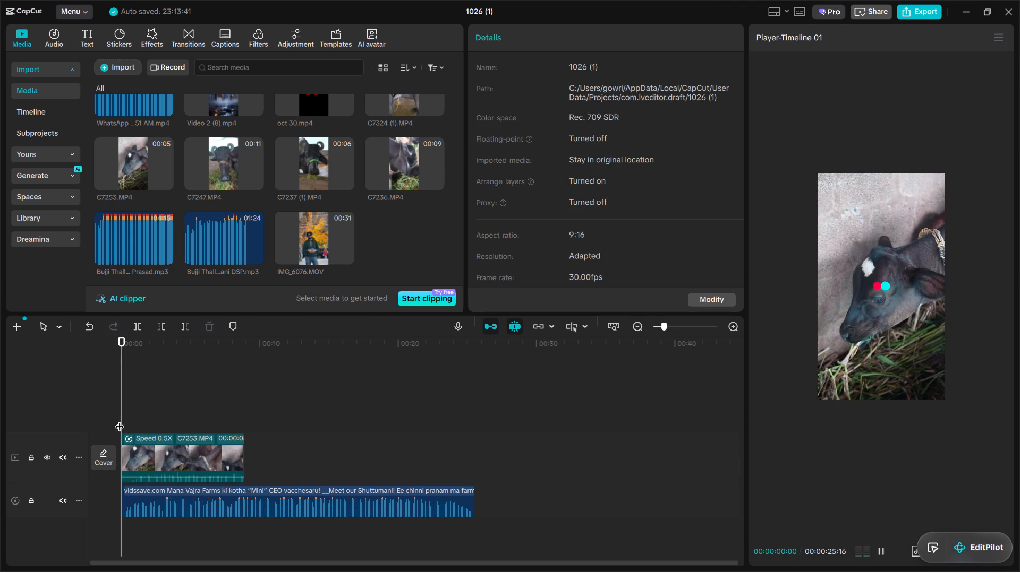
key("space")
left_click(63, 457)
Split the C7253 clip at about 00:00:02:29 to match the voice-over.
key("space")
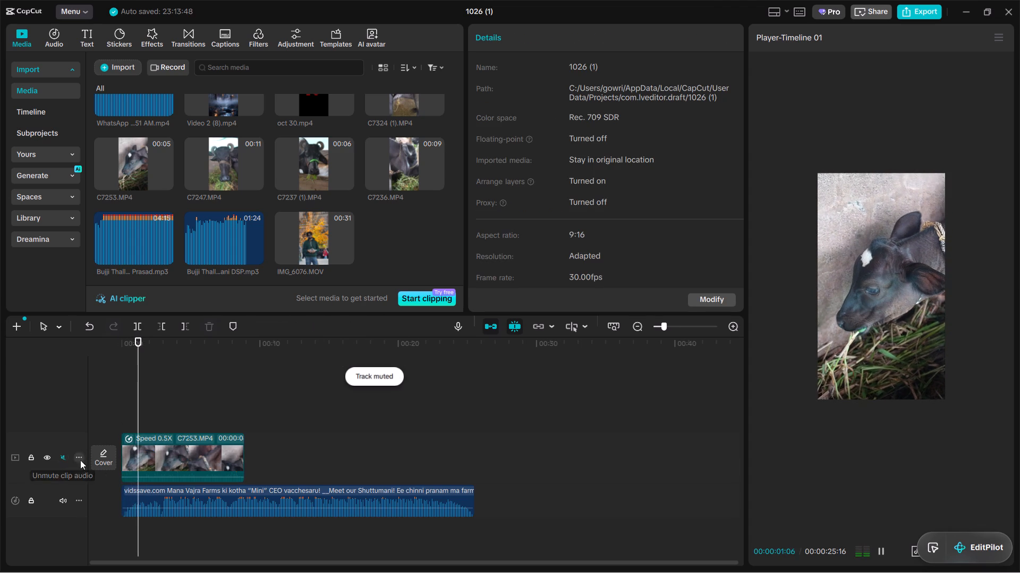
key("space")
key("space")
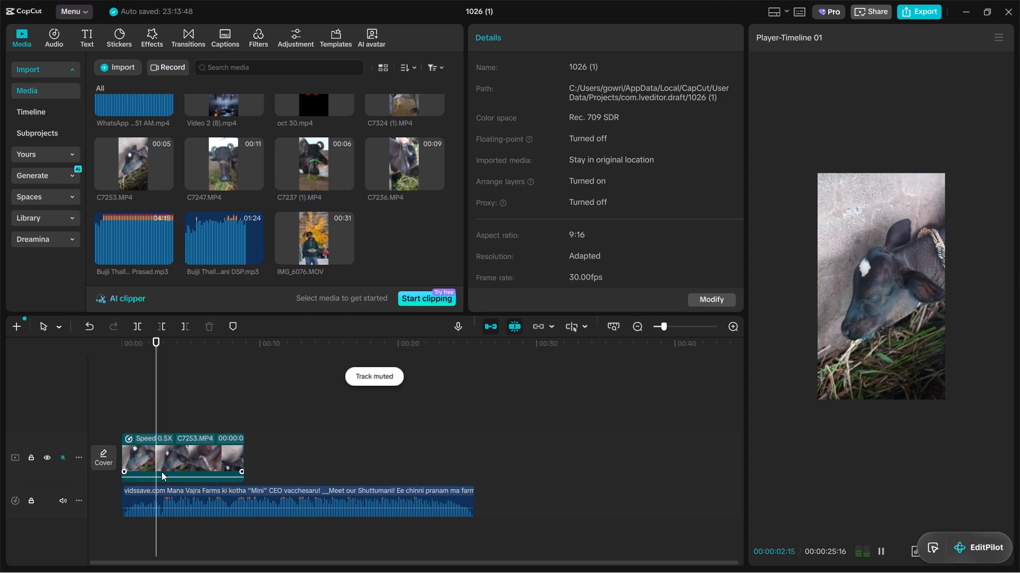
key("space")
key("space")
left_click(186, 467)
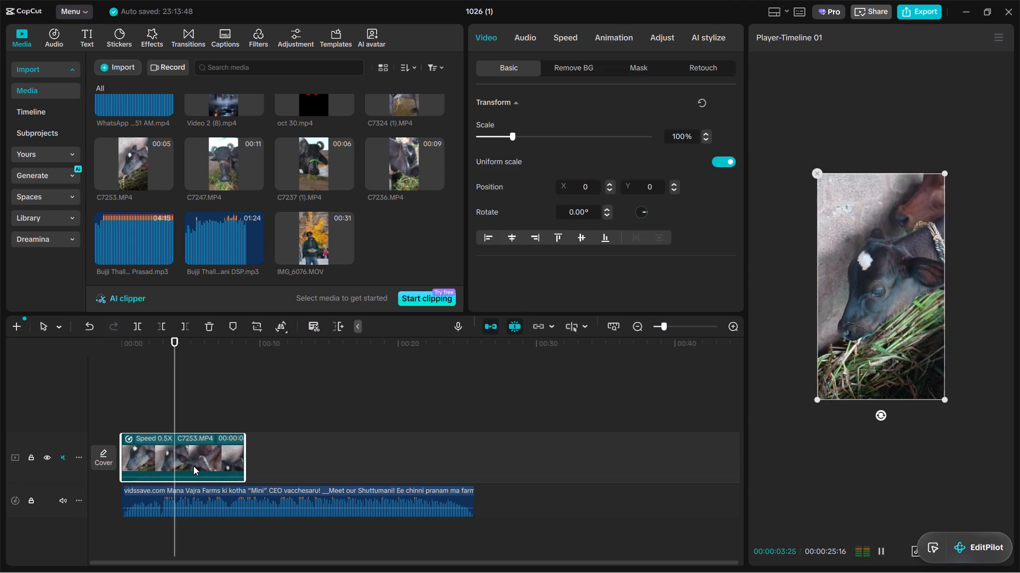
key("space")
key("space")
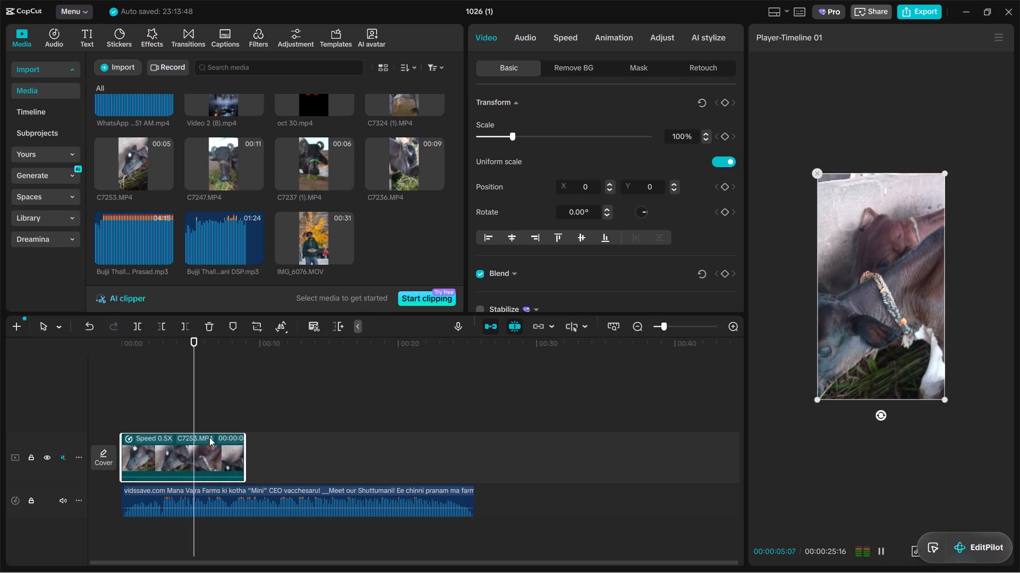
left_click(172, 404)
left_click_drag(172, 404, 154, 411)
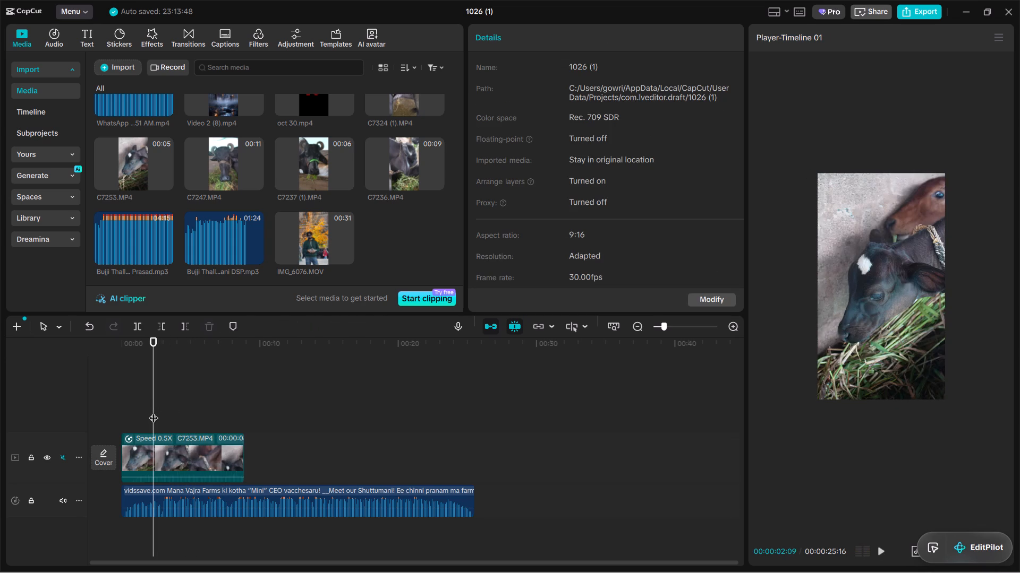
key("space")
key("space")
left_click(169, 448)
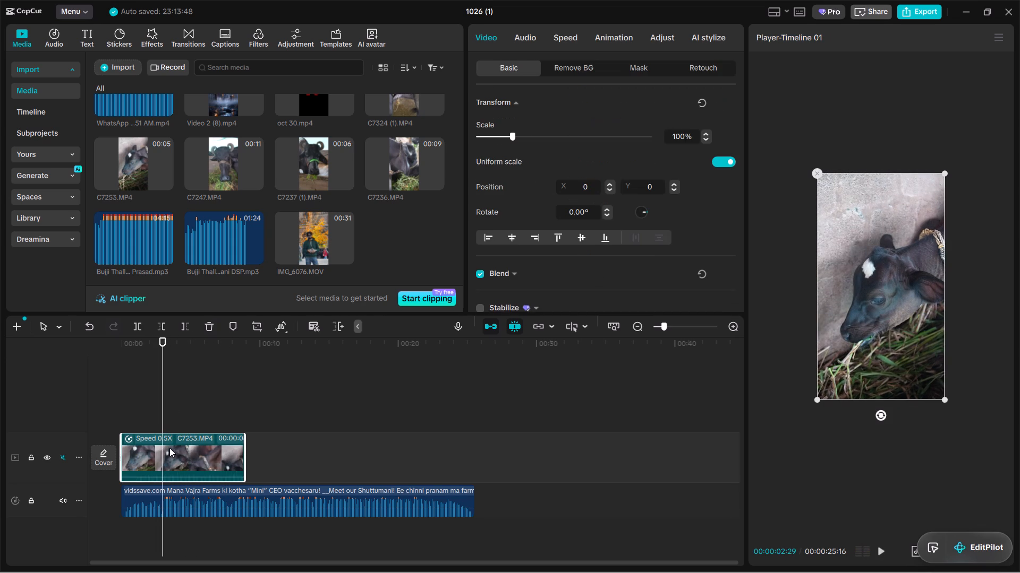
key("ctrl+b")
Trim away the beginning of the second C7253 segment, keeping about its last 1.3 seconds, and play back the cut.
key("space")
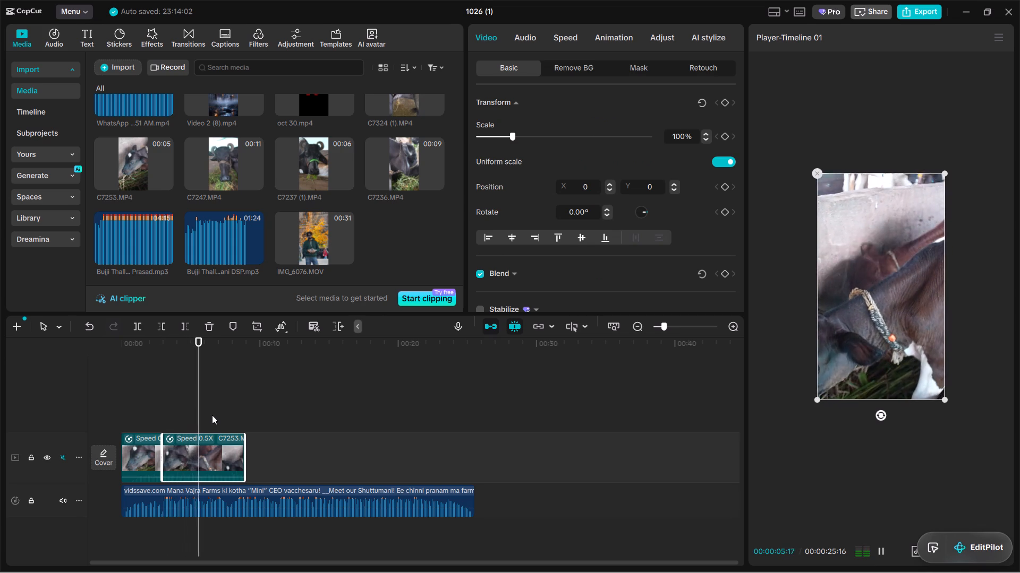
left_click(161, 329)
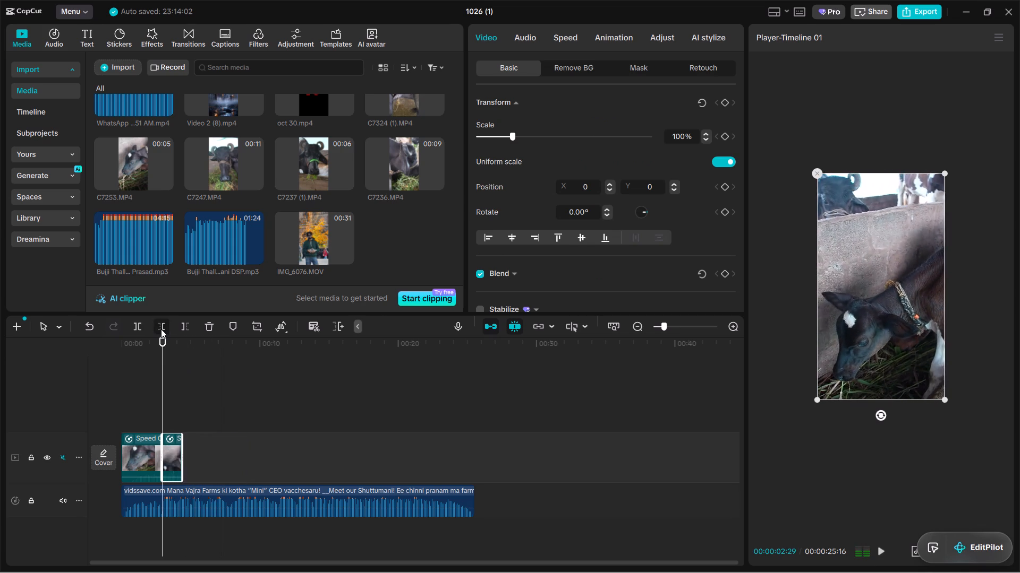
left_click(151, 398)
key("space")
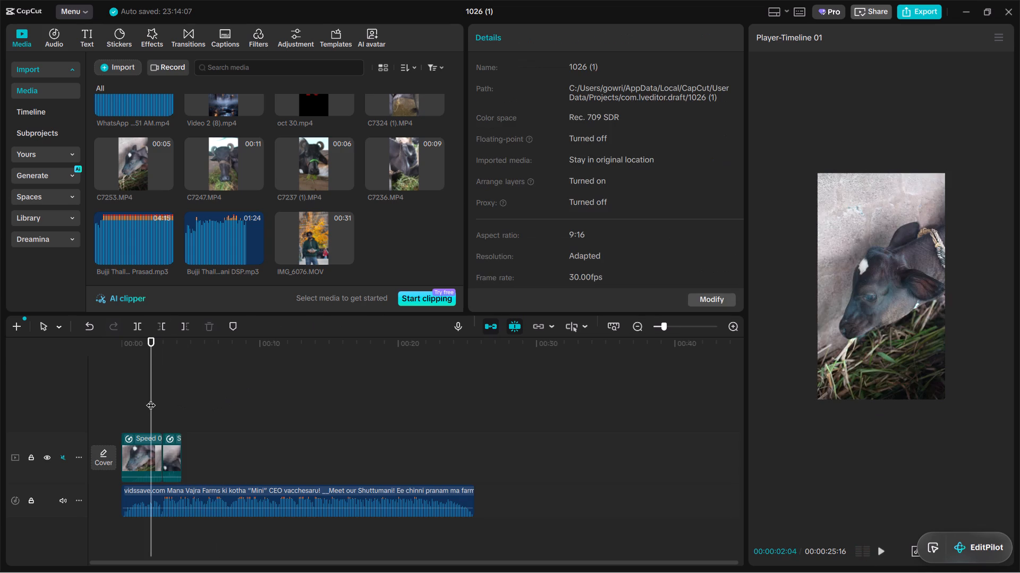
scroll(171, 431, "up", 6, "ctrl")
key("space")
scroll(183, 461, "up", 2, "ctrl")
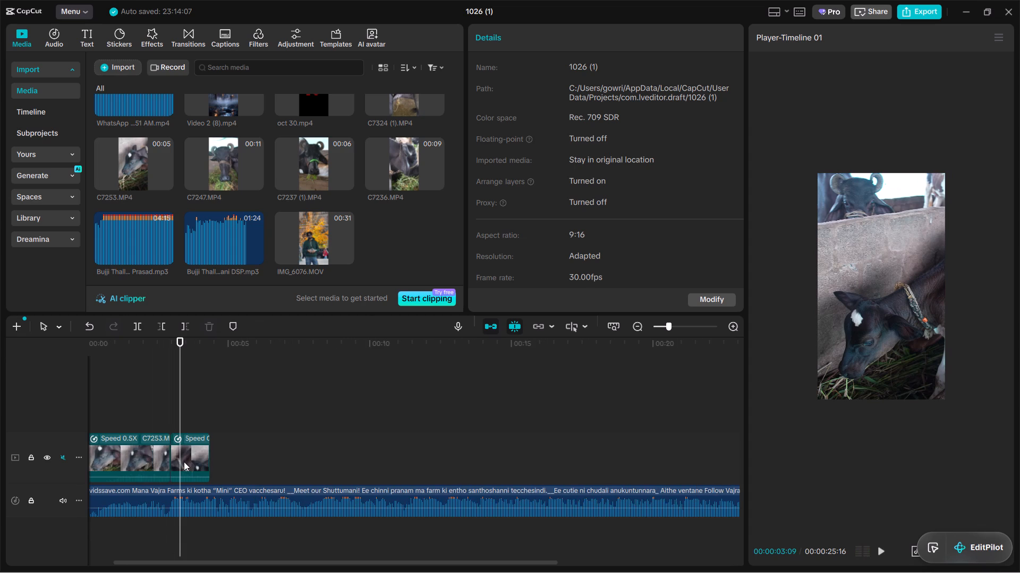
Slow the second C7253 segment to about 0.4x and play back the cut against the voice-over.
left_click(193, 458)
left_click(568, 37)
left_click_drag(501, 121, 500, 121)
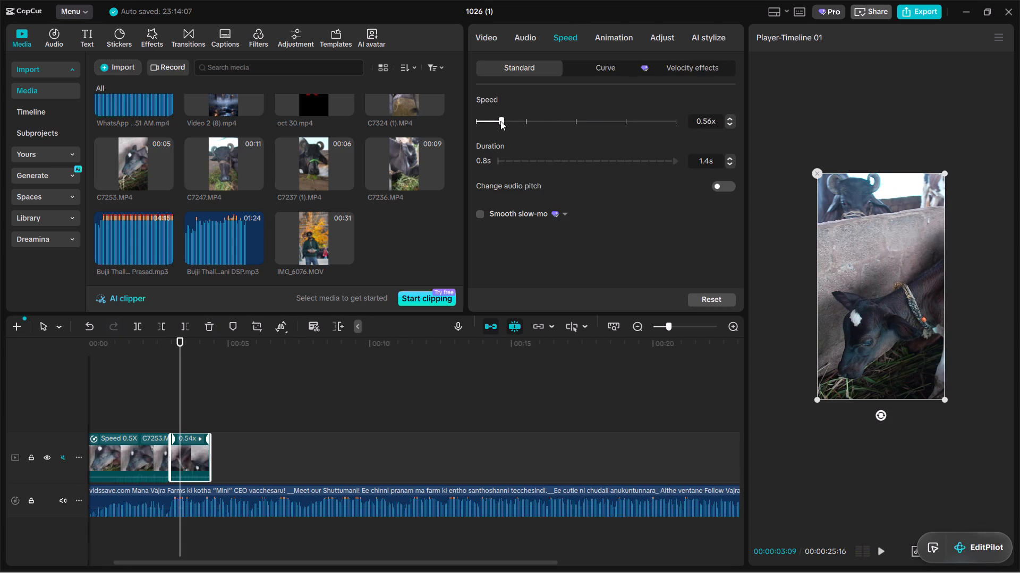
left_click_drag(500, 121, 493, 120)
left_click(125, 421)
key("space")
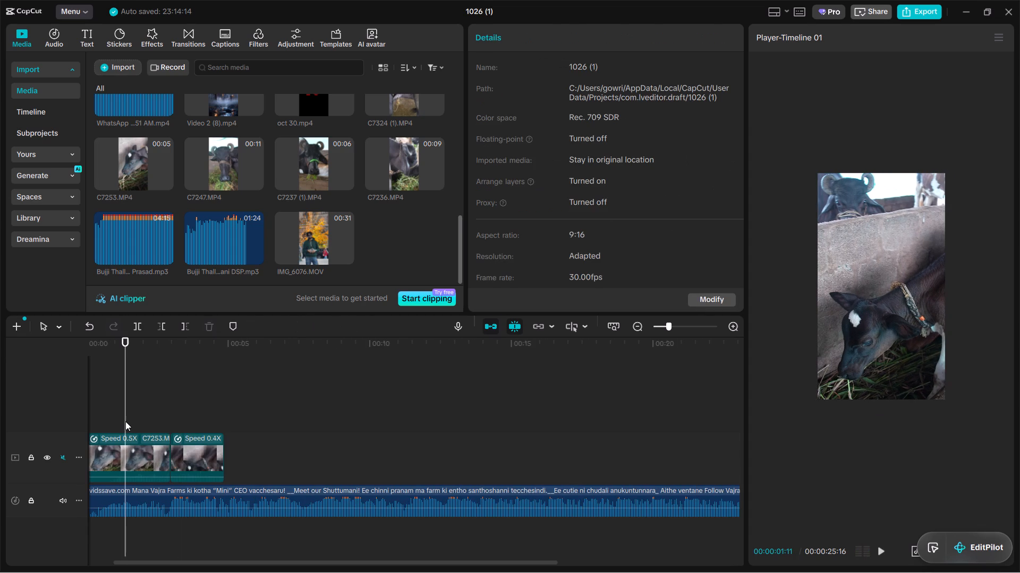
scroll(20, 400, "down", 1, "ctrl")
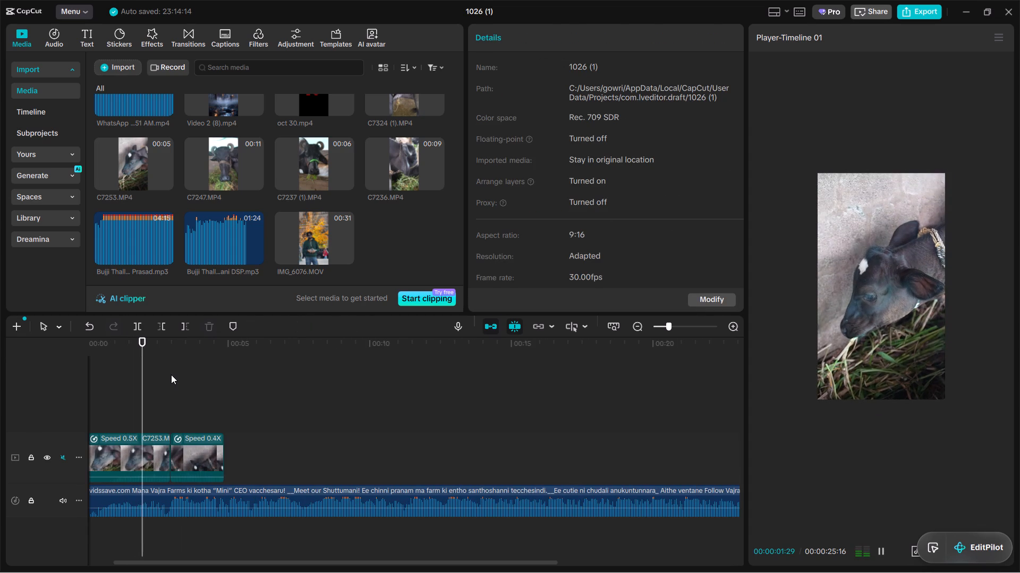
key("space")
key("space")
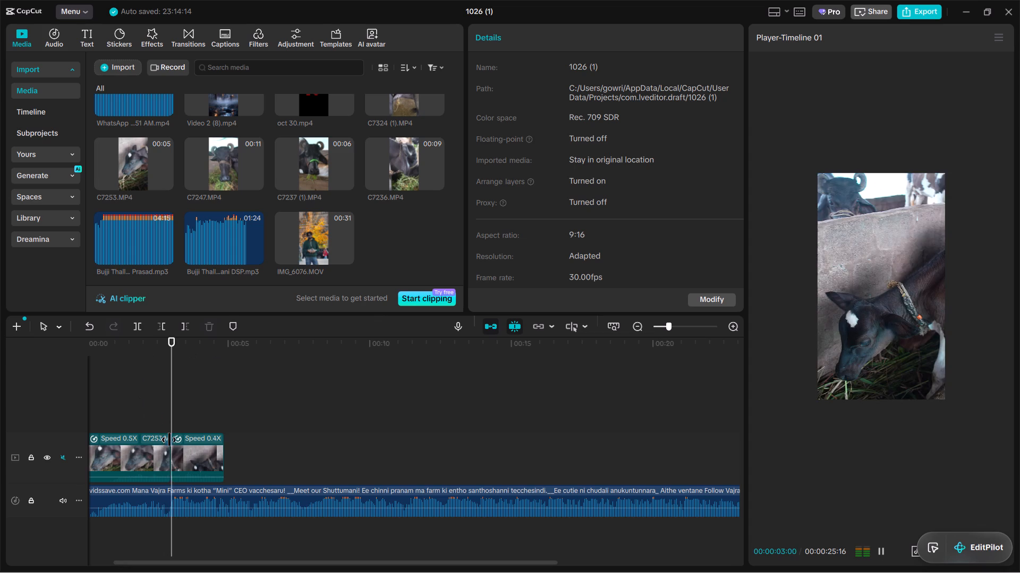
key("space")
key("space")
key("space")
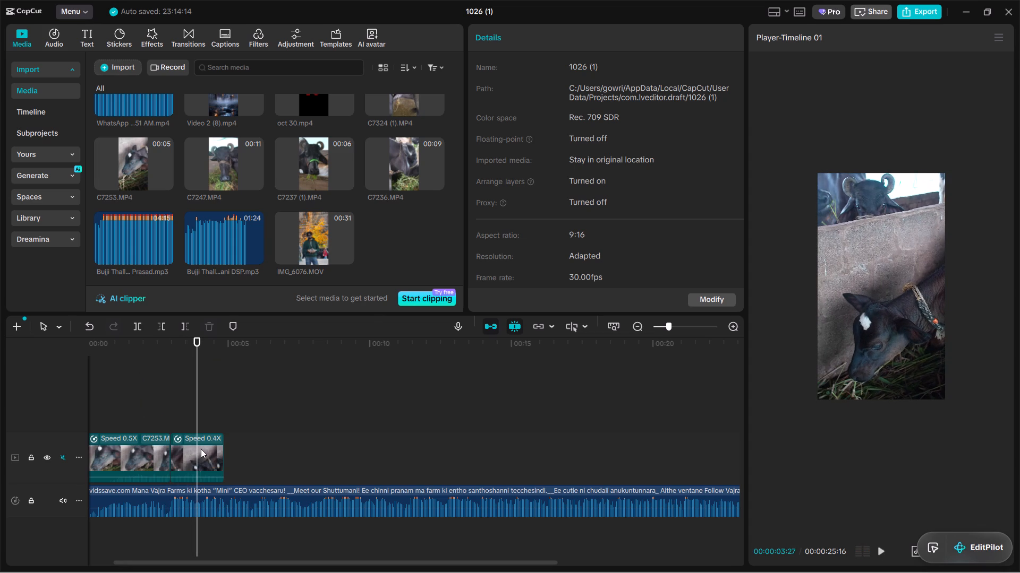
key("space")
Delete the second C7253 segment from the main video track.
double_click(202, 450)
key("BackSpace")
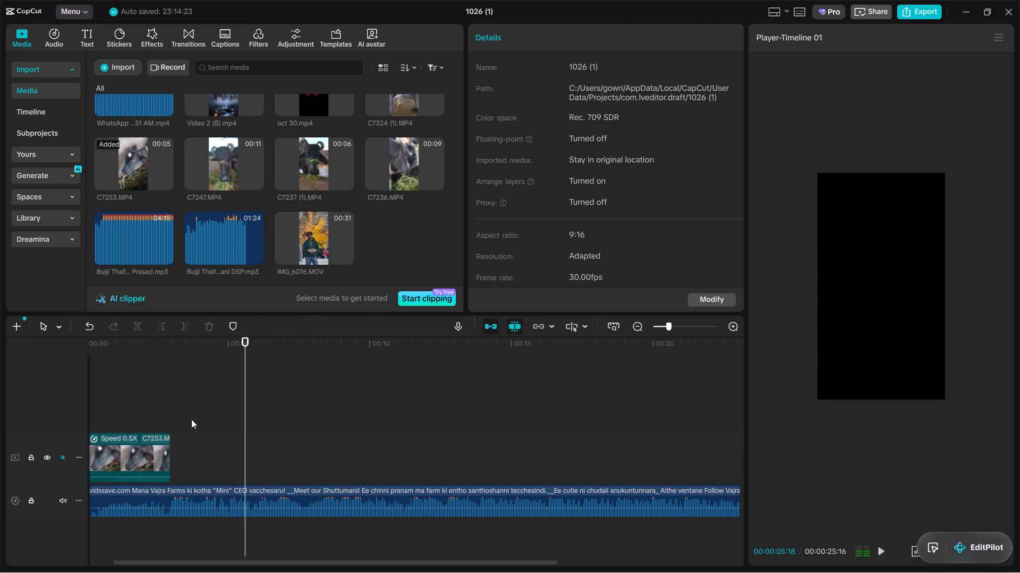
Add C7237 (1).MP4 to the main video track directly after the C7253 clip and play back the join.
left_click(173, 402)
scroll(288, 163, "up", 1)
left_click(229, 163)
scroll(229, 163, "up", 1)
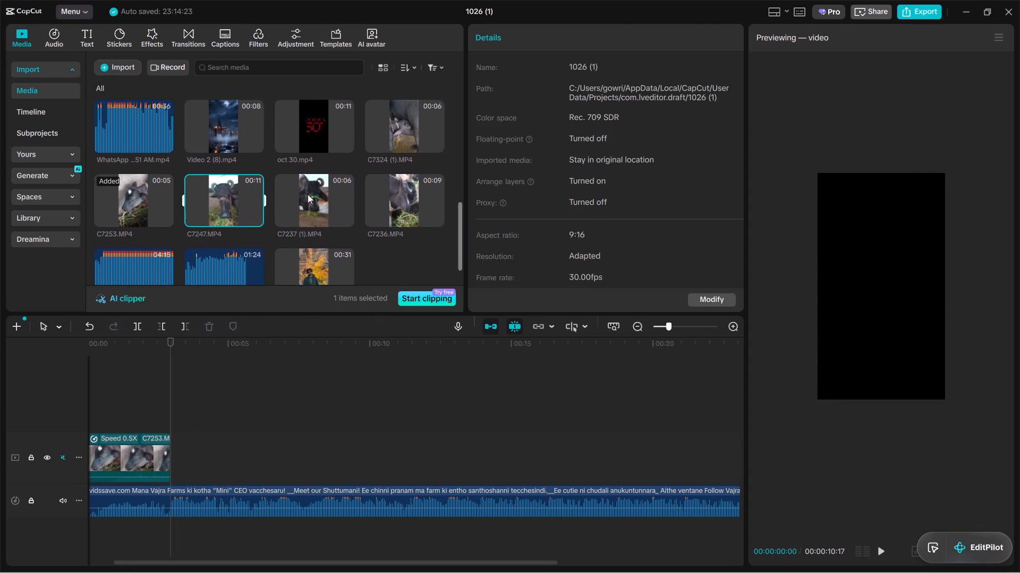
left_click(308, 205)
scroll(308, 205, "up", 1)
left_click_drag(308, 205, 231, 460)
scroll(296, 412, "up", 1)
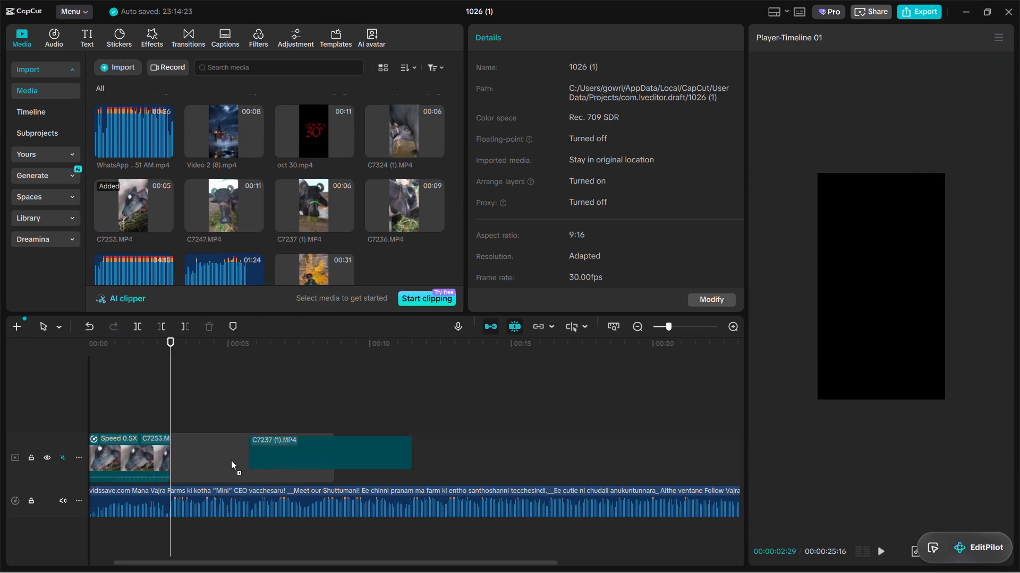
left_click_drag(231, 460, 209, 441)
left_click(146, 403)
key("space")
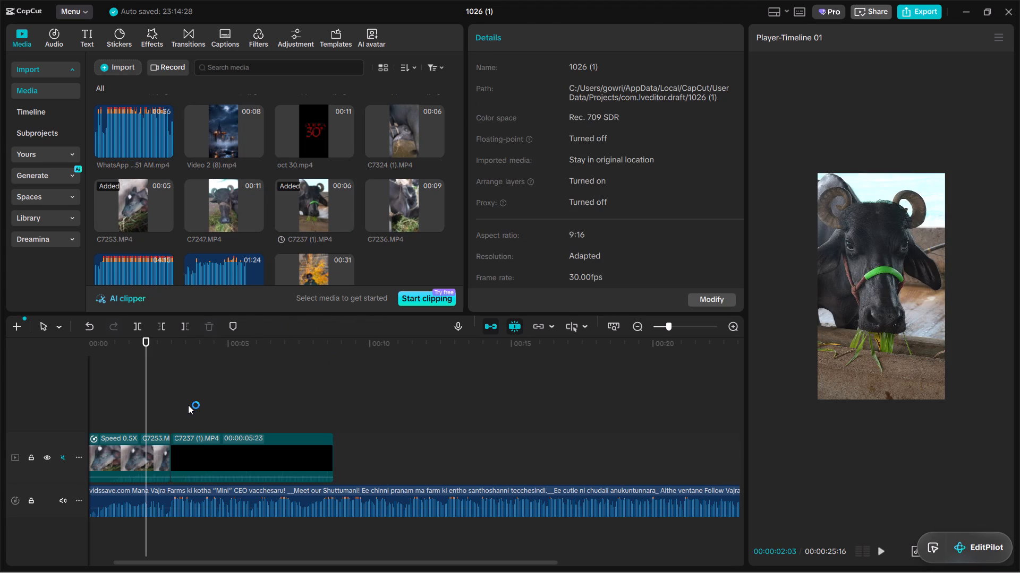
Slow the C7237 (1) clip to 0.49x and apply Smooth slow-mo, changing its method from Frame blending.
left_click(220, 460)
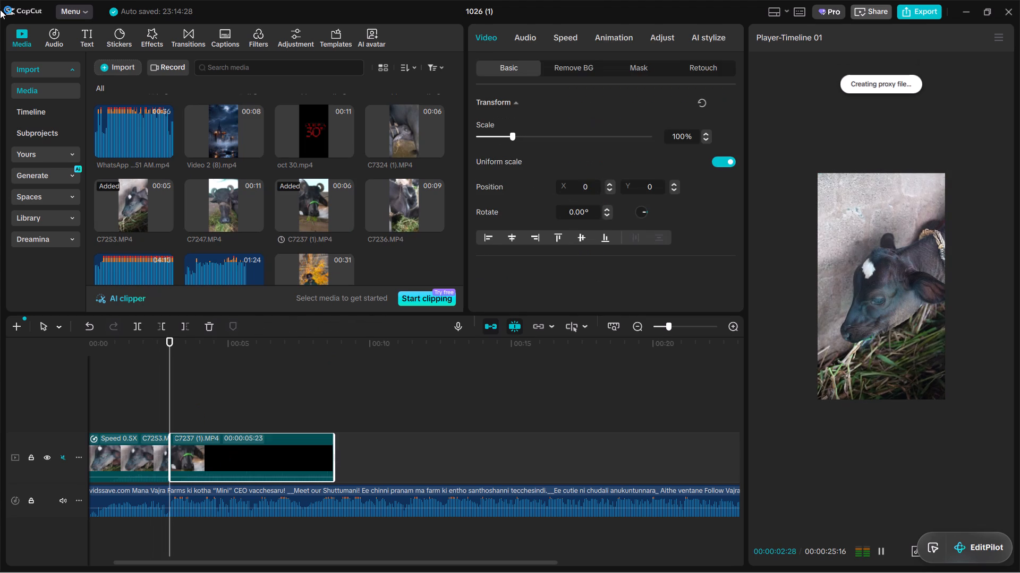
key("space")
key("space")
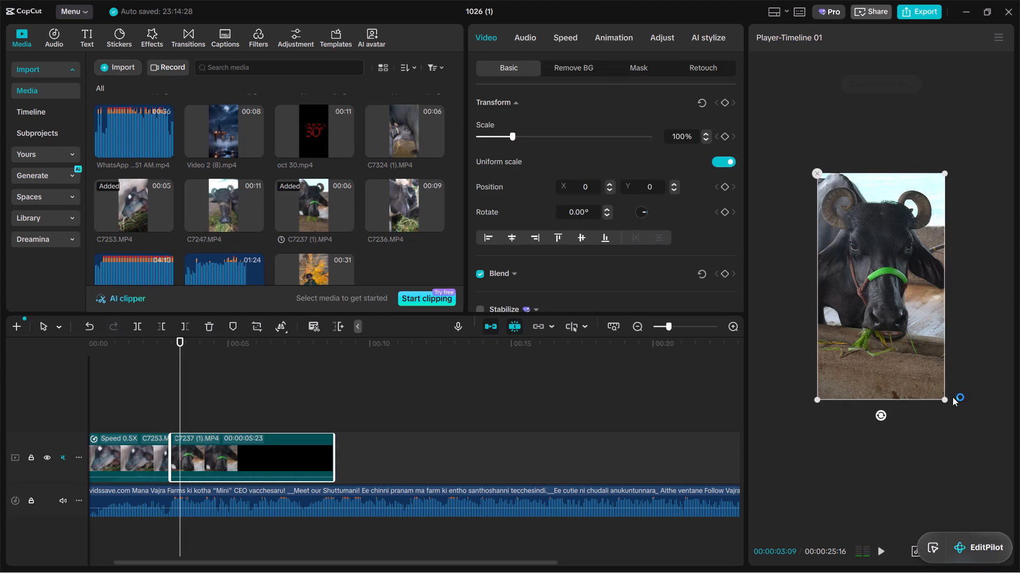
key("space")
left_click(565, 41)
left_click_drag(507, 119, 495, 123)
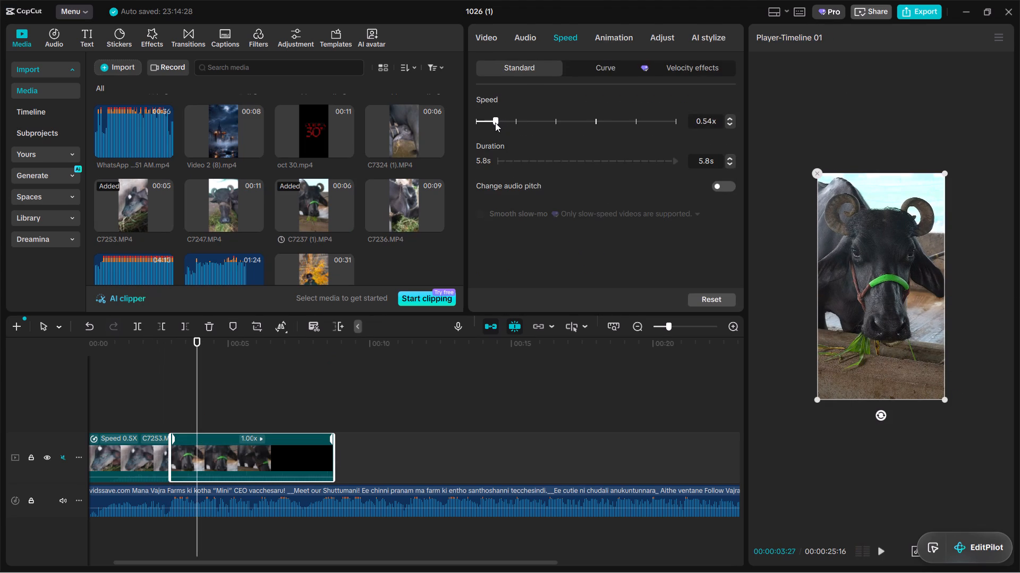
left_click_drag(495, 123, 494, 124)
left_click(482, 215)
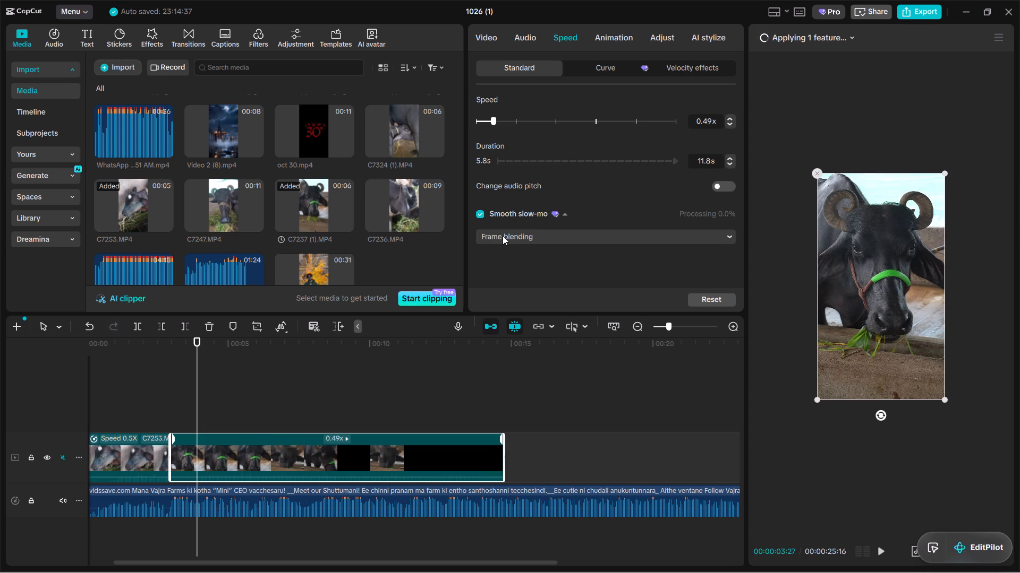
left_click(503, 236)
left_click(533, 293)
left_click(190, 411)
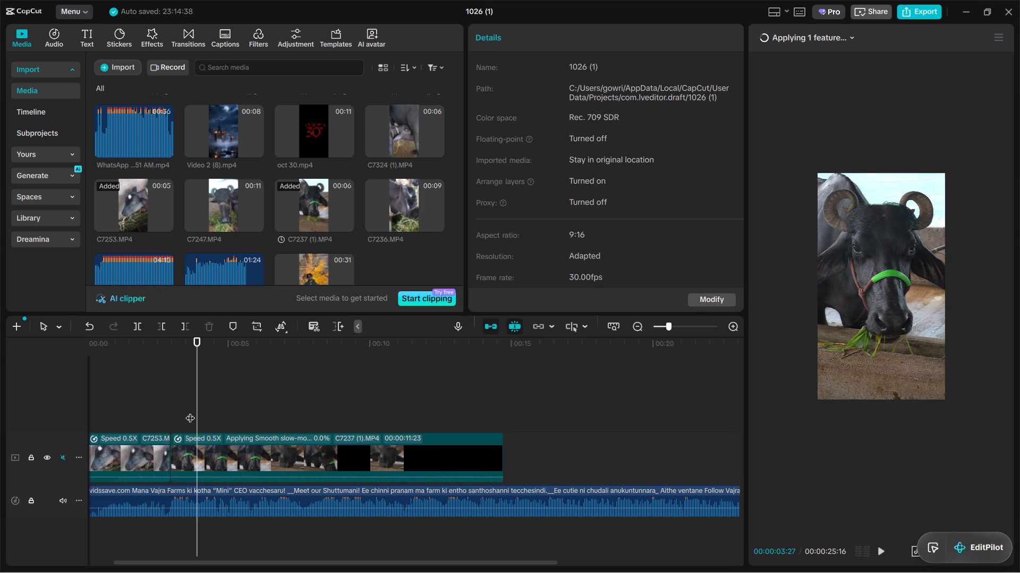
Play back the C7237 (1) clip against the voice-over and trim off everything after about 00:00:07:23.
left_click(178, 411)
key("space")
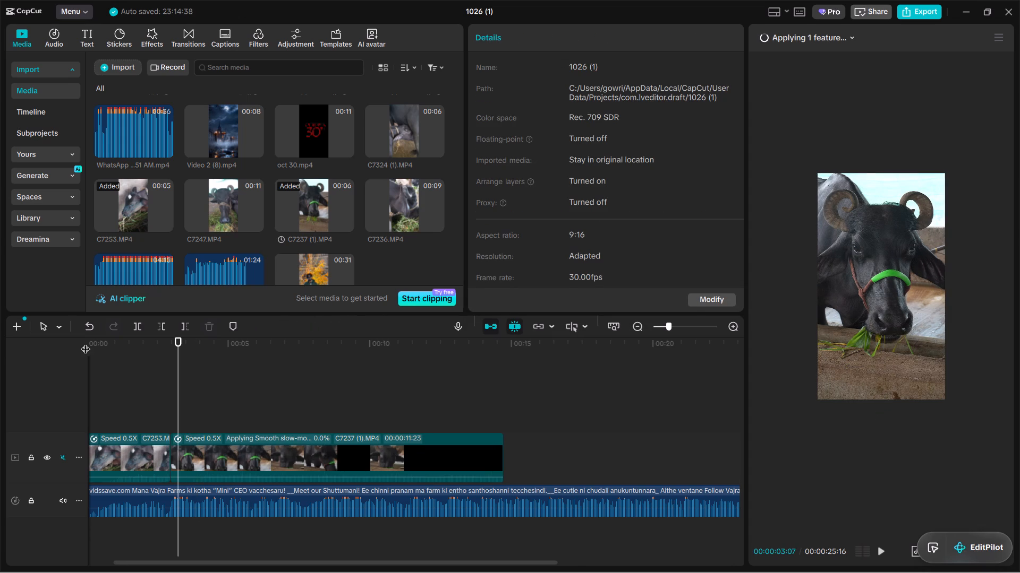
scroll(299, 467, "down", 2, "ctrl")
scroll(278, 468, "up", 2, "ctrl")
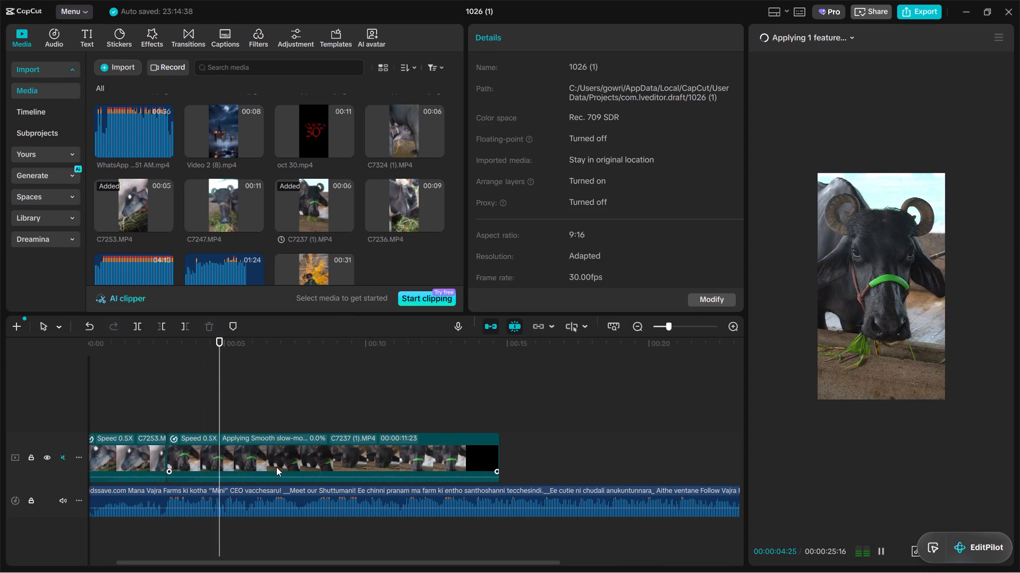
key("space")
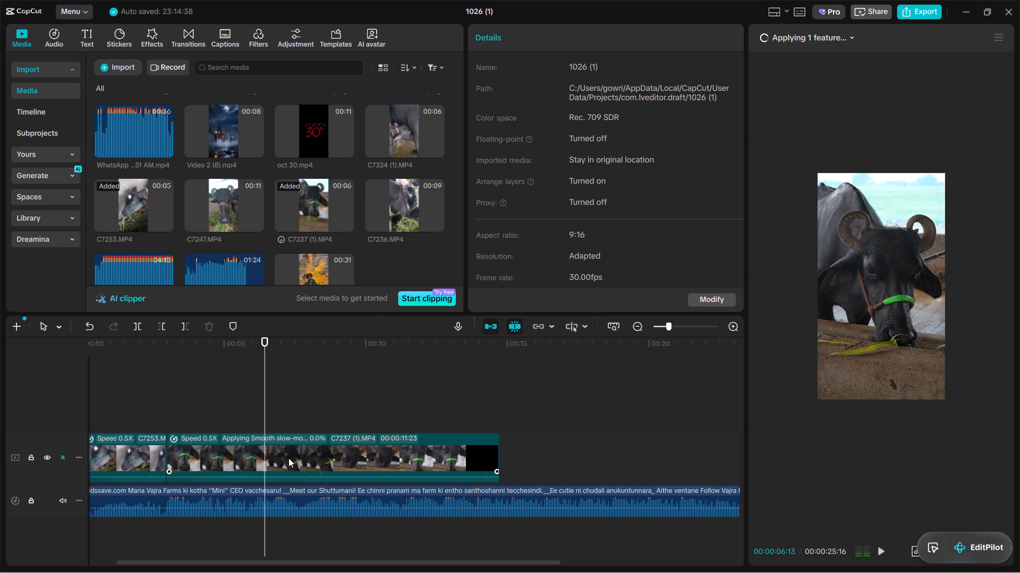
key("space")
key("space")
left_click(289, 459)
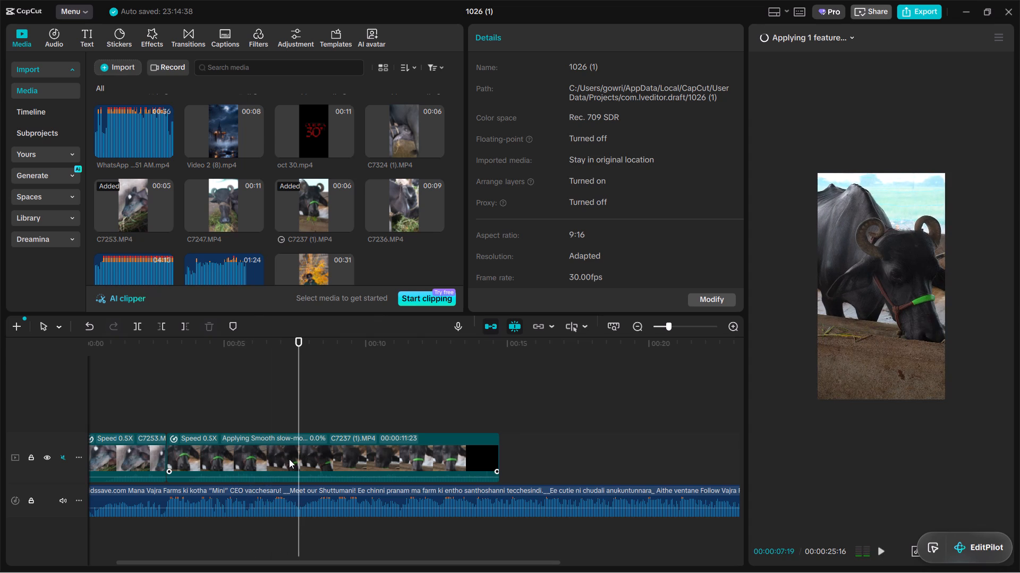
key("space")
key("space")
left_click(186, 324)
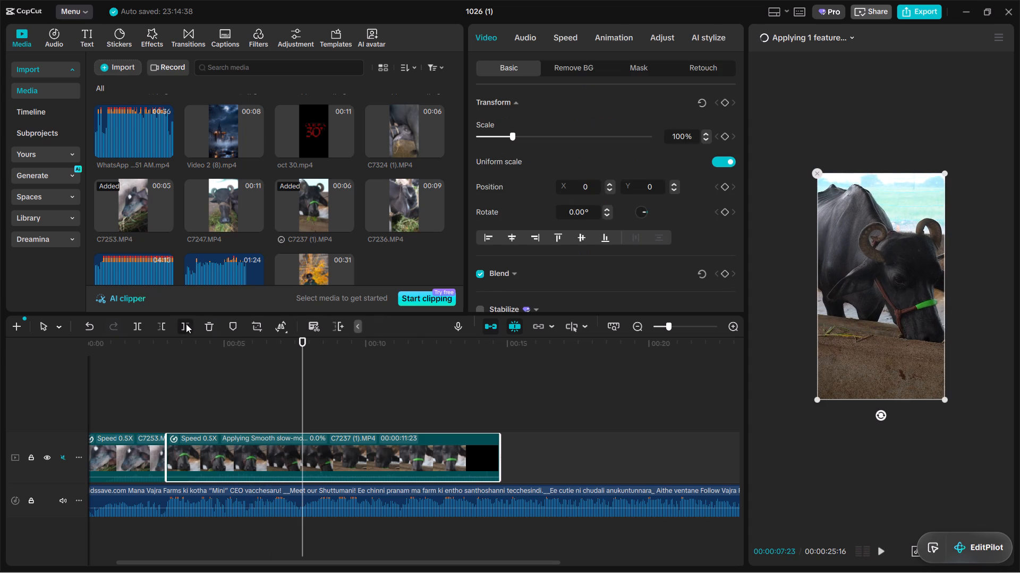
Browse the imported media and preview C7247, C7324 (1), C7385 (1) and C7455 as candidates for the next shot.
scroll(303, 204, "up", 1)
left_click(237, 203)
scroll(174, 206, "up", 1)
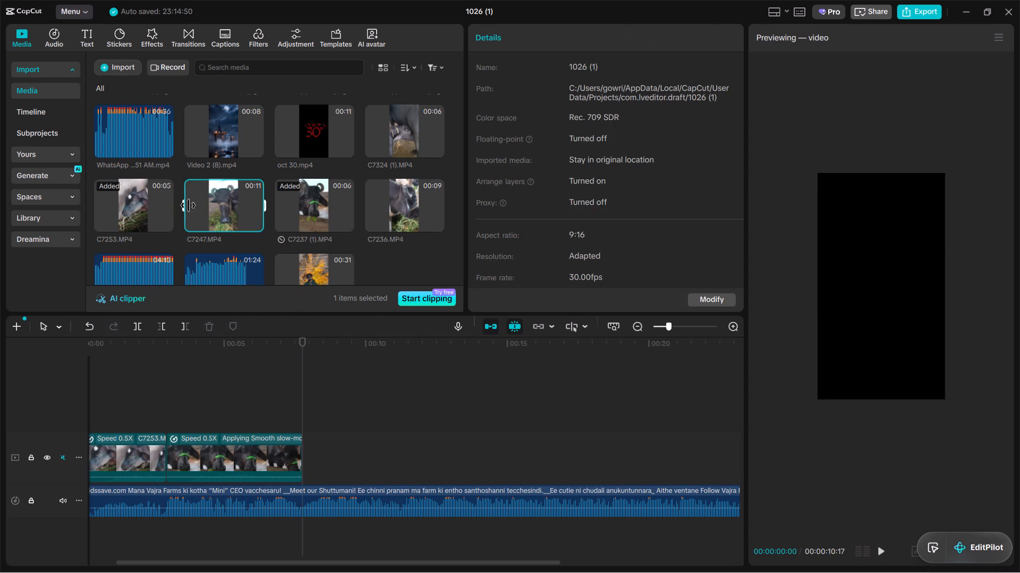
scroll(188, 205, "up", 1)
left_click(406, 155)
scroll(406, 155, "up", 1)
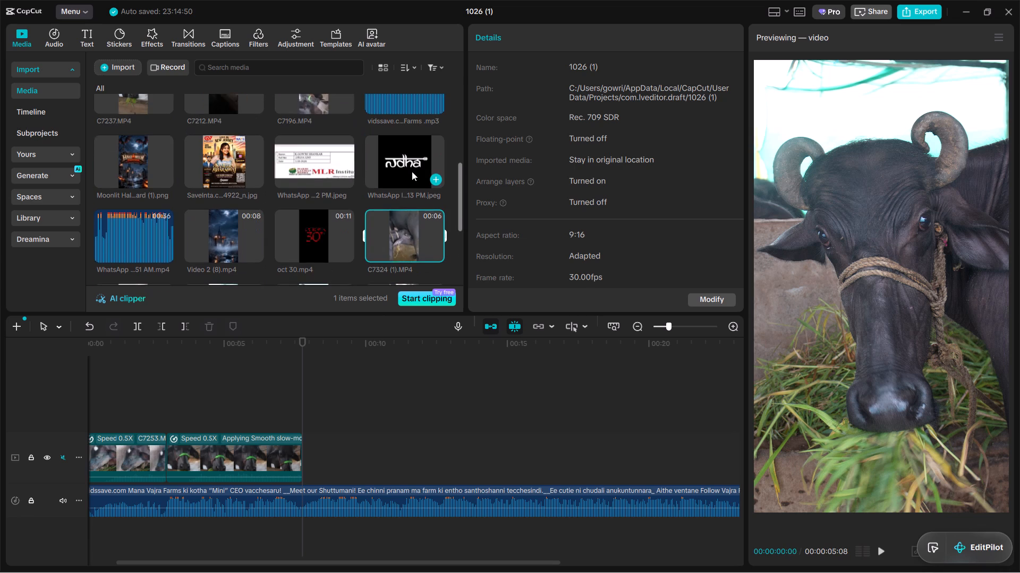
scroll(413, 175, "up", 1)
left_click(142, 194)
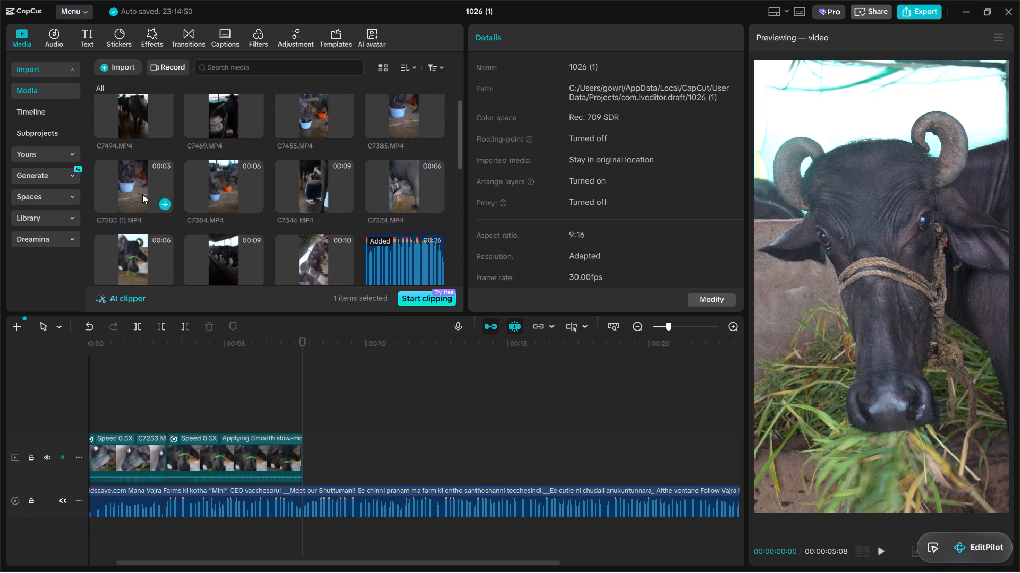
scroll(407, 185, "down", 1)
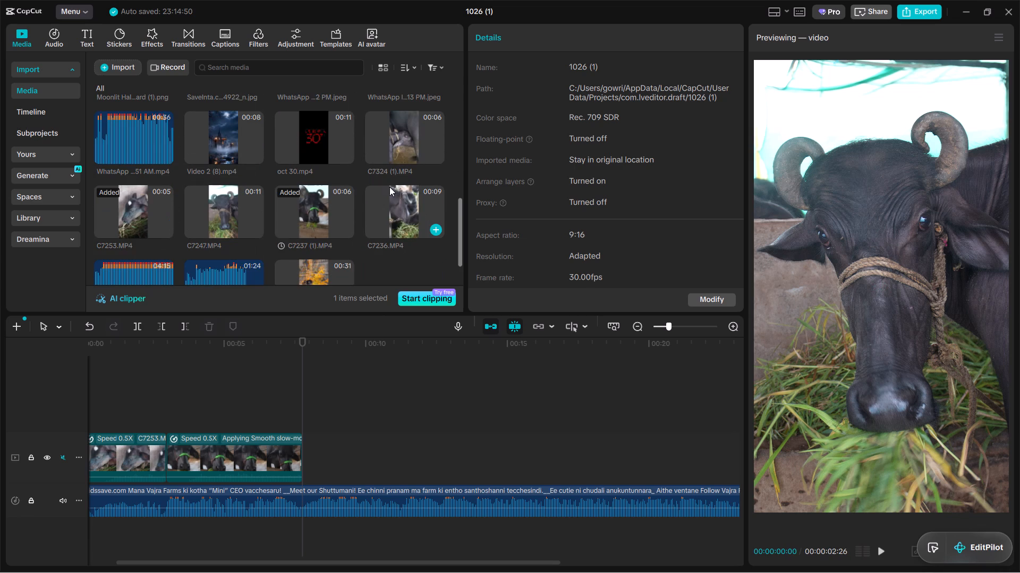
scroll(409, 219, "up", 8)
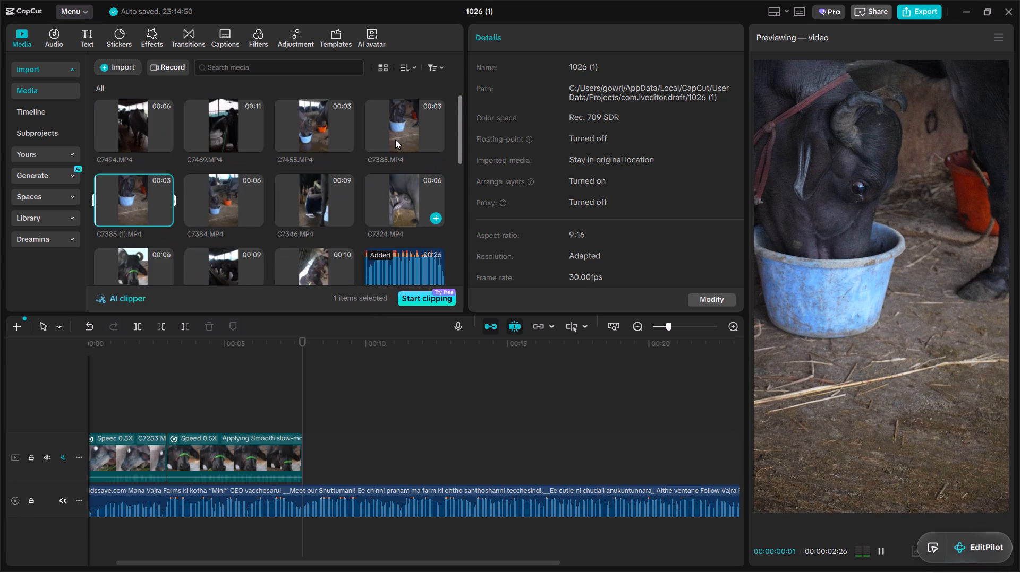
left_click(311, 137)
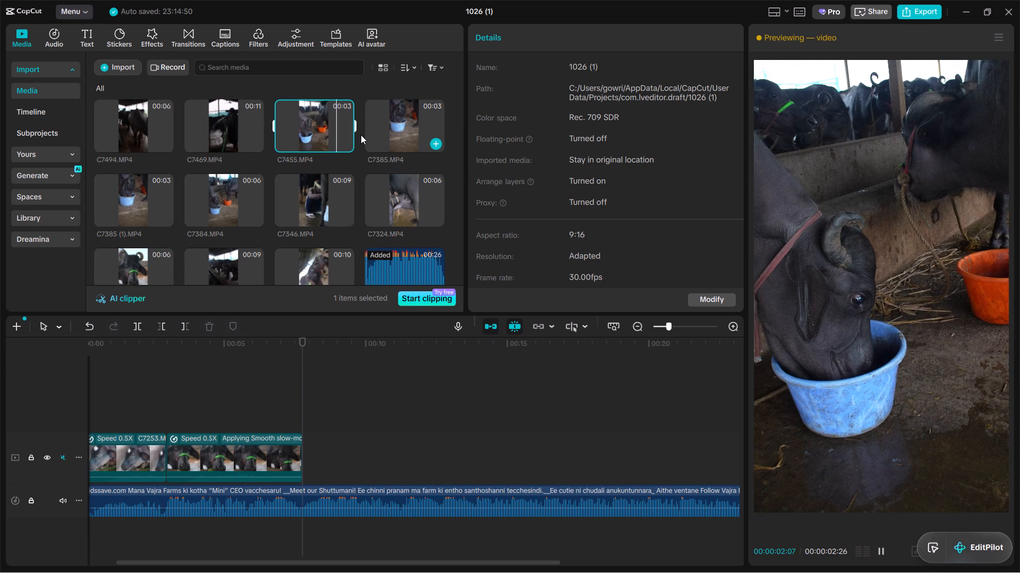
Switch to Google Chrome and open the browser profile with the bright orange G avatar.
left_click(639, 559)
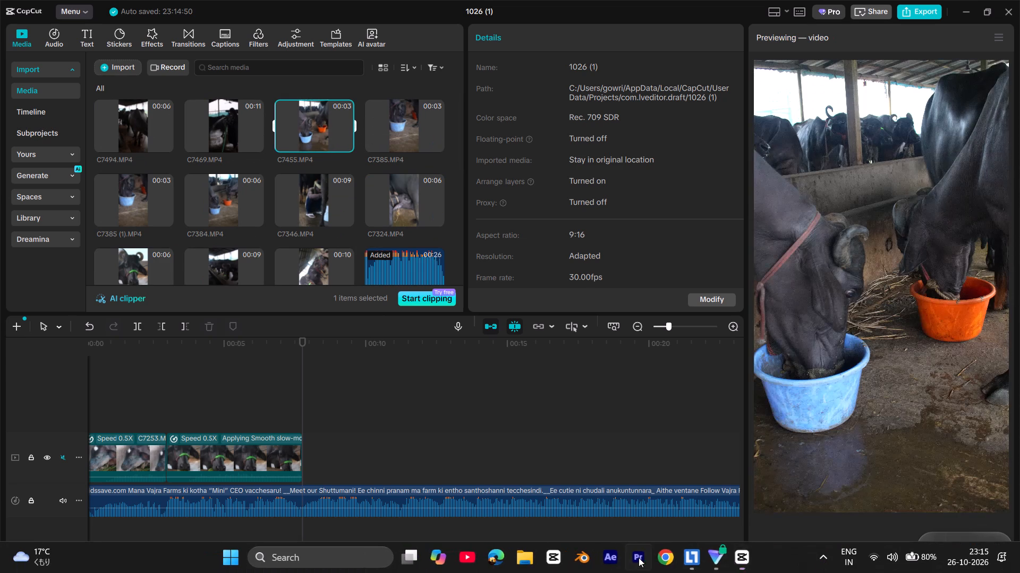
left_click(666, 562)
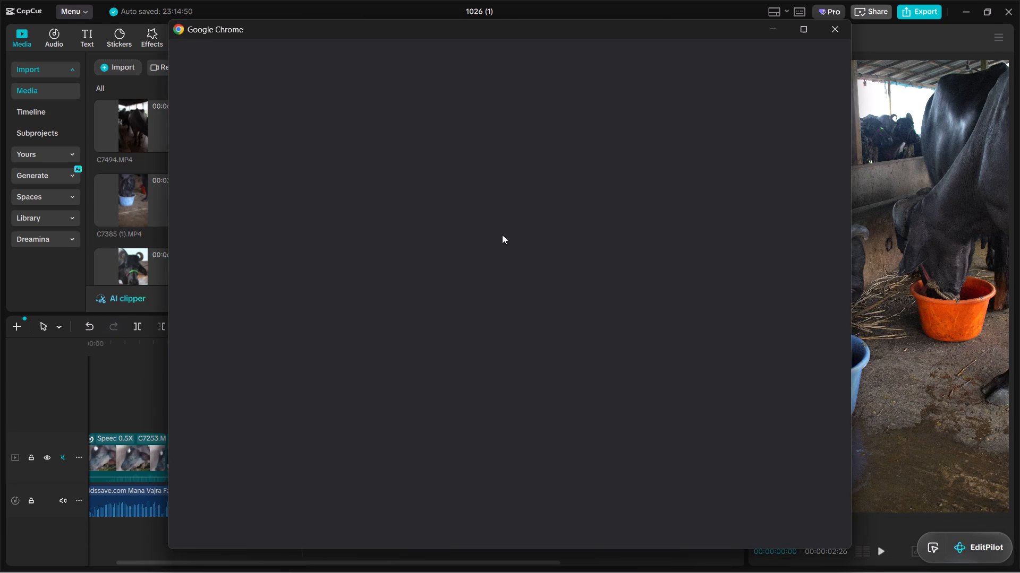
double_click(490, 250)
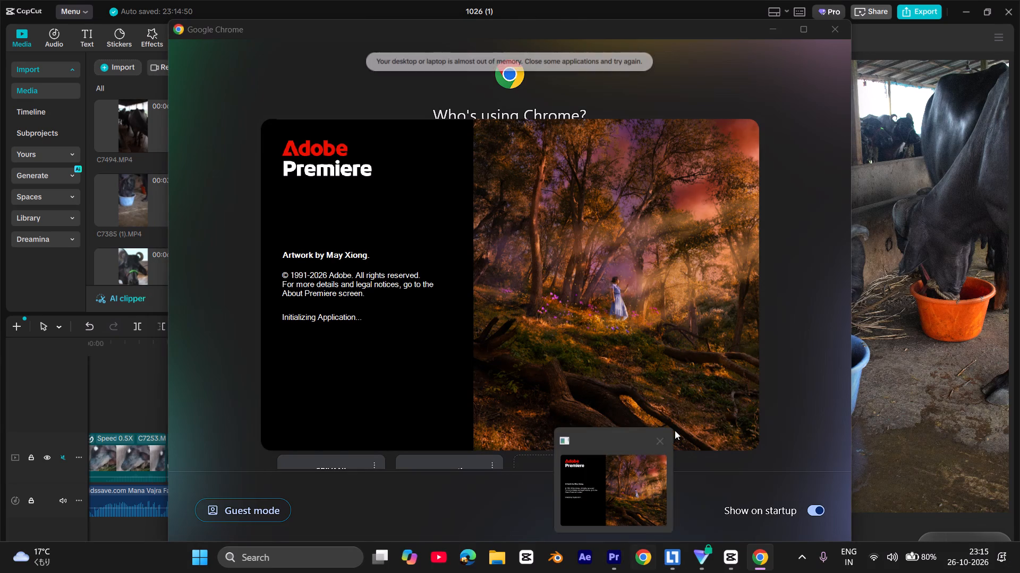
left_click(668, 438)
left_click(736, 554)
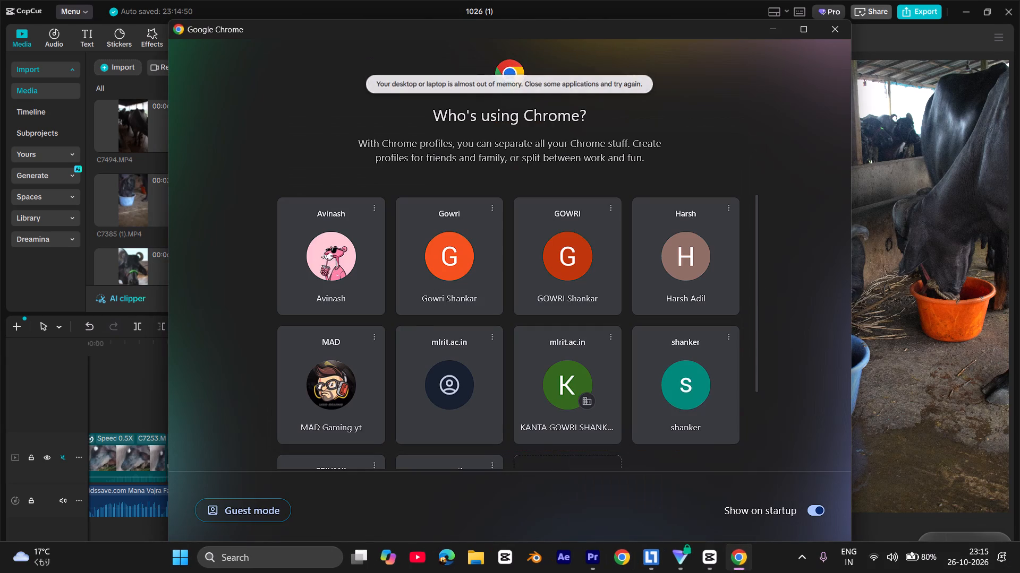
left_click(438, 287)
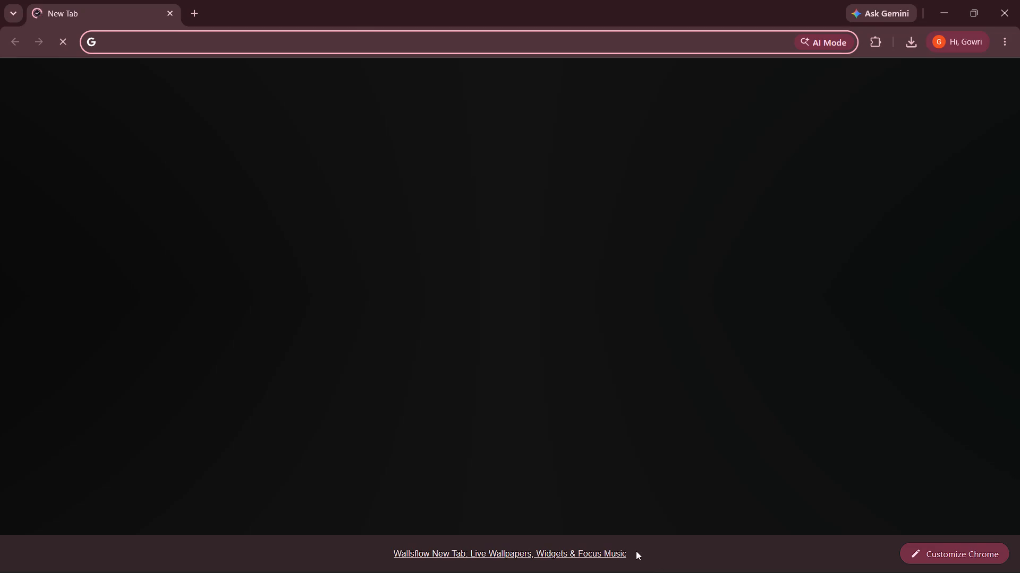
Open the "kc farm sep content" Google Drive folder from Chrome's browsing history.
left_click(1006, 41)
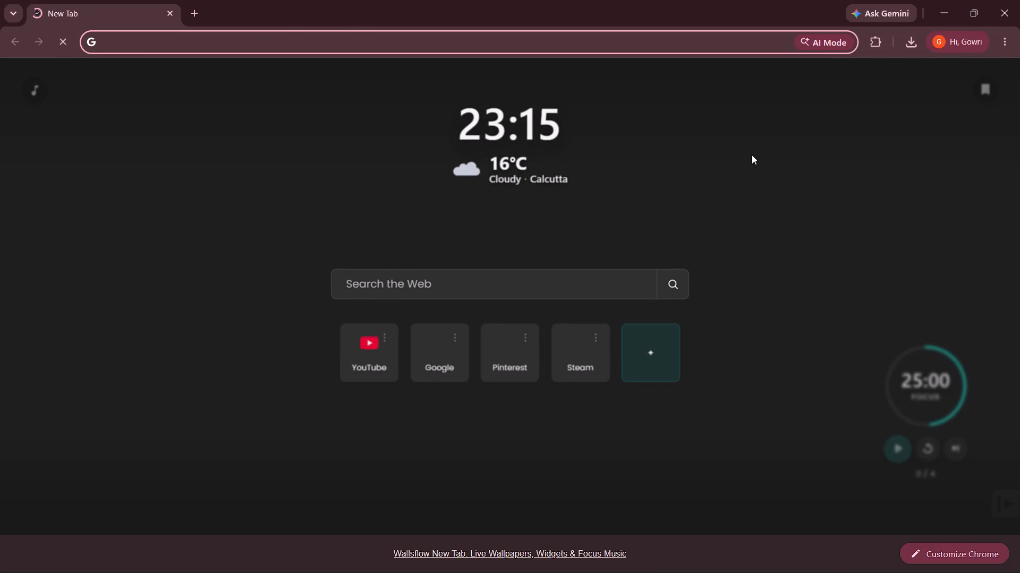
left_click(870, 220)
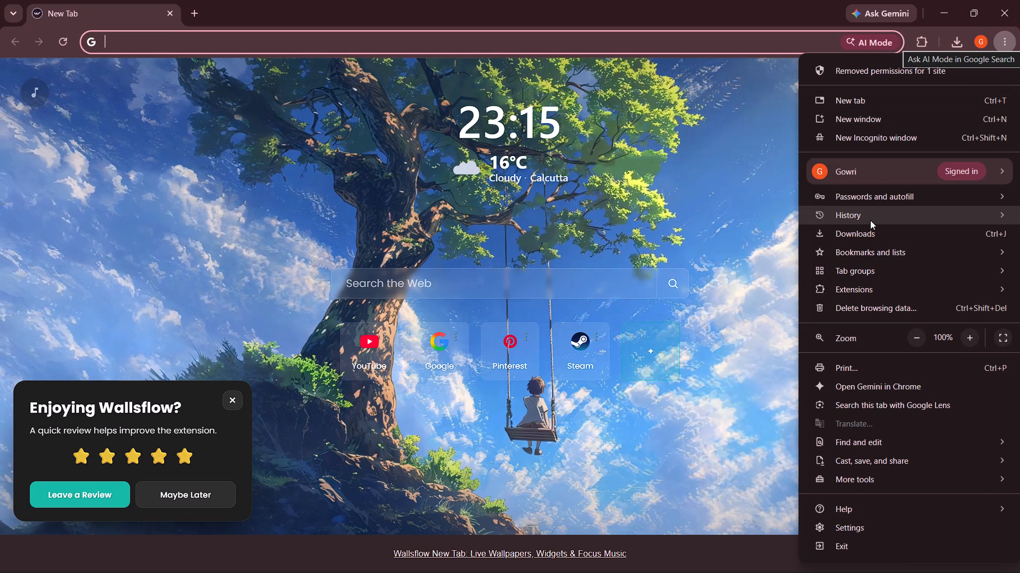
left_click(595, 217)
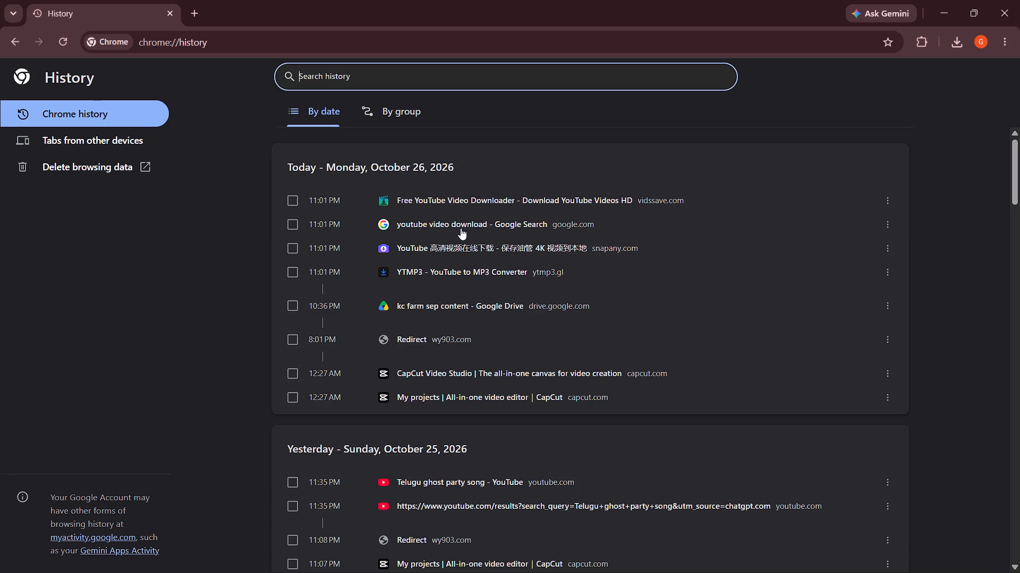
left_click(466, 310)
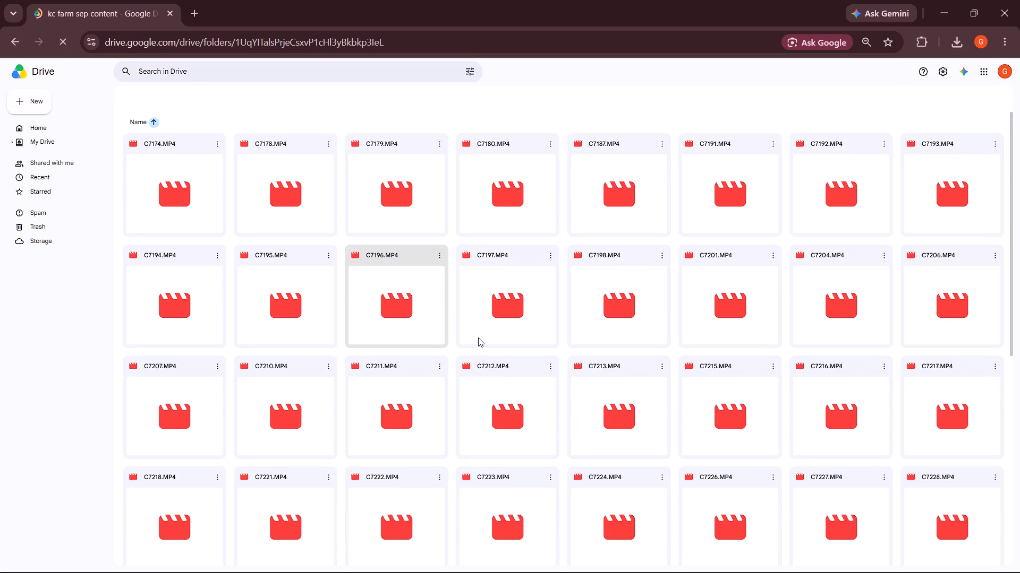
Check the storage drives under This PC in File Explorer and minimize the window.
left_click(469, 558)
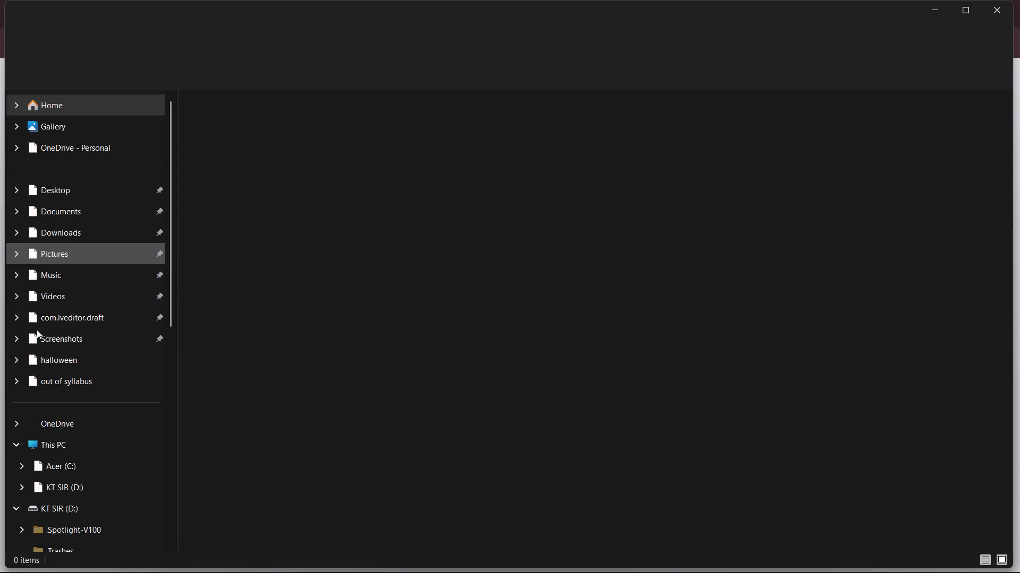
left_click(75, 441)
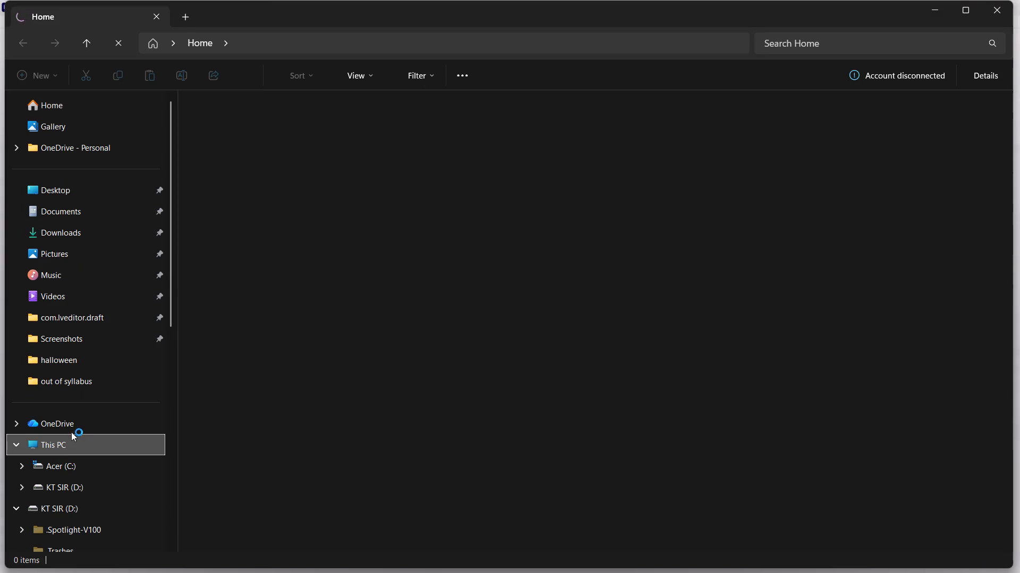
left_click(936, 2)
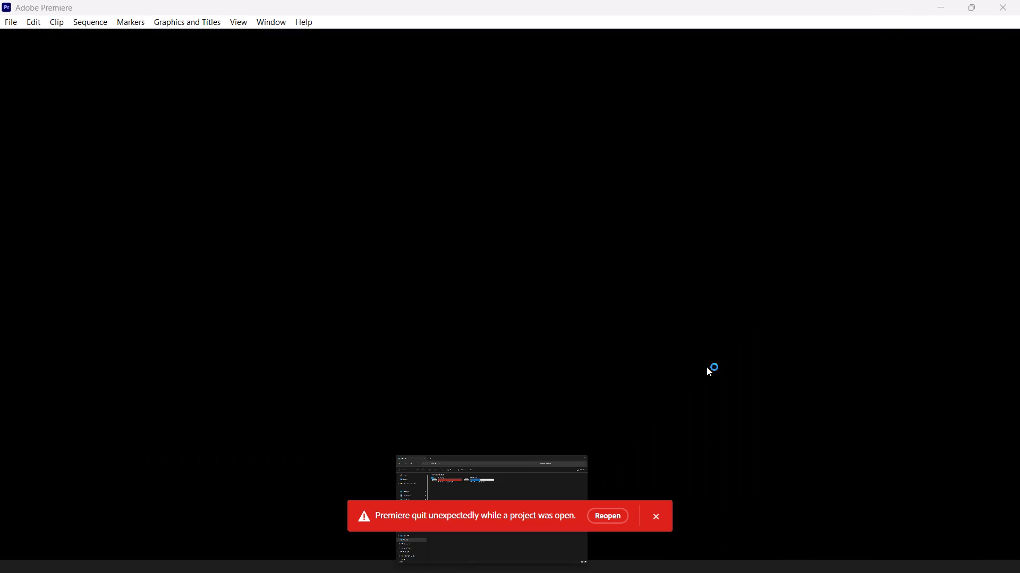
Dismiss the reopen-project notice in Adobe Premiere and close the program.
left_click(658, 513)
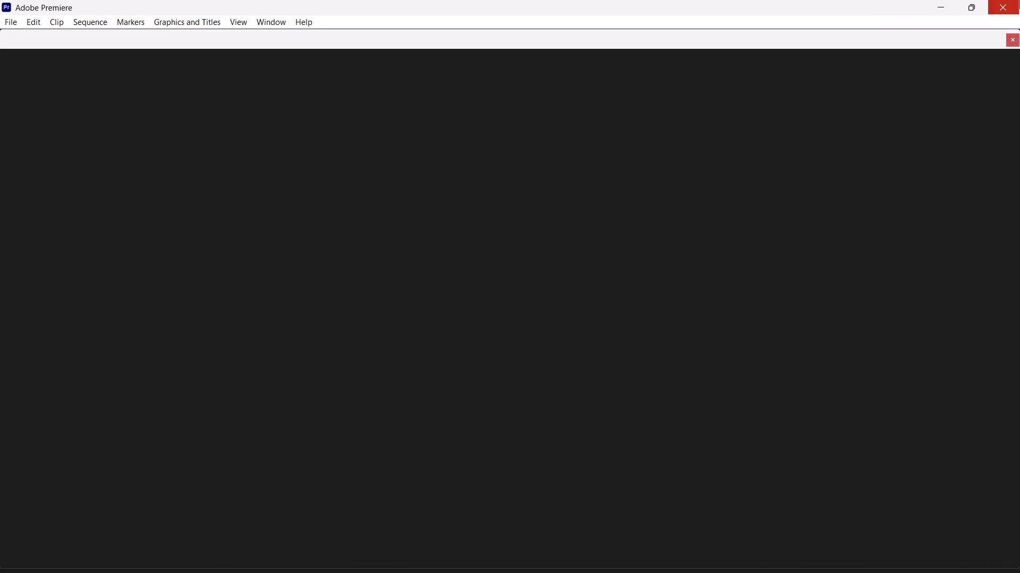
left_click(1019, 1)
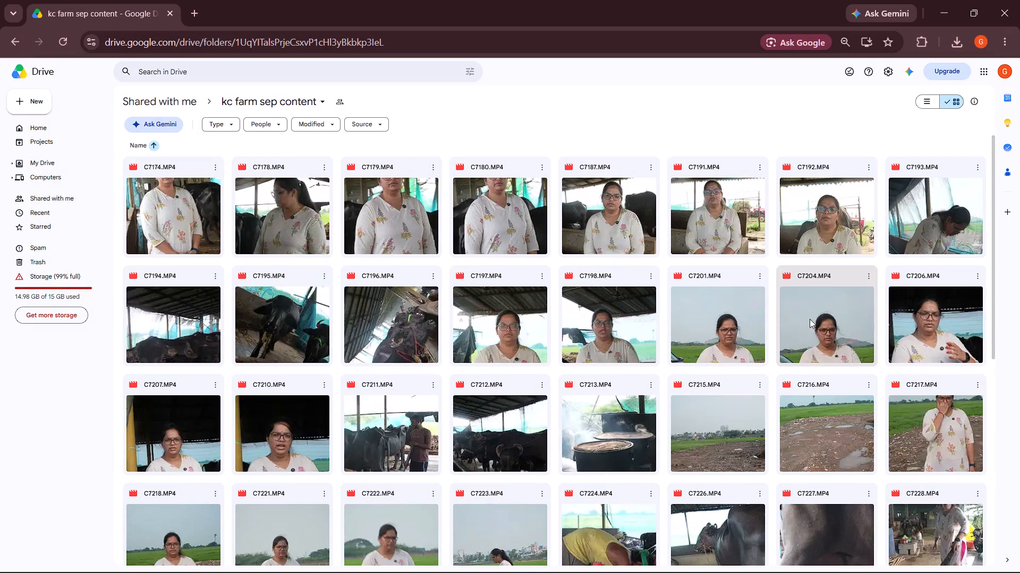
Find C7247.MP4 in the "kc farm sep content" Drive folder and download it, accepting the download without a virus scan.
scroll(763, 394, "down", 3)
scroll(640, 388, "down", 1)
scroll(593, 397, "up", 1)
scroll(553, 401, "down", 1)
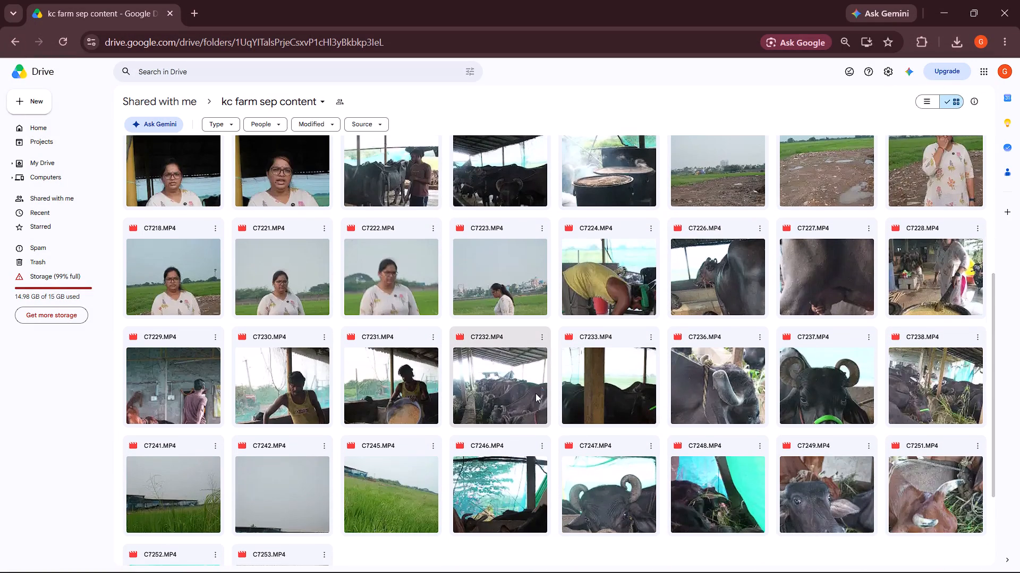
scroll(535, 393, "down", 2)
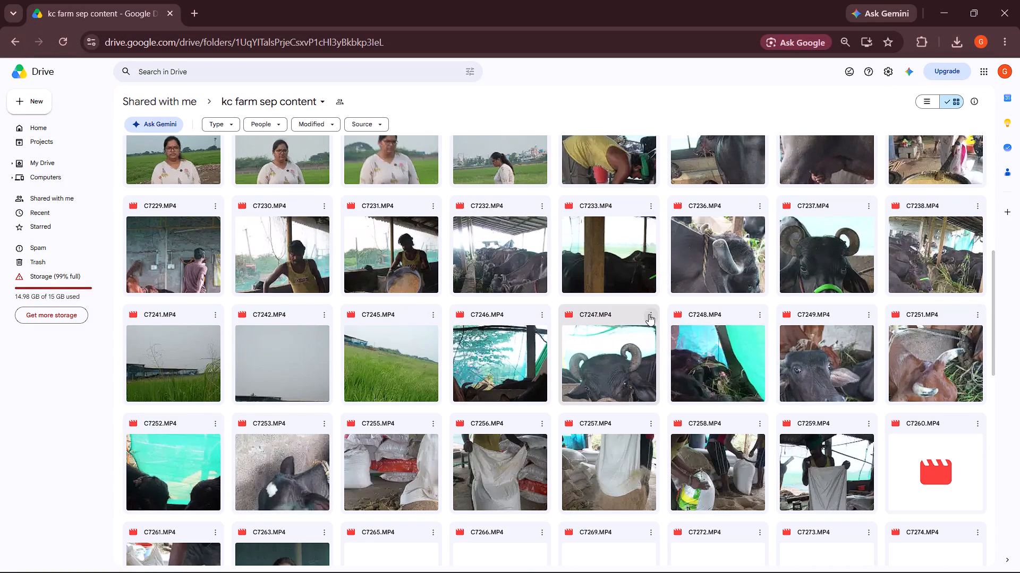
left_click(649, 310)
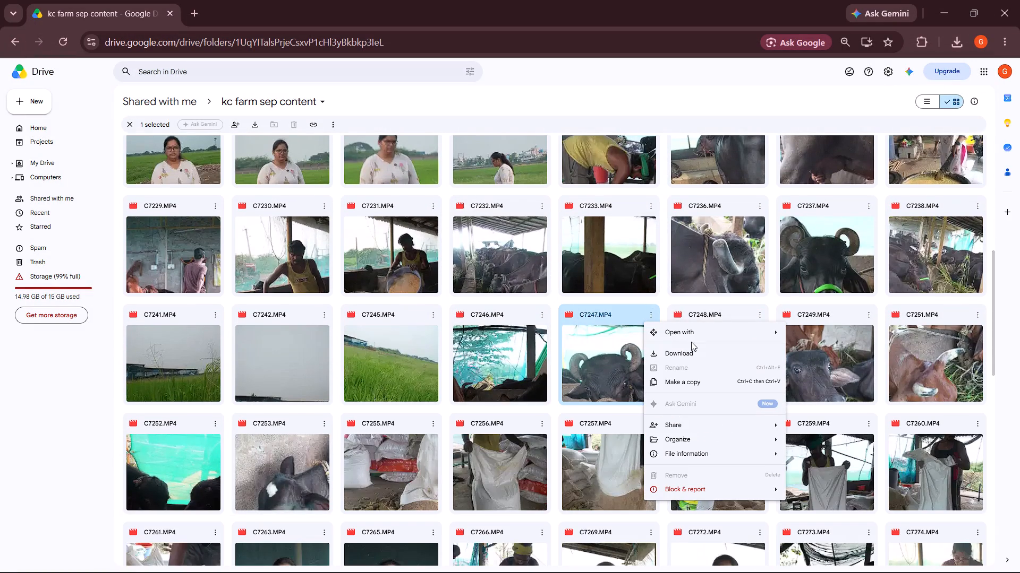
left_click(693, 358)
scroll(341, 431, "down", 2)
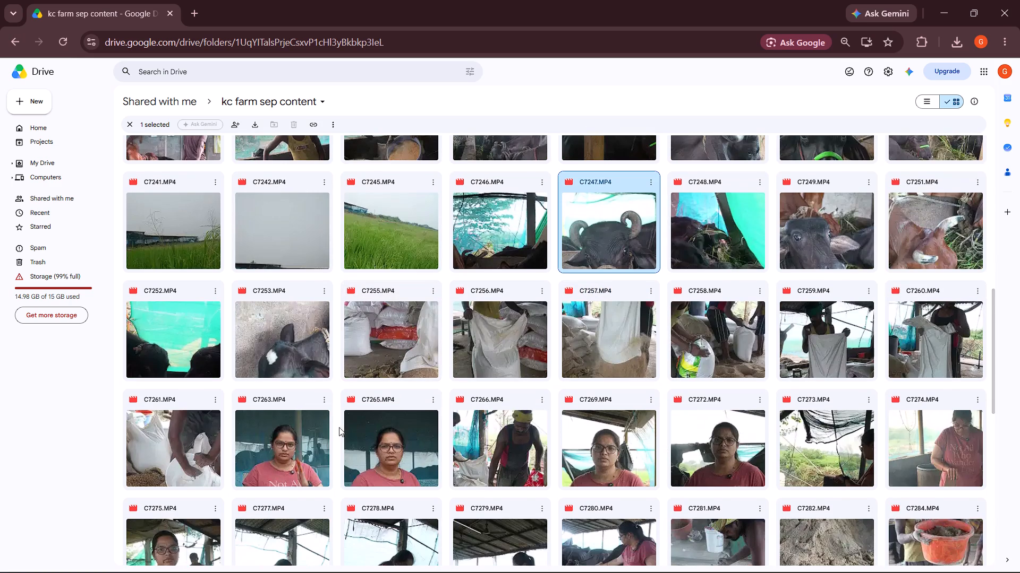
left_click(212, 293)
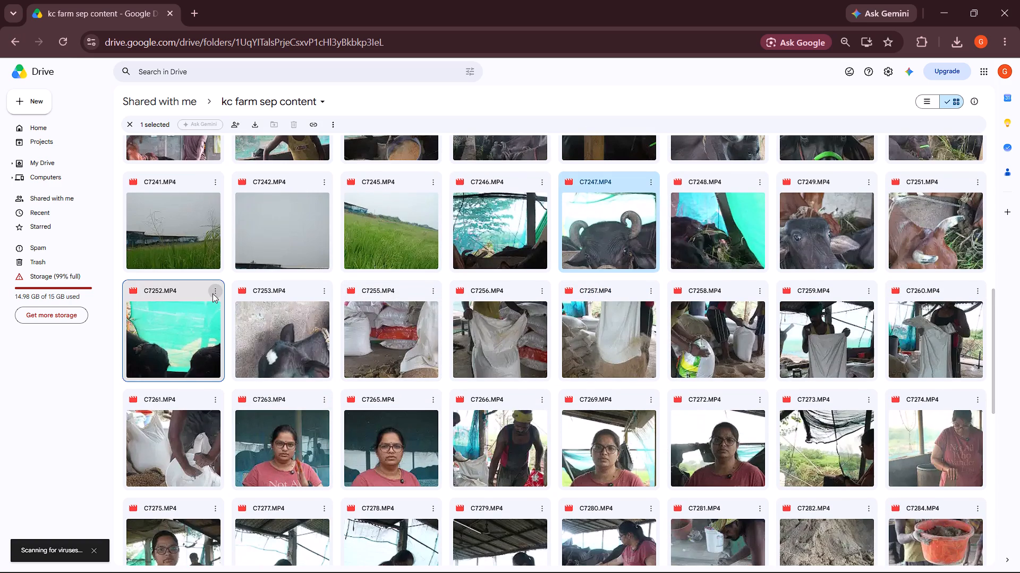
left_click(585, 345)
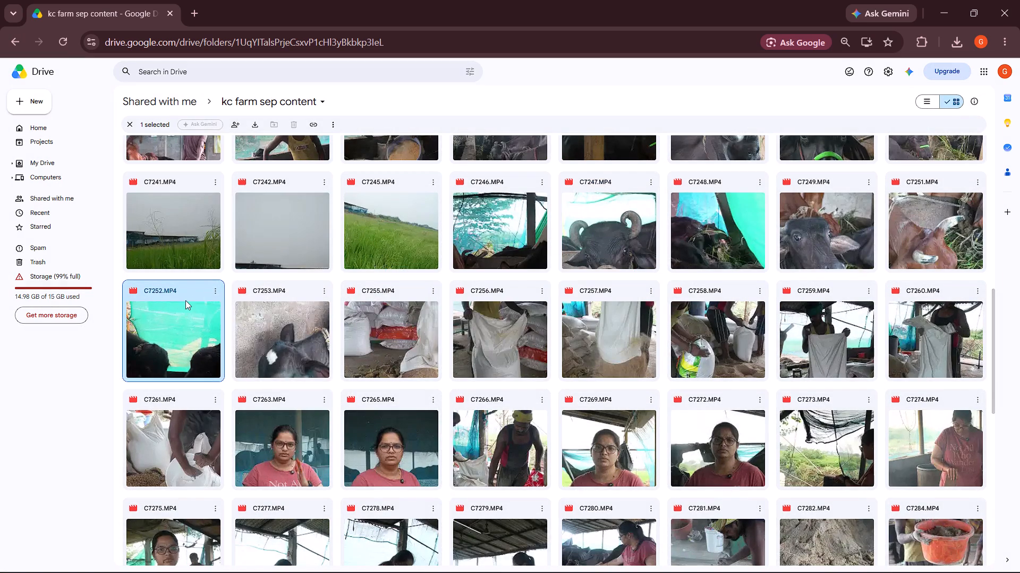
Download C7252.MP4 from the Drive folder, accepting the download without a virus scan.
left_click(222, 291)
left_click(291, 332)
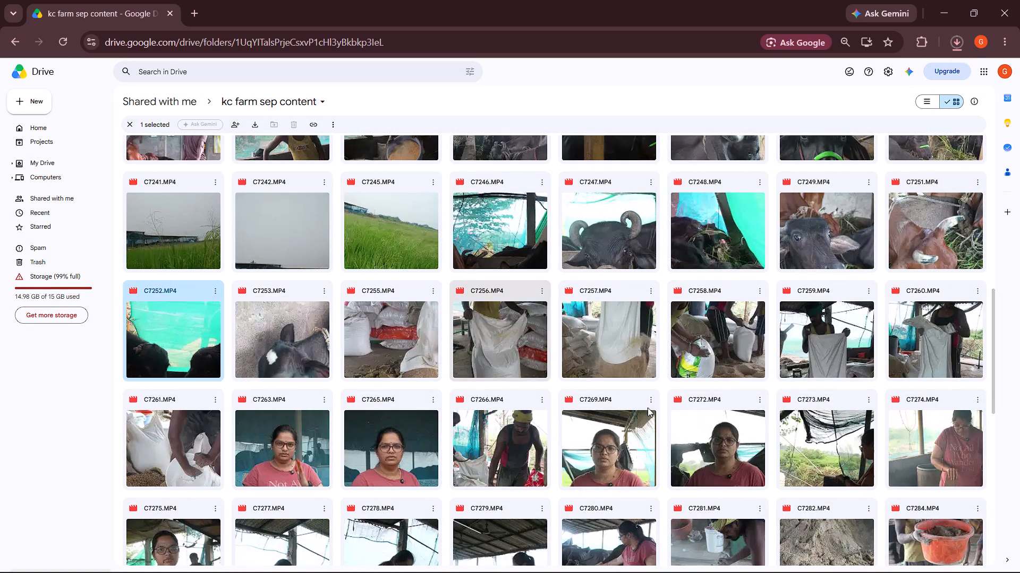
scroll(648, 408, "down", 3)
scroll(381, 357, "down", 3)
scroll(381, 358, "up", 1)
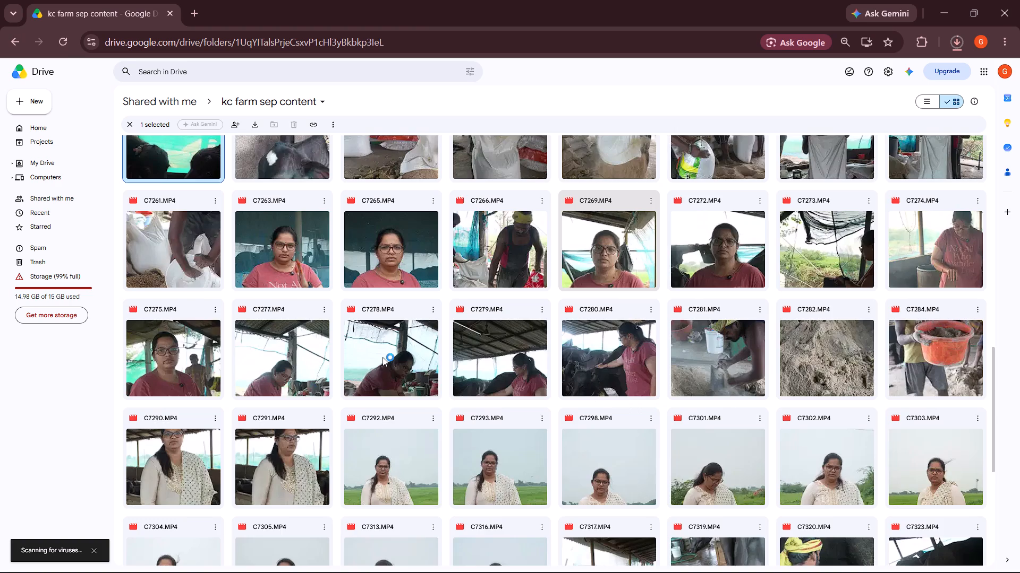
scroll(518, 371, "down", 4)
left_click(574, 343)
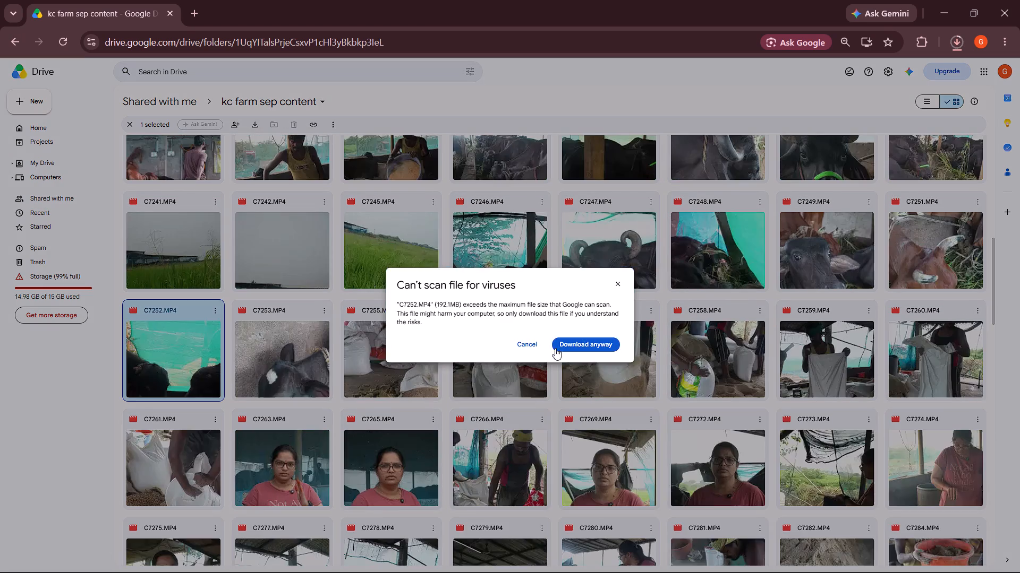
Find C7325.MP4, the brown-and-white cow clip, and download it, accepting the download without a virus scan.
scroll(364, 369, "down", 9)
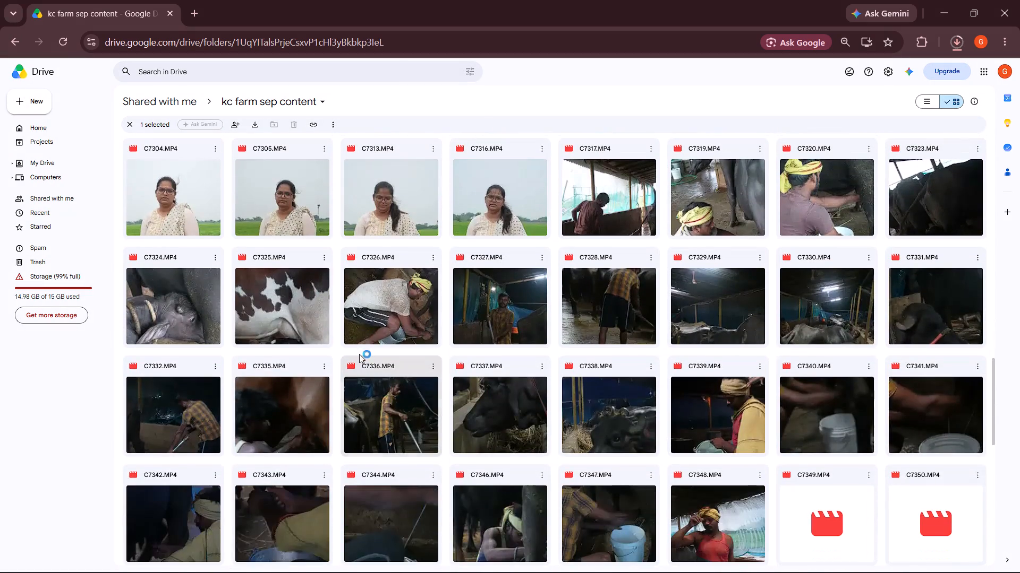
left_click(324, 259)
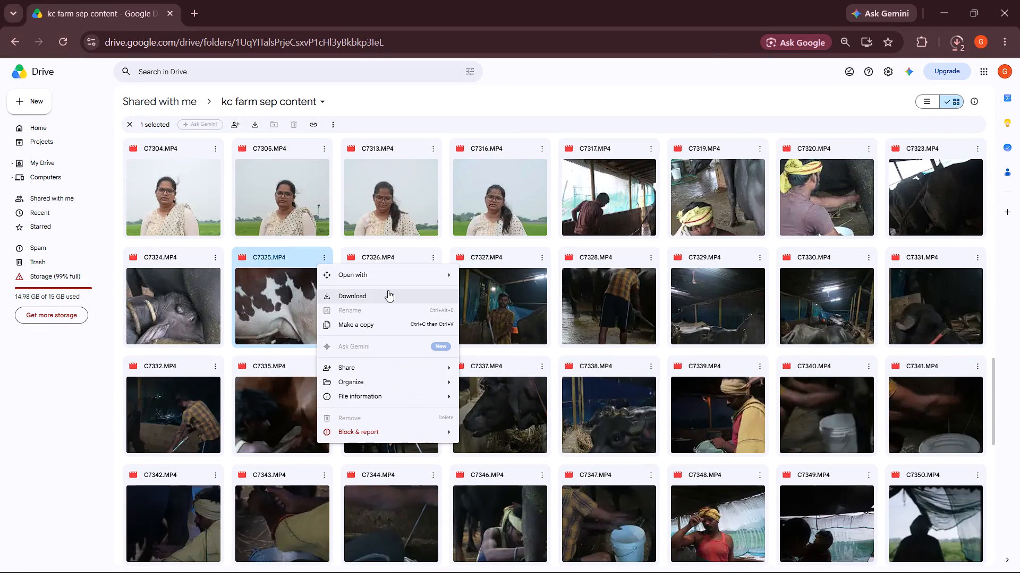
left_click(388, 290)
scroll(702, 363, "up", 2)
scroll(702, 363, "down", 1)
scroll(703, 376, "up", 1)
scroll(703, 376, "down", 1)
scroll(703, 376, "up", 4)
scroll(703, 376, "down", 1)
scroll(703, 376, "up", 1)
scroll(703, 376, "down", 1)
scroll(703, 376, "up", 2)
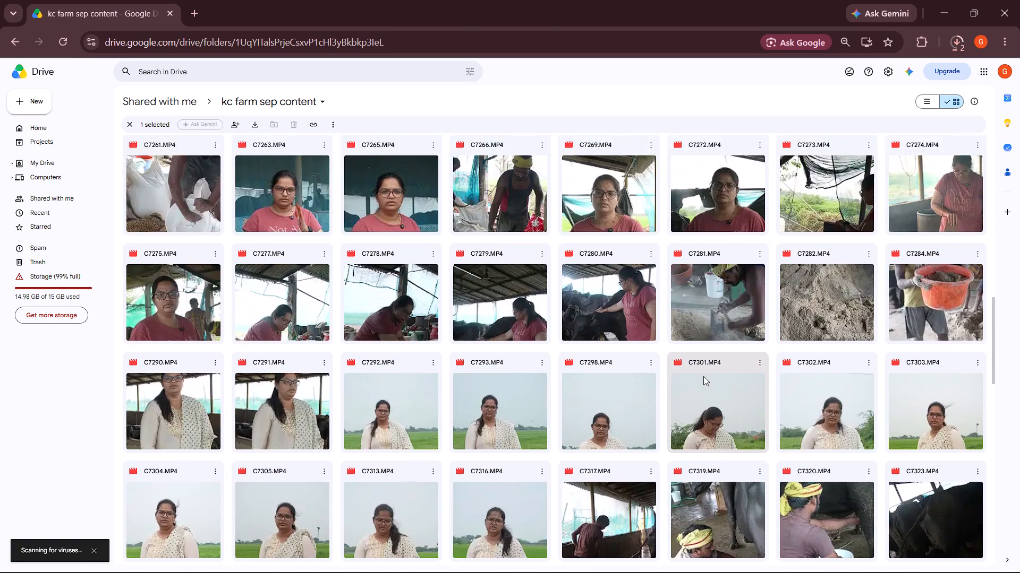
scroll(703, 376, "up", 1)
scroll(703, 376, "down", 1)
scroll(703, 376, "up", 7)
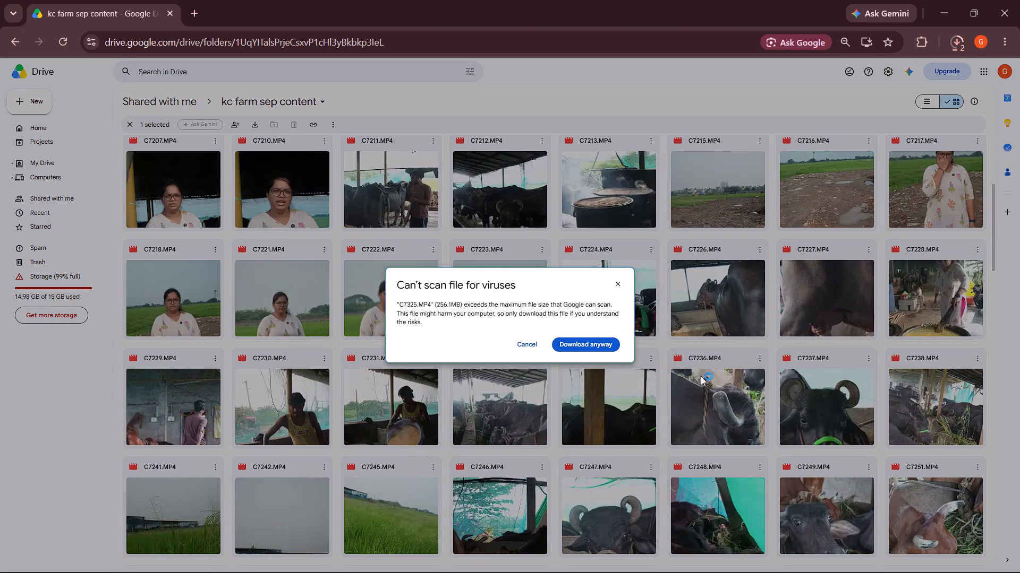
left_click(598, 341)
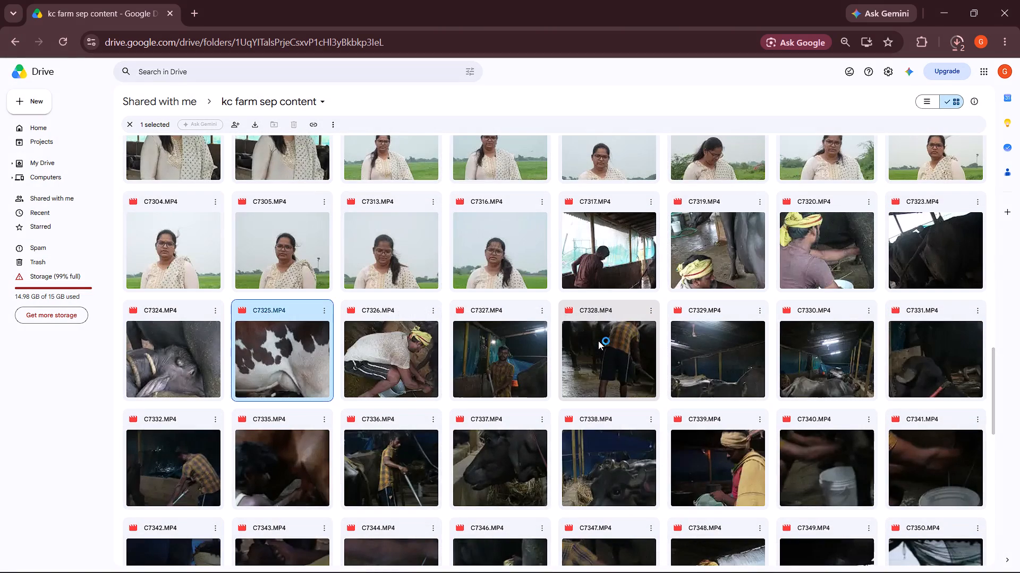
Look back through the earlier farm clips in the folder and check the progress of the running downloads.
scroll(598, 341, "up", 4)
scroll(711, 354, "up", 4)
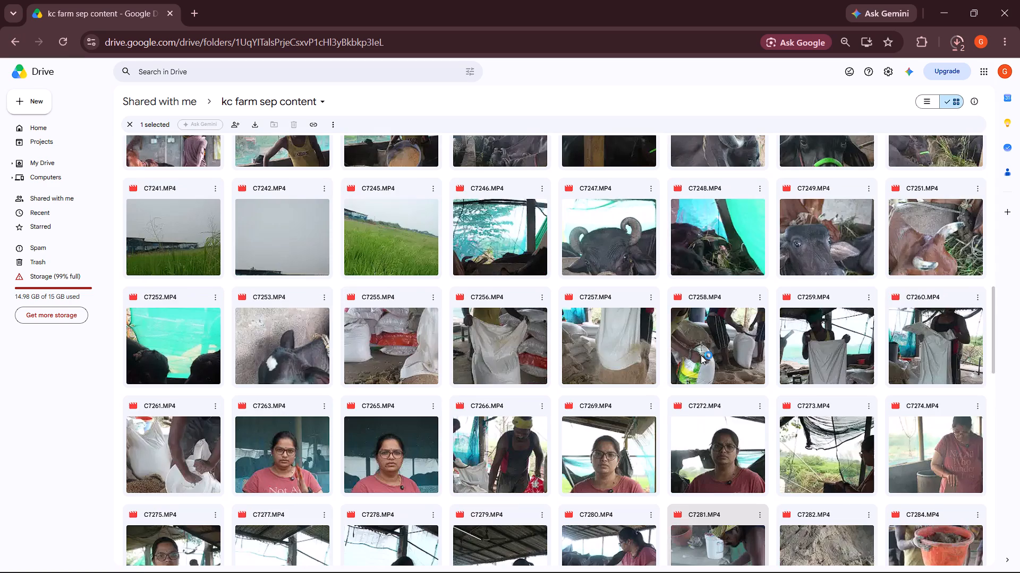
scroll(518, 357, "up", 6)
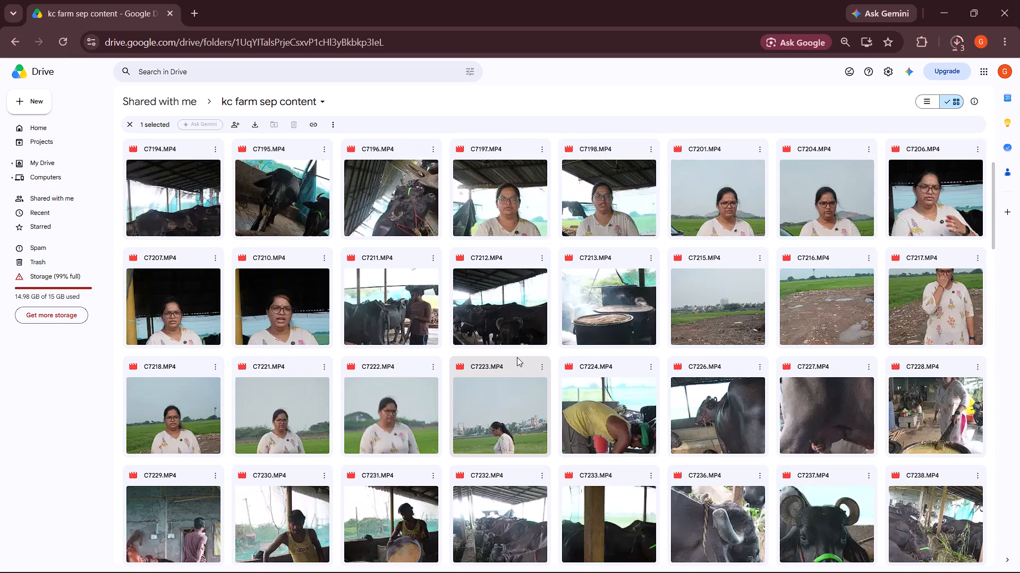
scroll(570, 363, "up", 1)
scroll(462, 365, "up", 7)
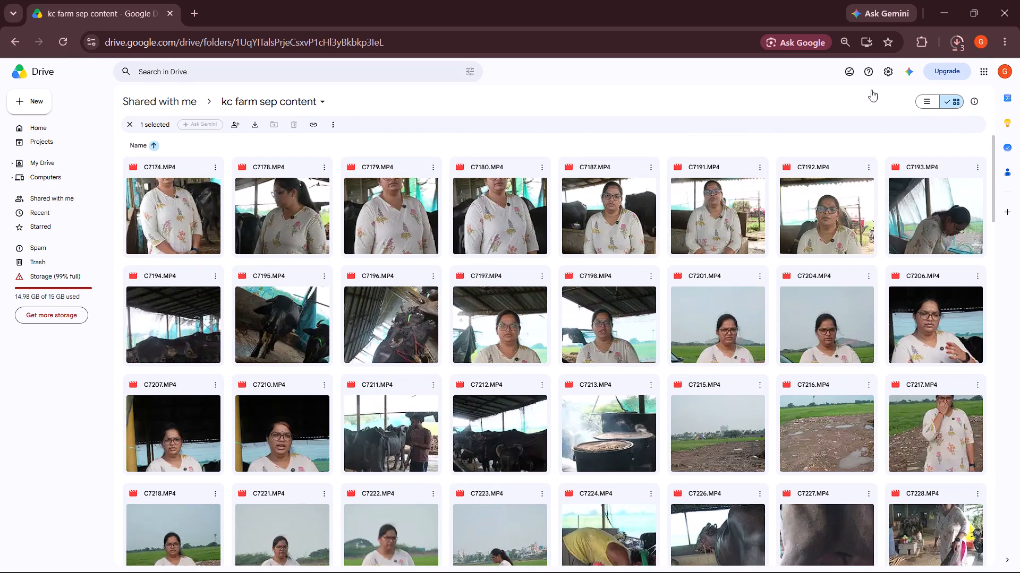
left_click(960, 42)
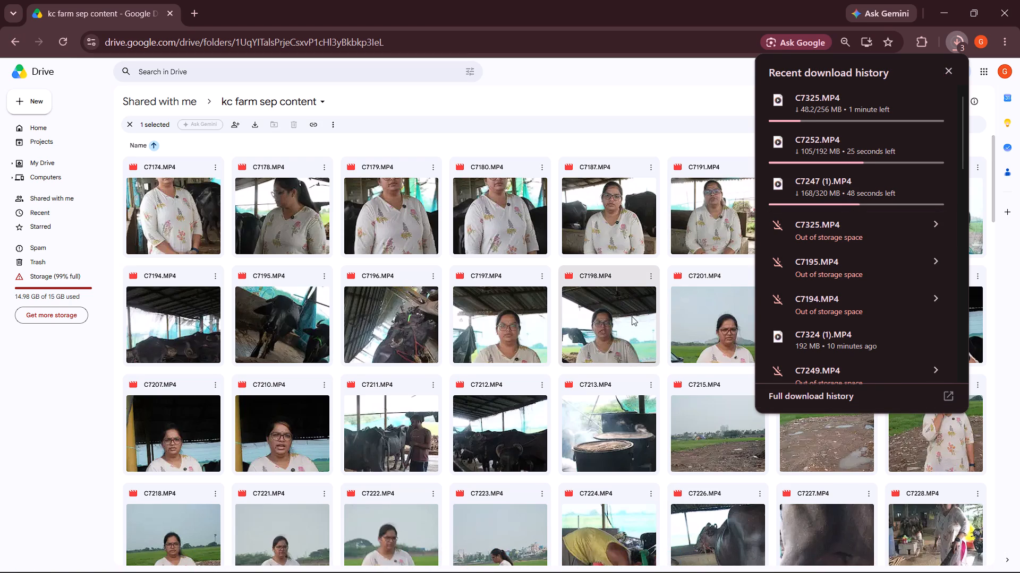
Request a download of C7195.MP4 and check the recent download history.
left_click(322, 276)
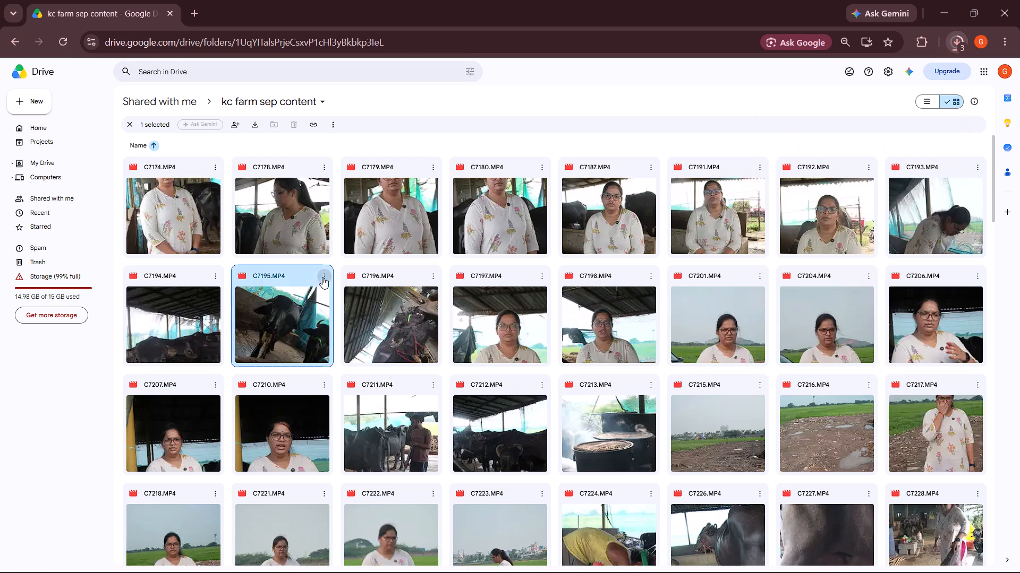
left_click(343, 314)
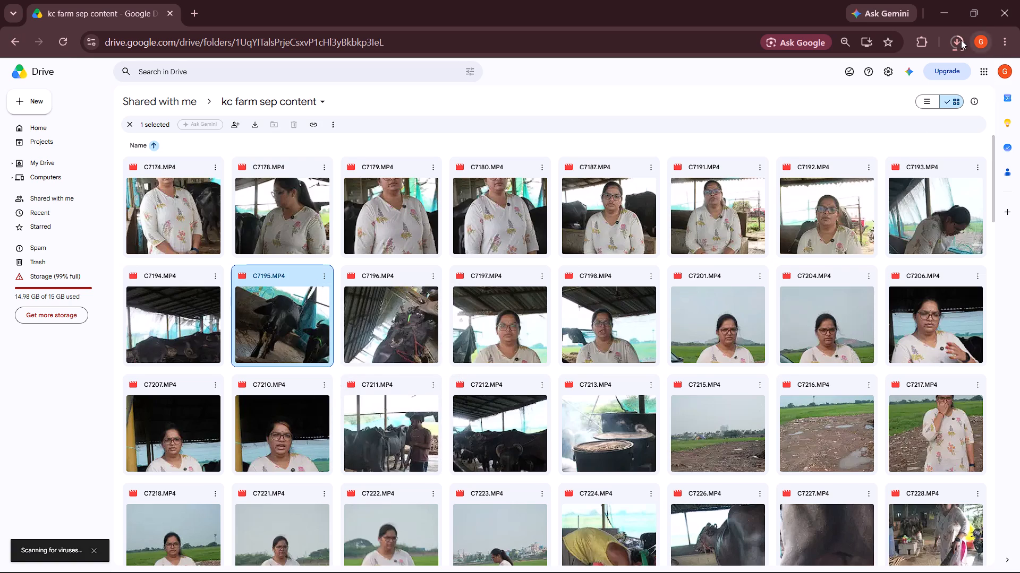
left_click(961, 40)
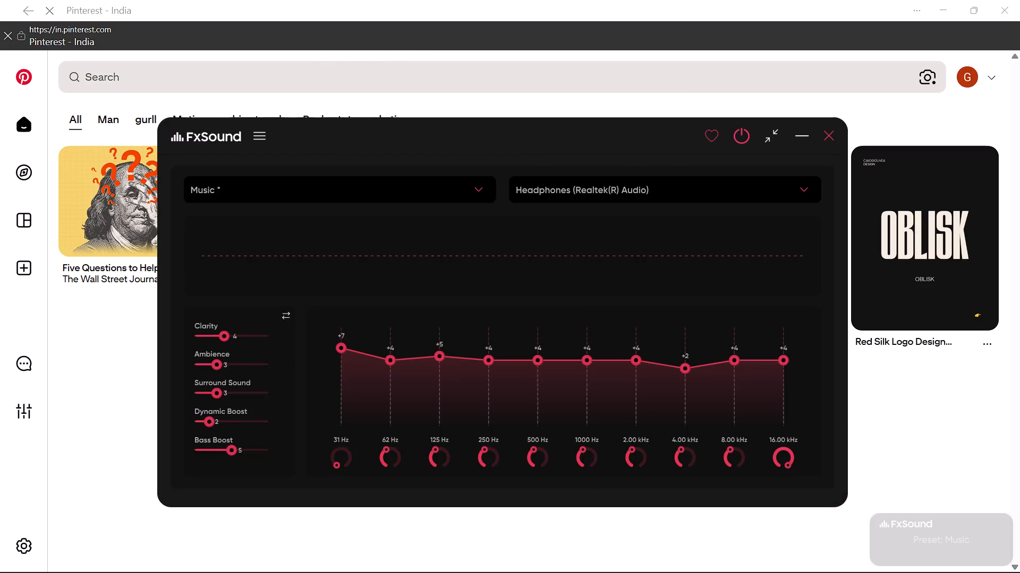
Search Pinterest for "pookie emoji png".
left_click(298, 74)
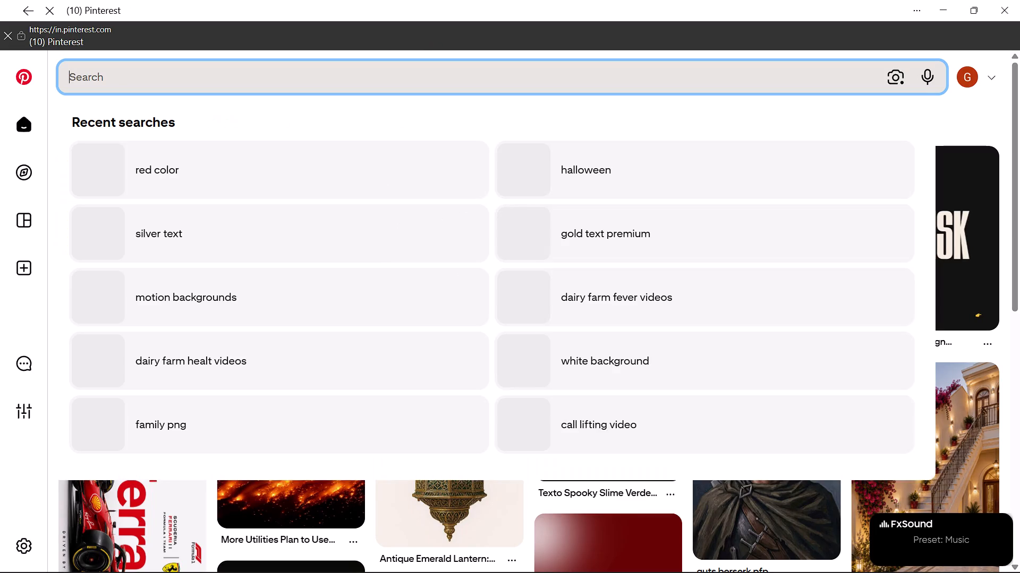
type("pookie")
key("space")
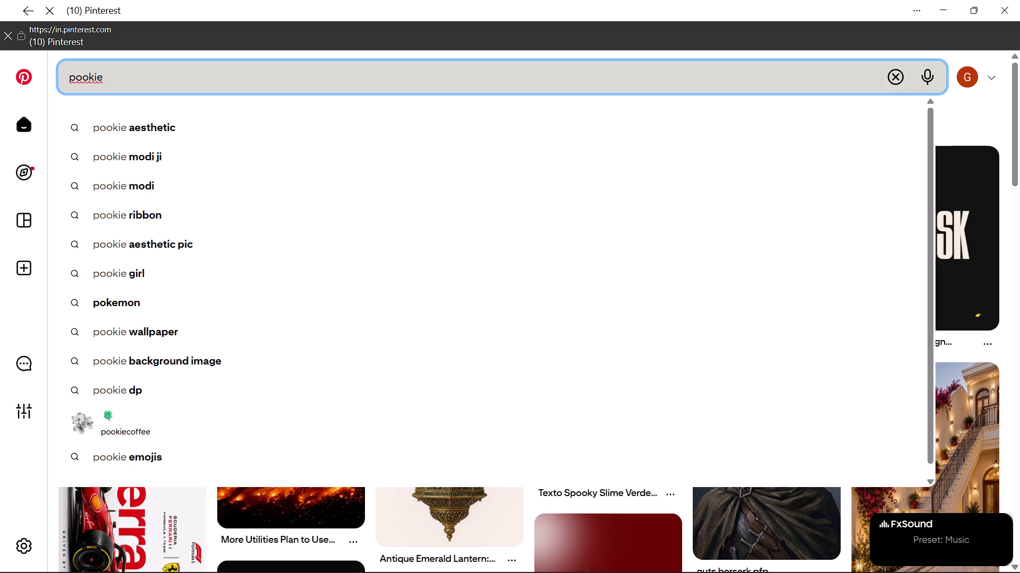
type("em")
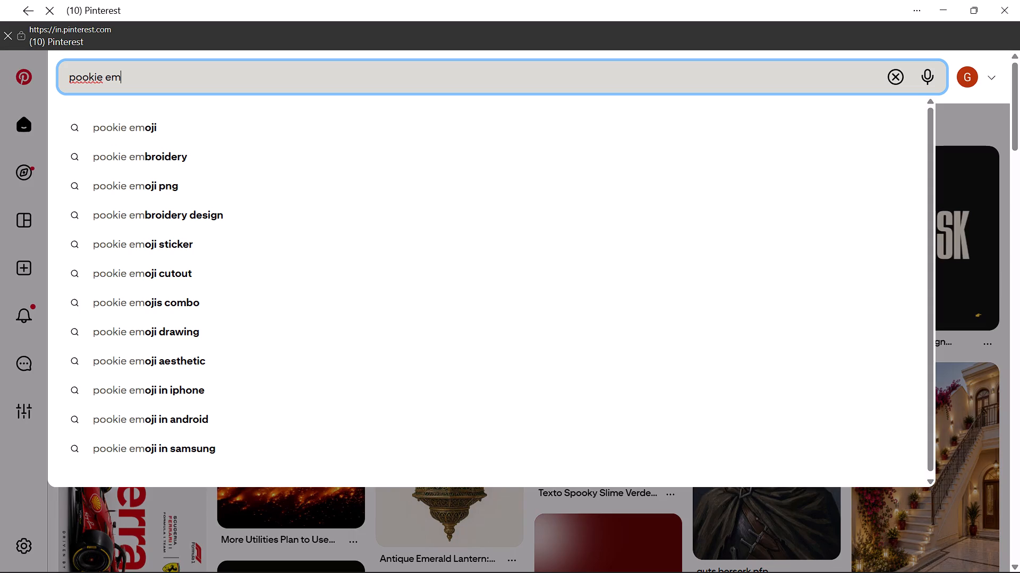
type("oji png")
key("Return")
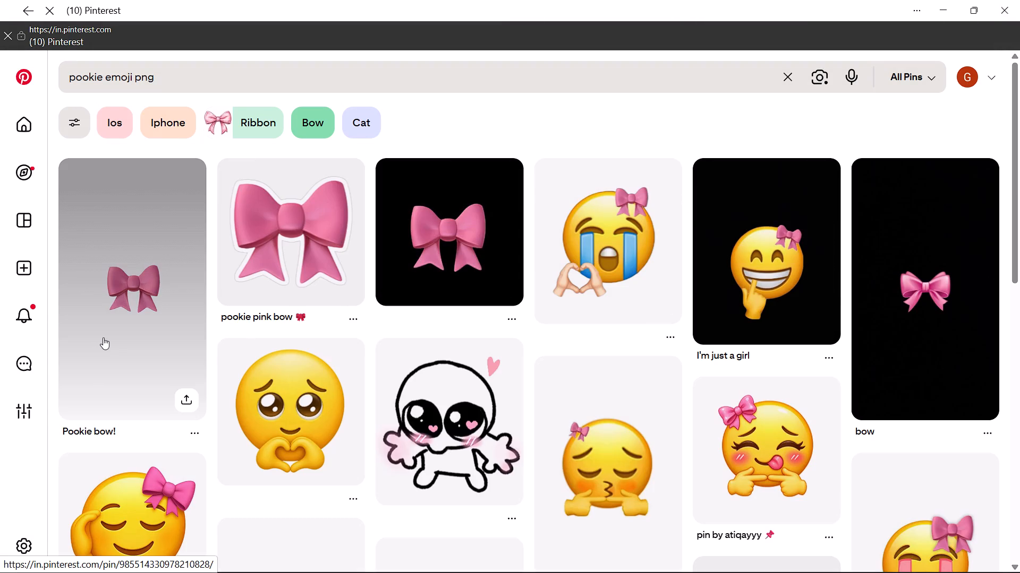
Open the "Pookie bow!" pin for a closer look and return to the search results.
left_click(103, 337)
left_click(82, 123)
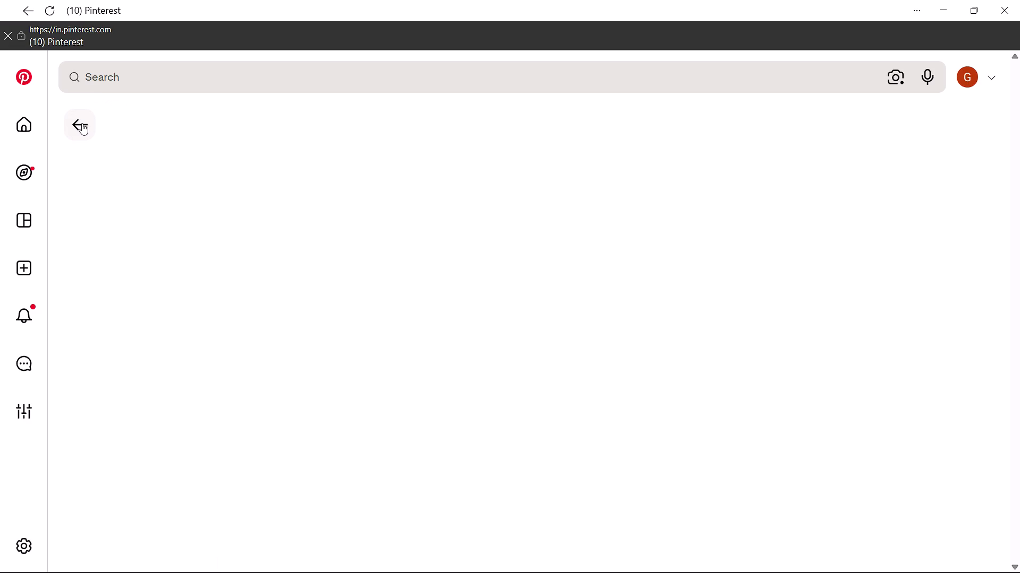
left_click(172, 328)
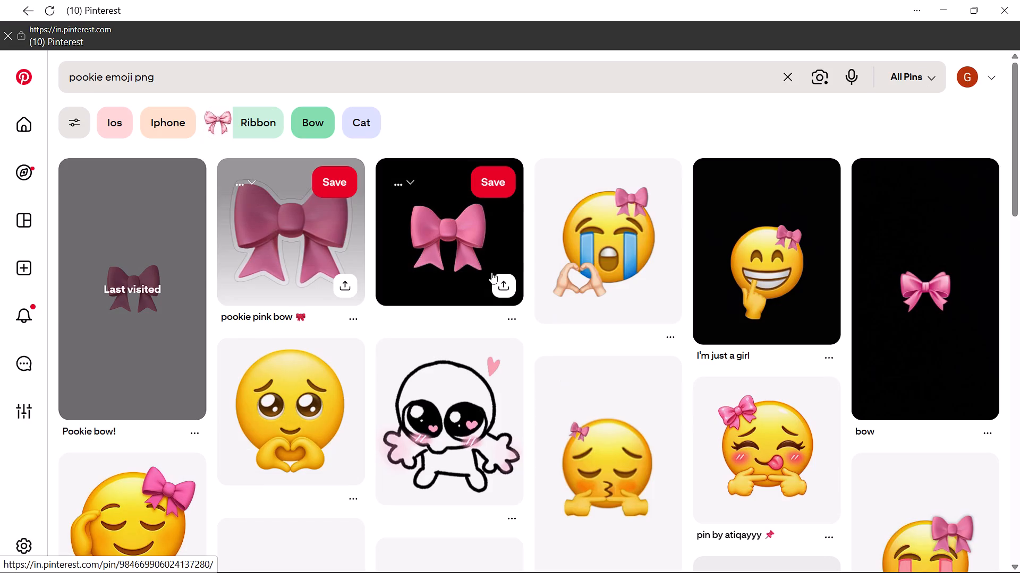
Download the image of the pink bow on a square black background from the Pinterest results.
left_click(505, 322)
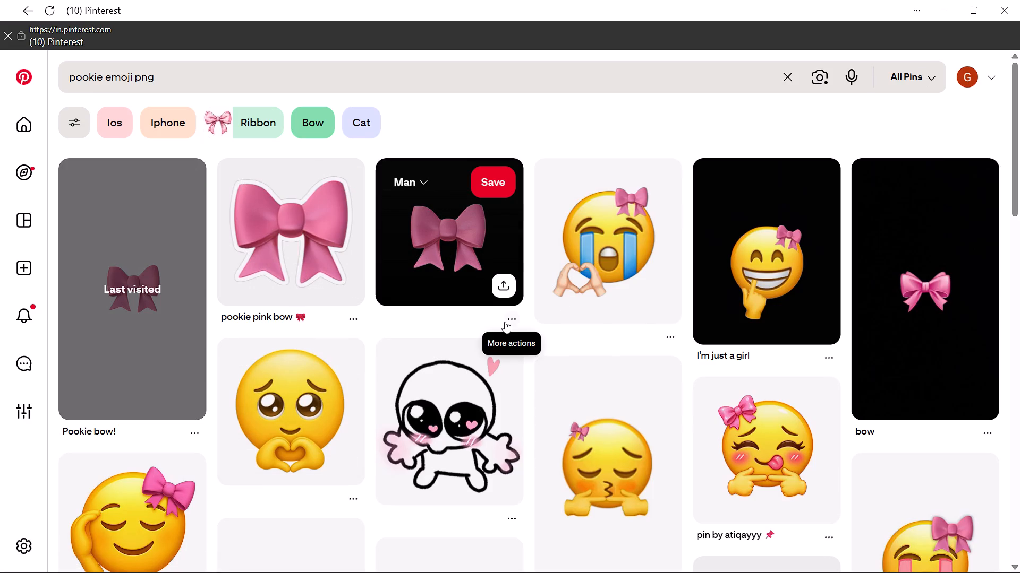
left_click(516, 398)
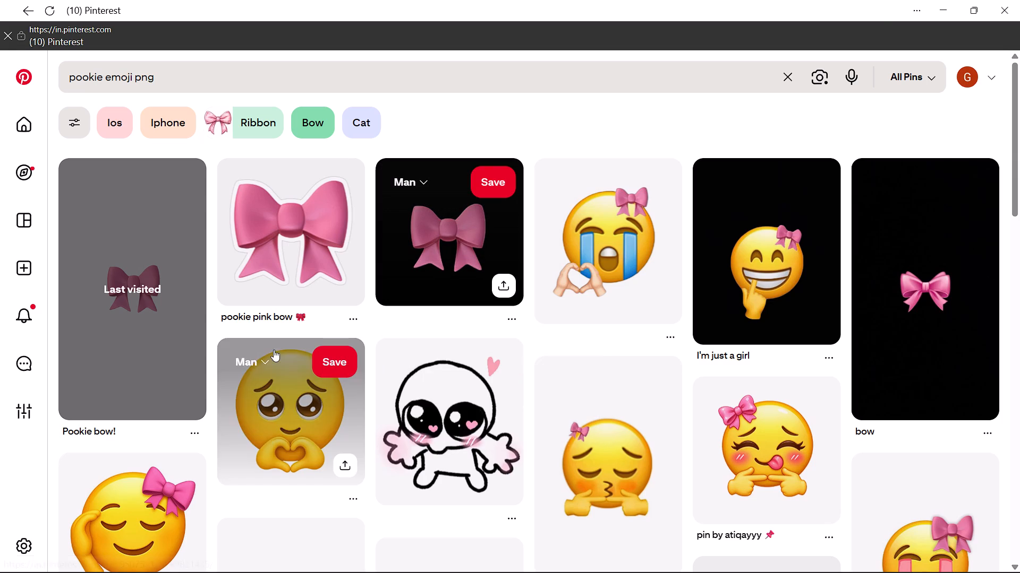
Return to Google Drive and proceed with downloading C7195.MP4 despite the missing virus scan.
left_click(933, 15)
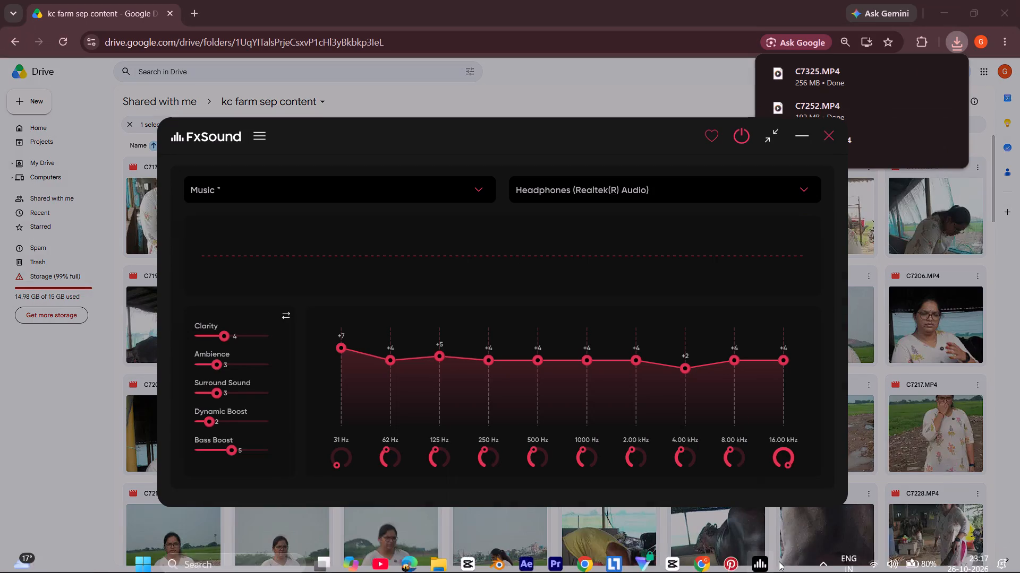
left_click(672, 99)
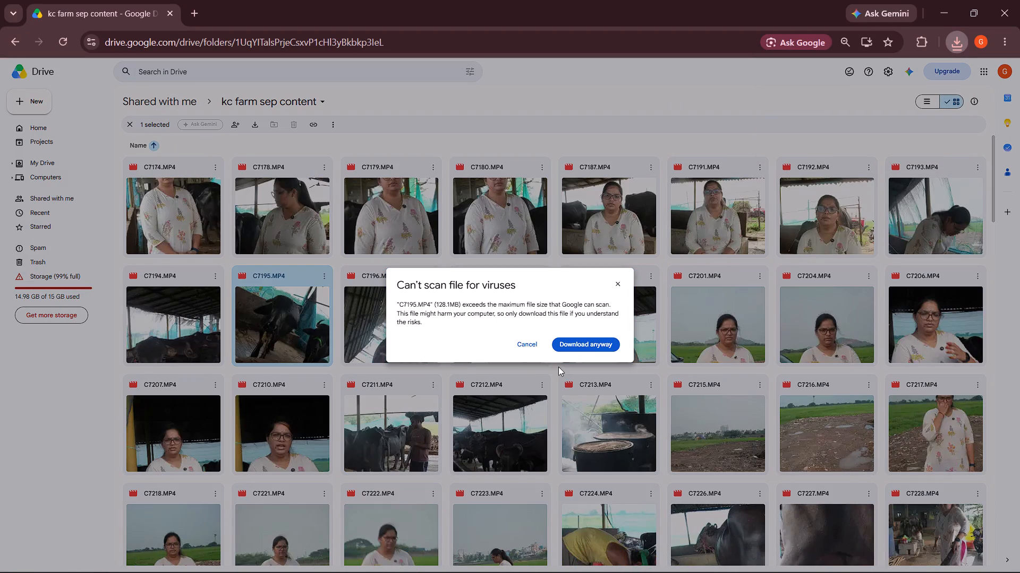
left_click(571, 346)
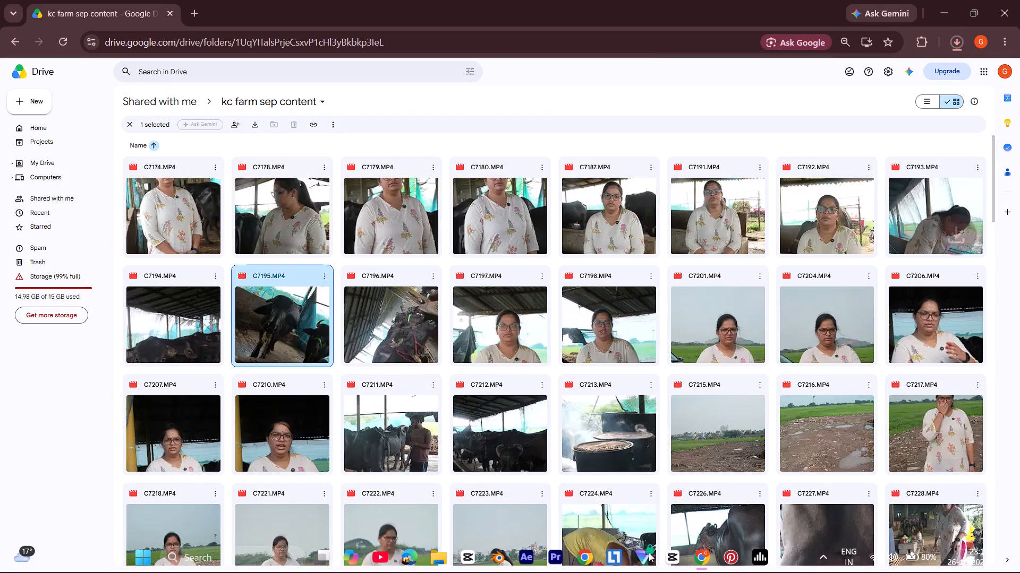
left_click(667, 558)
left_click(88, 396)
left_click(129, 394)
left_click_drag(129, 394, 115, 394)
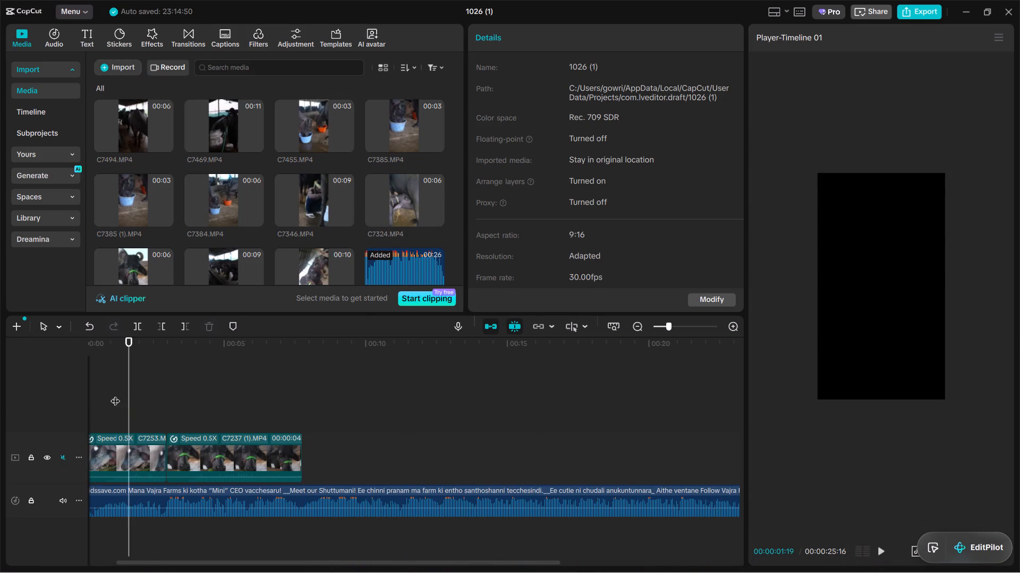
left_click_drag(115, 394, 0, 398)
left_click(127, 59)
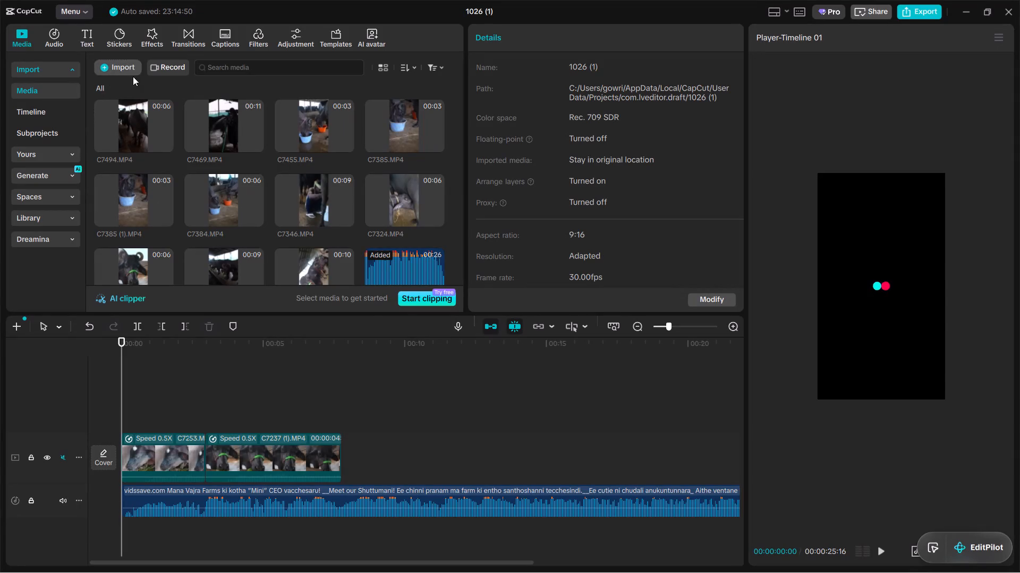
left_click(128, 65)
left_click(169, 99)
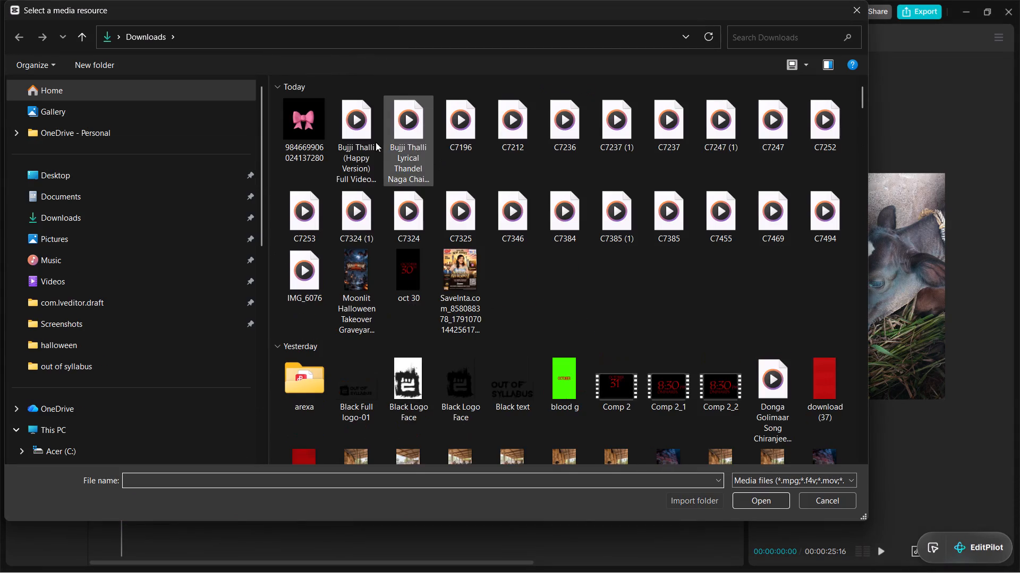
left_click(319, 134)
double_click(404, 134)
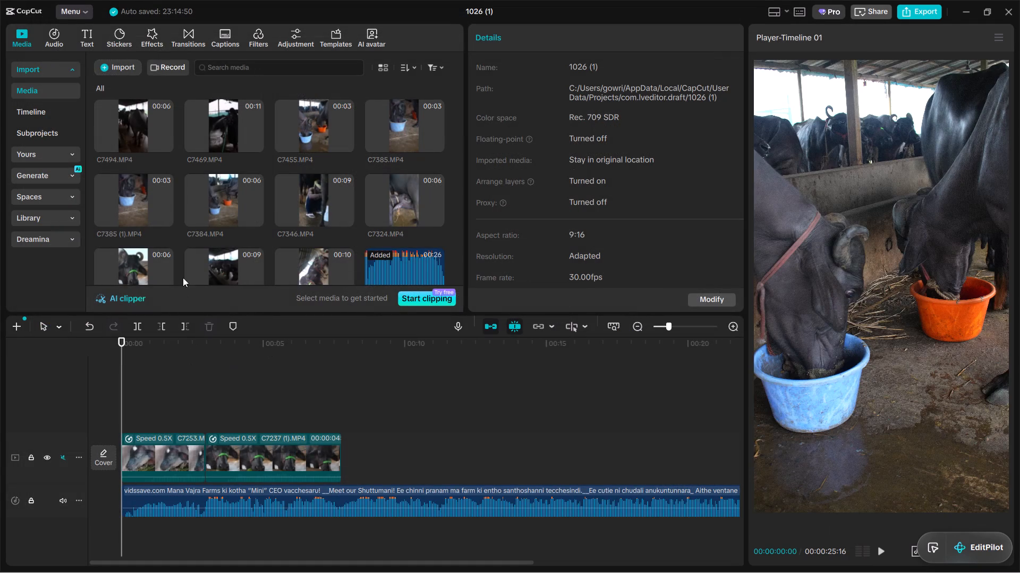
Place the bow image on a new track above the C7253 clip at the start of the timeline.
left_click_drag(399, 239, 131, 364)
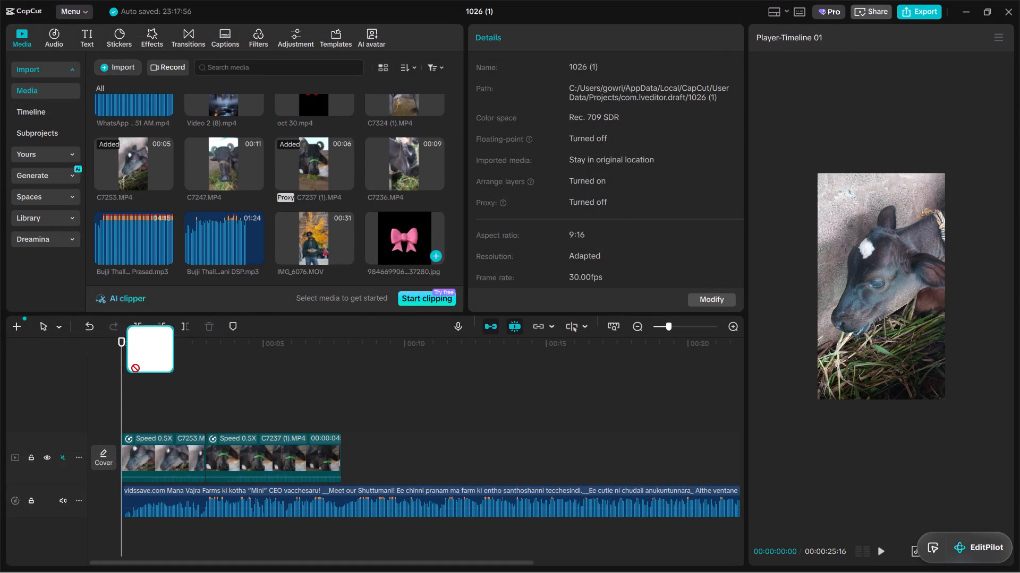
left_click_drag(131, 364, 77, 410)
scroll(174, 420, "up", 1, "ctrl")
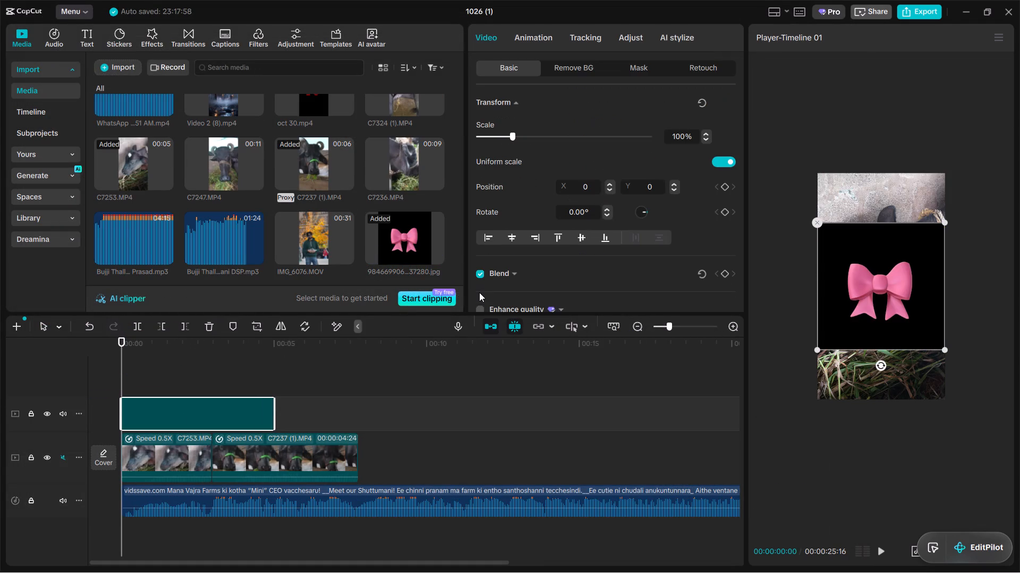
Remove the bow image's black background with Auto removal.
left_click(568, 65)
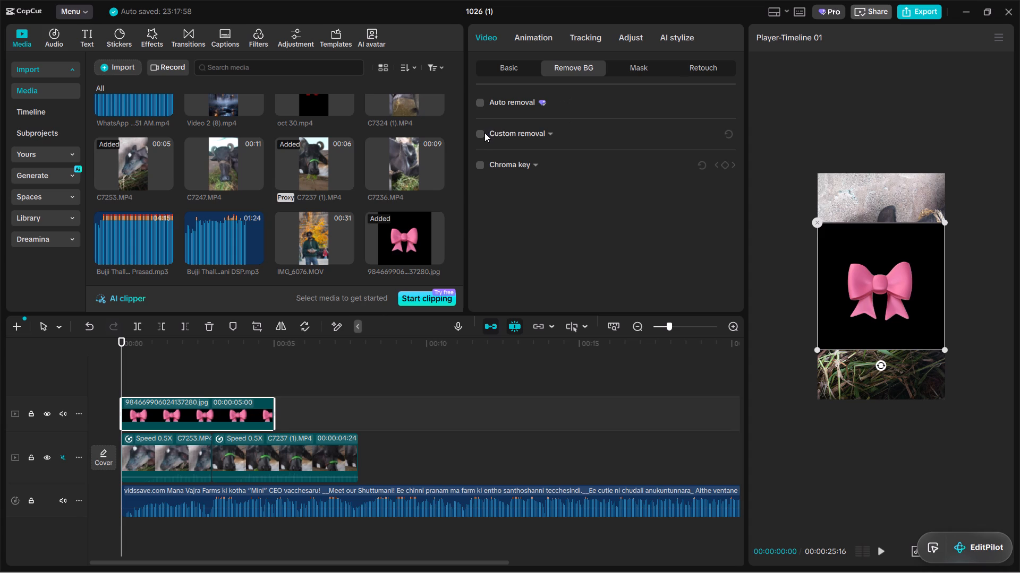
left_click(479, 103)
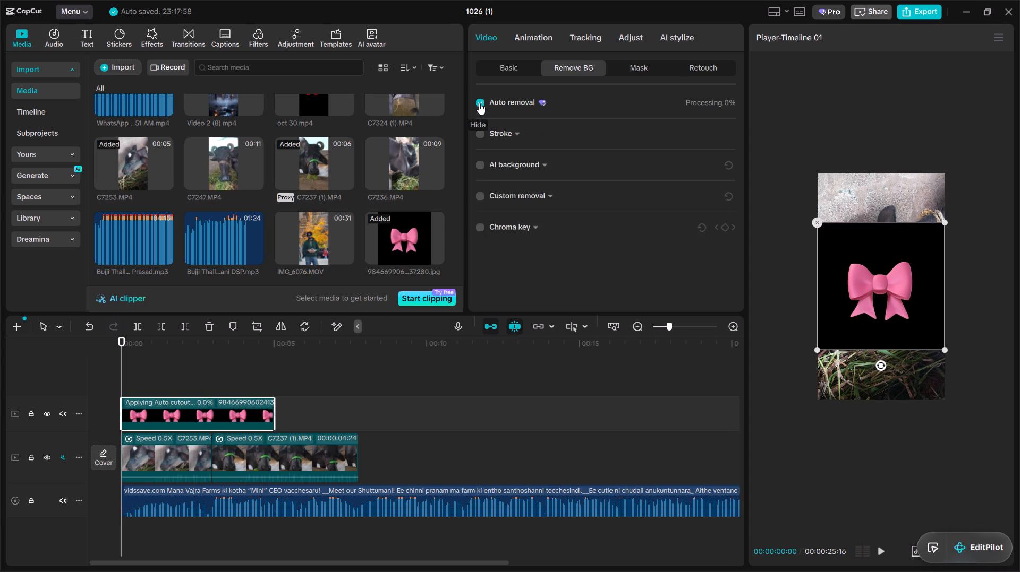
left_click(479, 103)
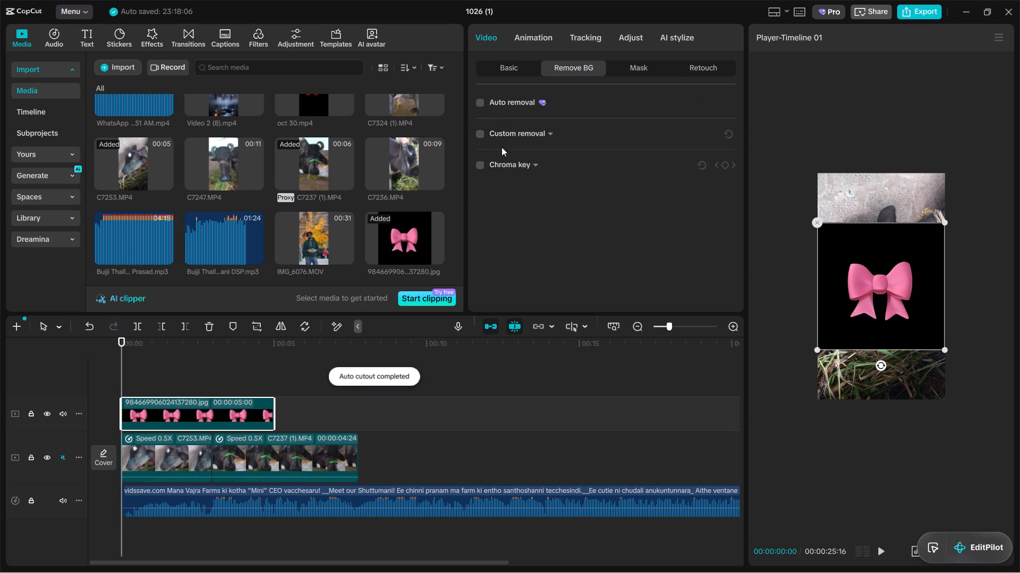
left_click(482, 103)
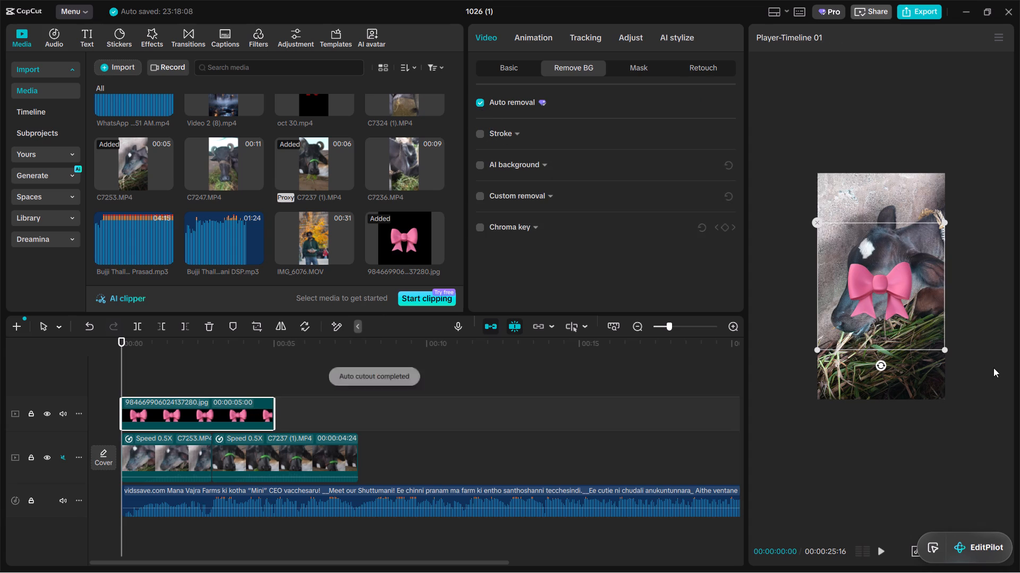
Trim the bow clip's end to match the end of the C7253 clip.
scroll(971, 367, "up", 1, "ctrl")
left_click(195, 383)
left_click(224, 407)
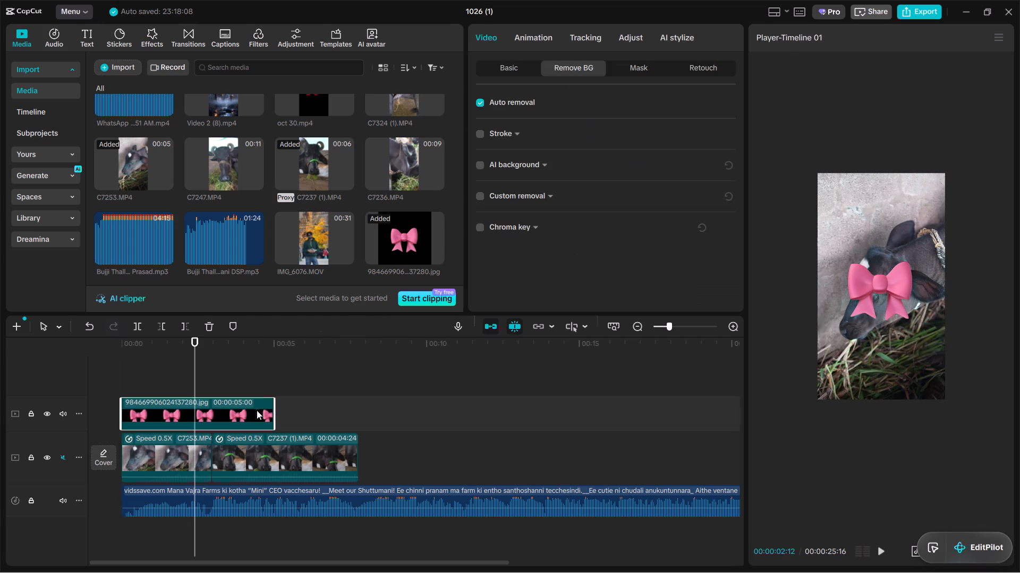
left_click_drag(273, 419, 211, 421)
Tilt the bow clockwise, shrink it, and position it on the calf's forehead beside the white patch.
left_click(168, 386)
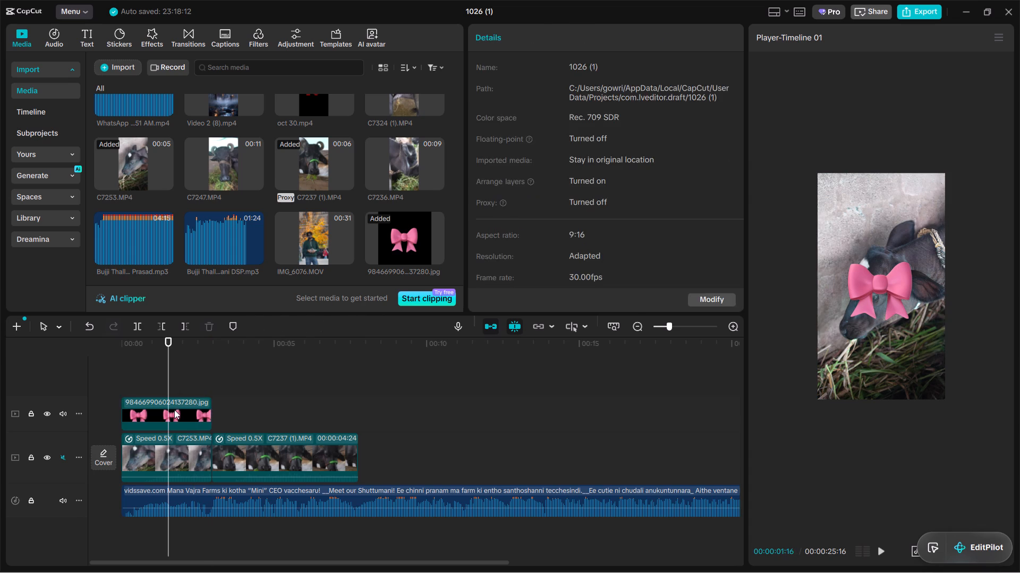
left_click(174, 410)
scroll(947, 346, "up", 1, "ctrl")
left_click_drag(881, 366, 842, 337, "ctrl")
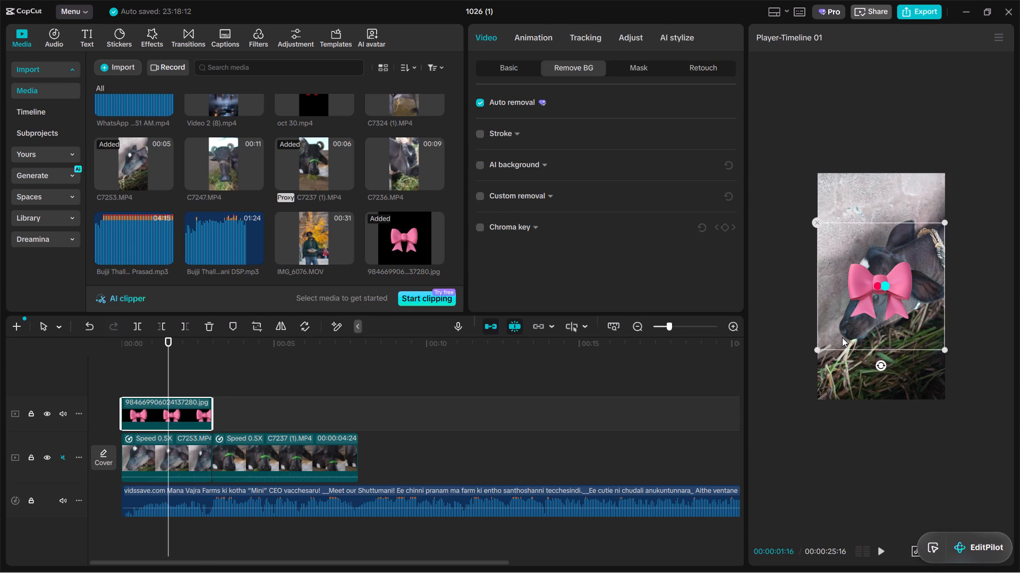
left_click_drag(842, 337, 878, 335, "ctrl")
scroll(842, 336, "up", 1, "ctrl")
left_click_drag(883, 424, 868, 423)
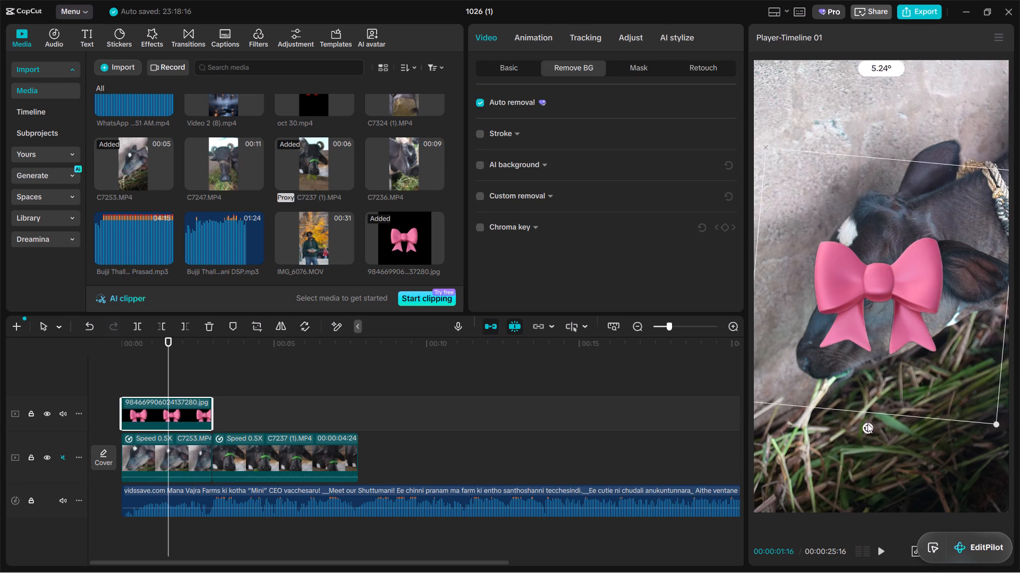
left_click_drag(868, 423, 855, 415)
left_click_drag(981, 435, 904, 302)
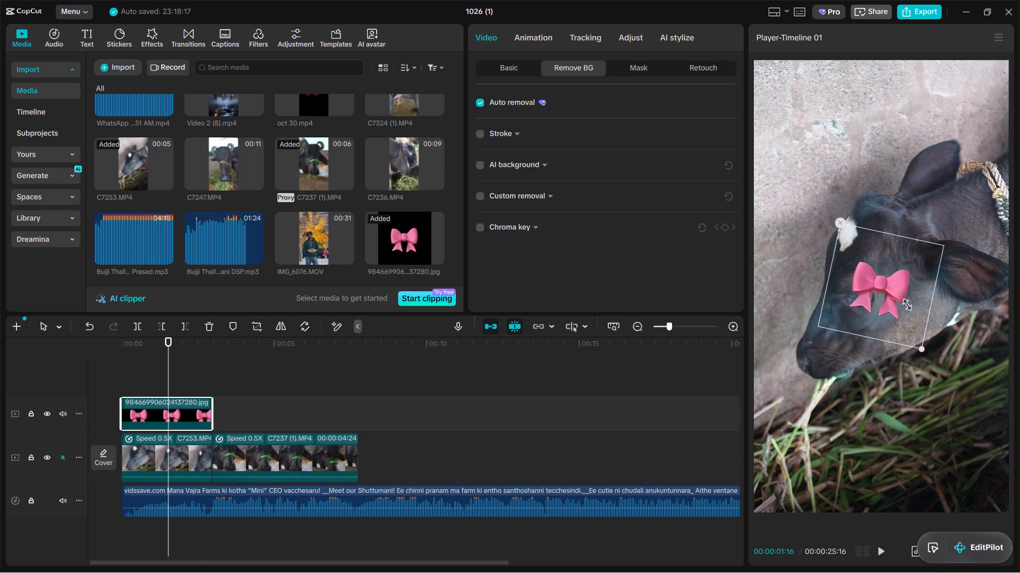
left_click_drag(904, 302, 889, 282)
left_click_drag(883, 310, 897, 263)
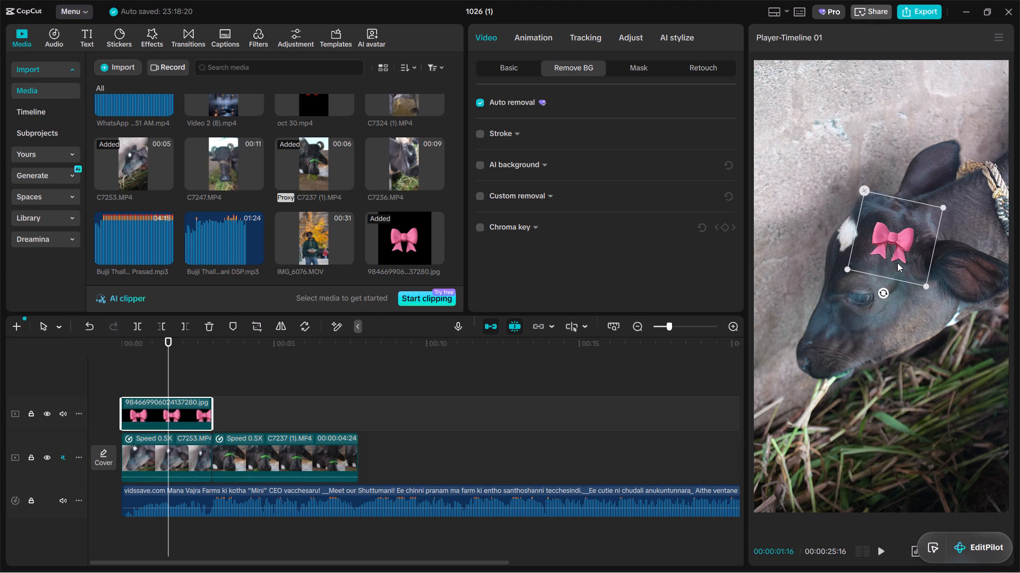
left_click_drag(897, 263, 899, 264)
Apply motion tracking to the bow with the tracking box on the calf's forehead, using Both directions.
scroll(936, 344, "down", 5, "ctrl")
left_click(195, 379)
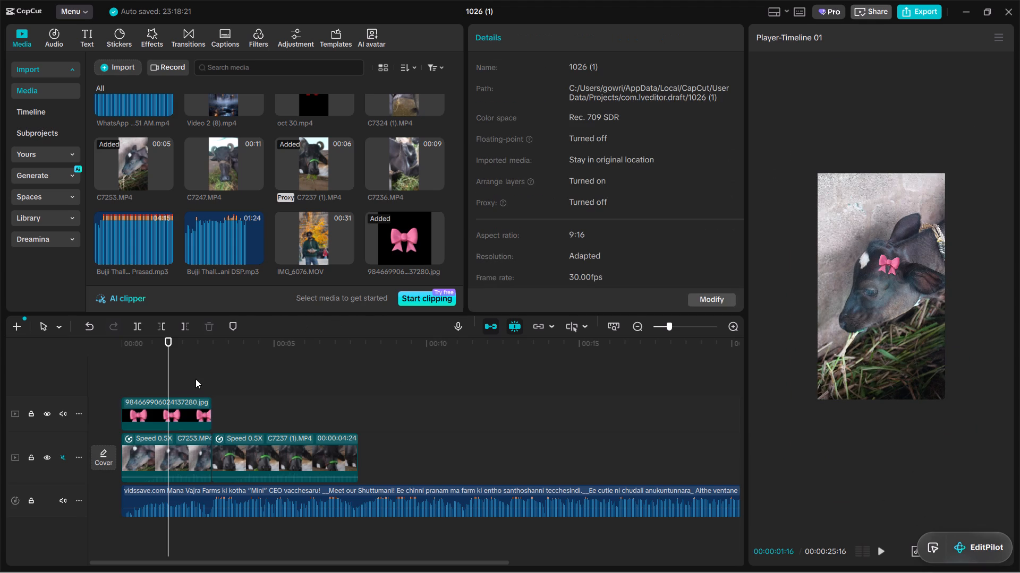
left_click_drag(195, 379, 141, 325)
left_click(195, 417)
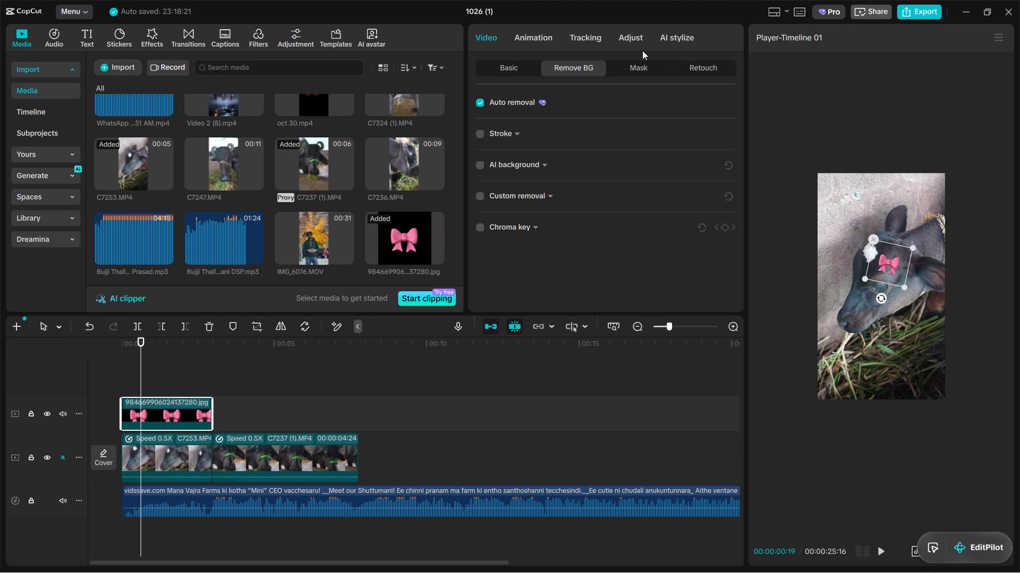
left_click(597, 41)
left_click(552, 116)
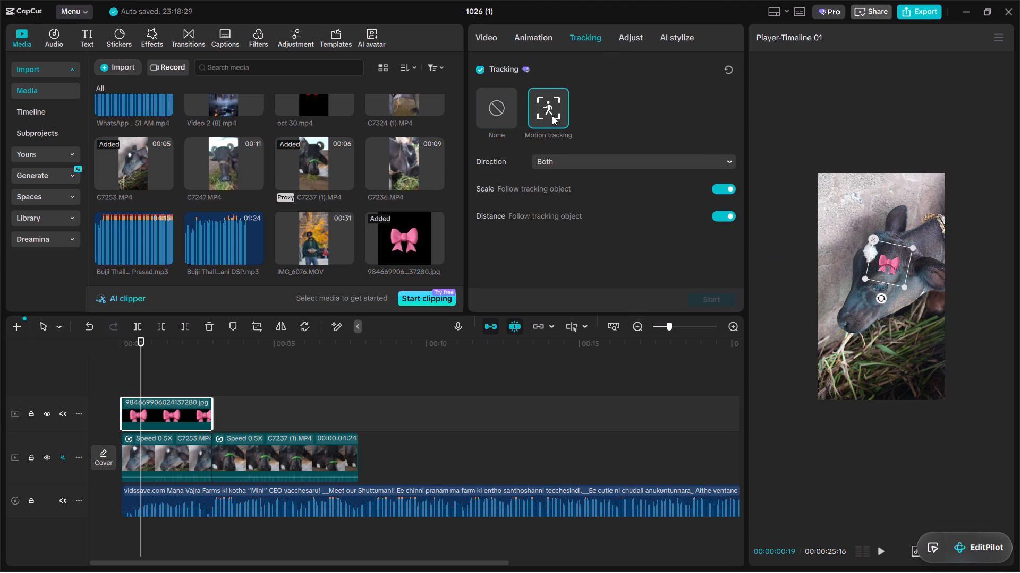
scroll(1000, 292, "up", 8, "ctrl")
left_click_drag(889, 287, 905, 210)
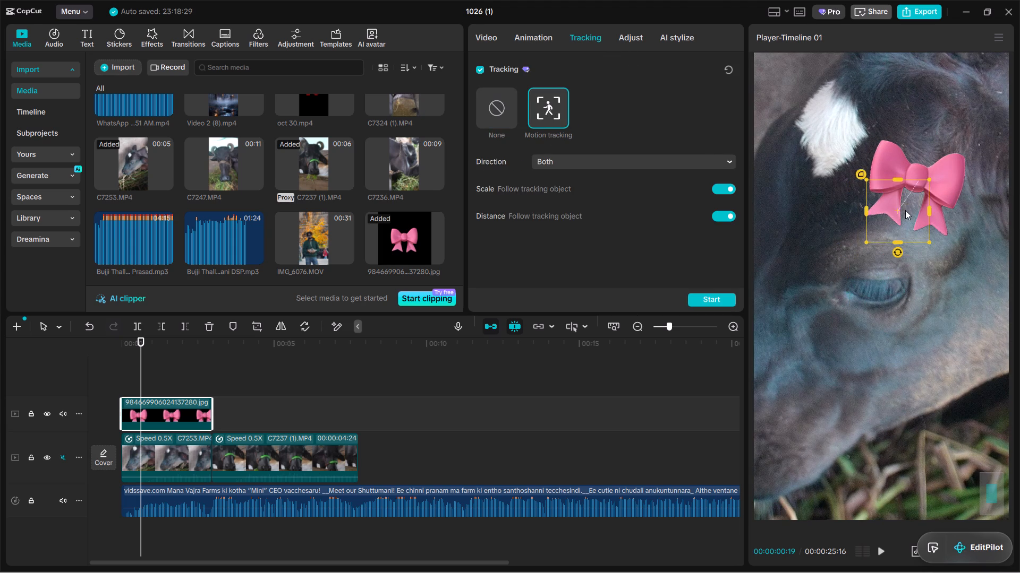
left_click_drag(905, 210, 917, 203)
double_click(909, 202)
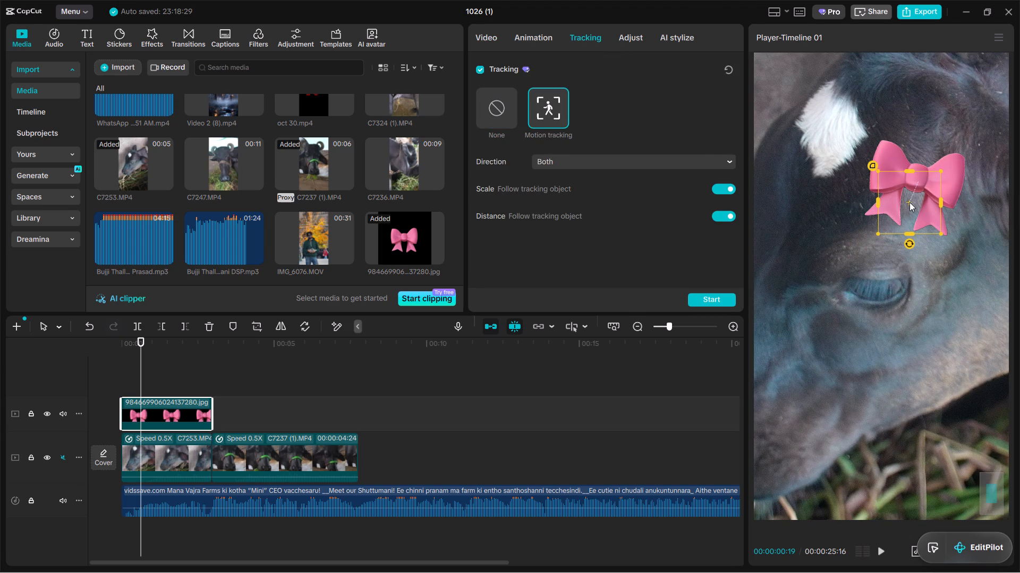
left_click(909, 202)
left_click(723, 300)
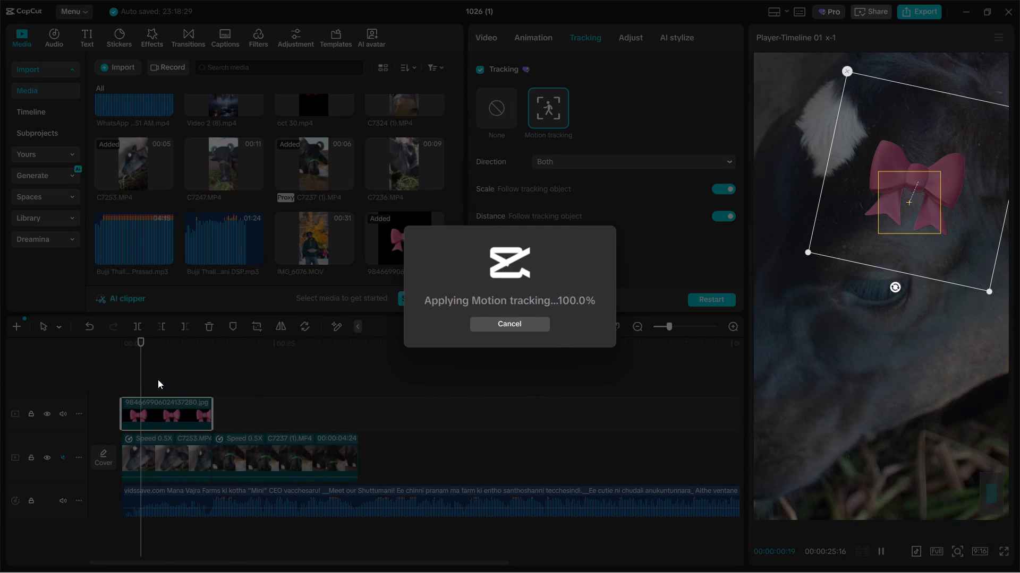
Play the timeline from the start to check how the bow follows the calf's head.
left_click(163, 374)
triple_click(188, 381)
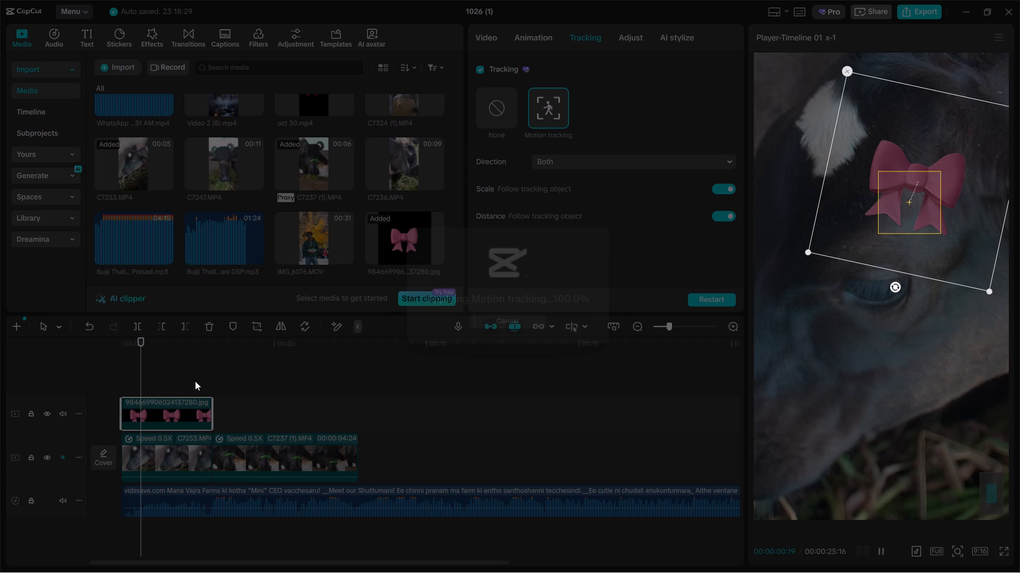
scroll(172, 385, "down", 1, "ctrl")
left_click(172, 385)
left_click_drag(169, 383, 1, 383)
scroll(921, 356, "down", 3, "ctrl")
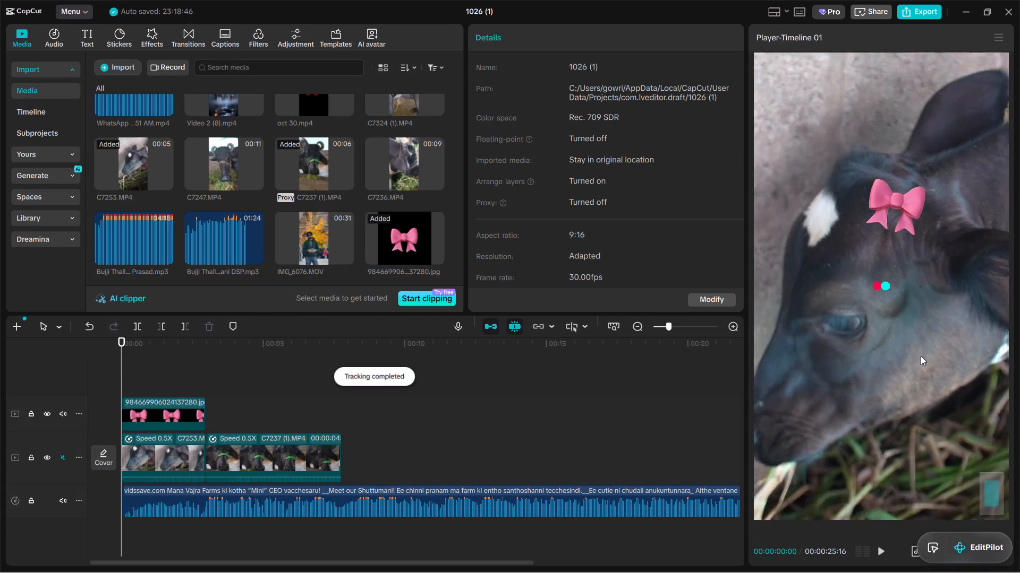
scroll(921, 356, "down", 3, "ctrl")
key("space")
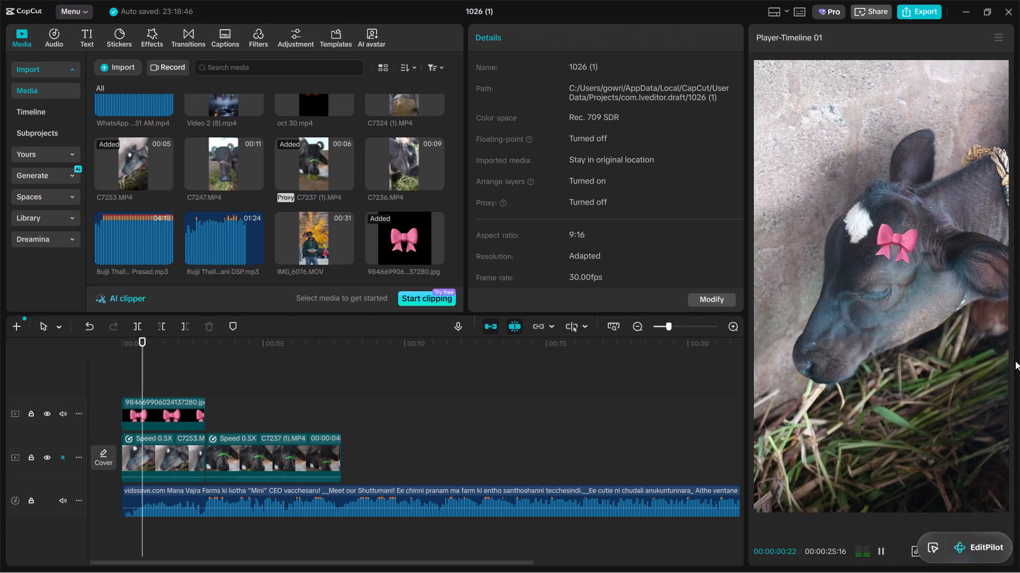
key("space")
key("space")
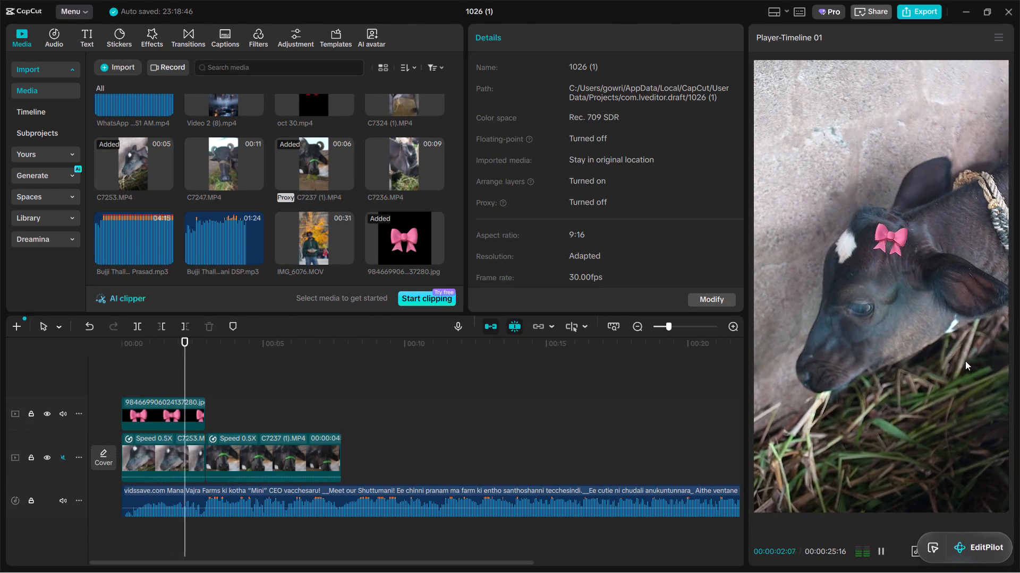
scroll(260, 393, "up", 4, "ctrl")
key("space")
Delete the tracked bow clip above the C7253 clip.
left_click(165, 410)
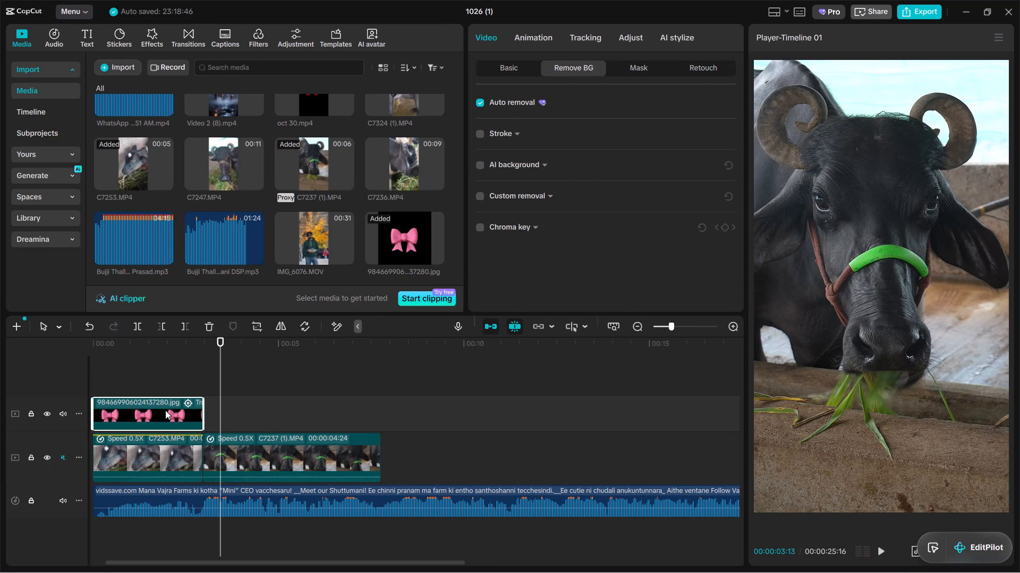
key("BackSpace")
Place the bow image above the start of the C7237 (1) clip and remove its background with Auto removal.
left_click_drag(405, 242, 201, 411)
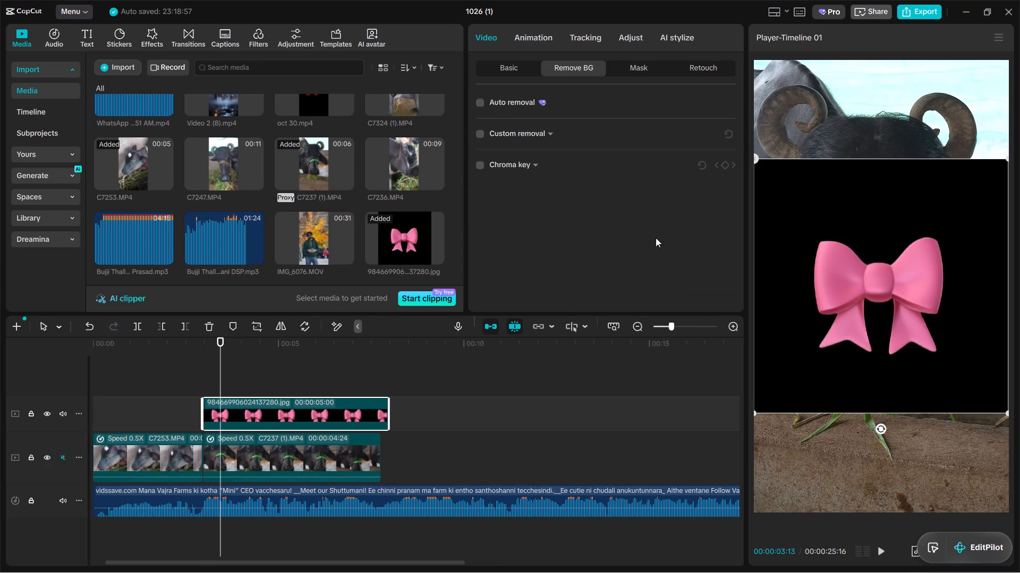
left_click(480, 103)
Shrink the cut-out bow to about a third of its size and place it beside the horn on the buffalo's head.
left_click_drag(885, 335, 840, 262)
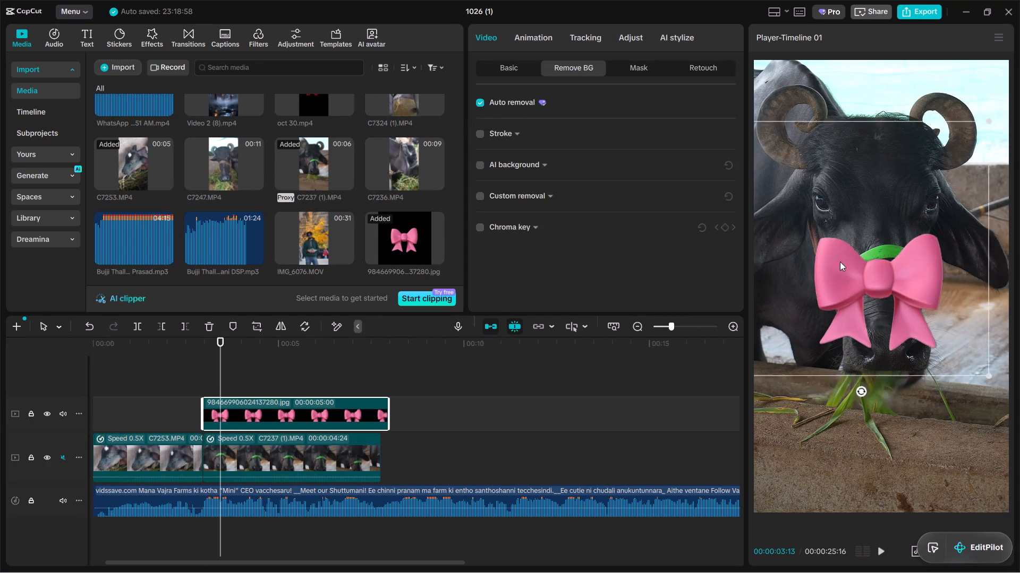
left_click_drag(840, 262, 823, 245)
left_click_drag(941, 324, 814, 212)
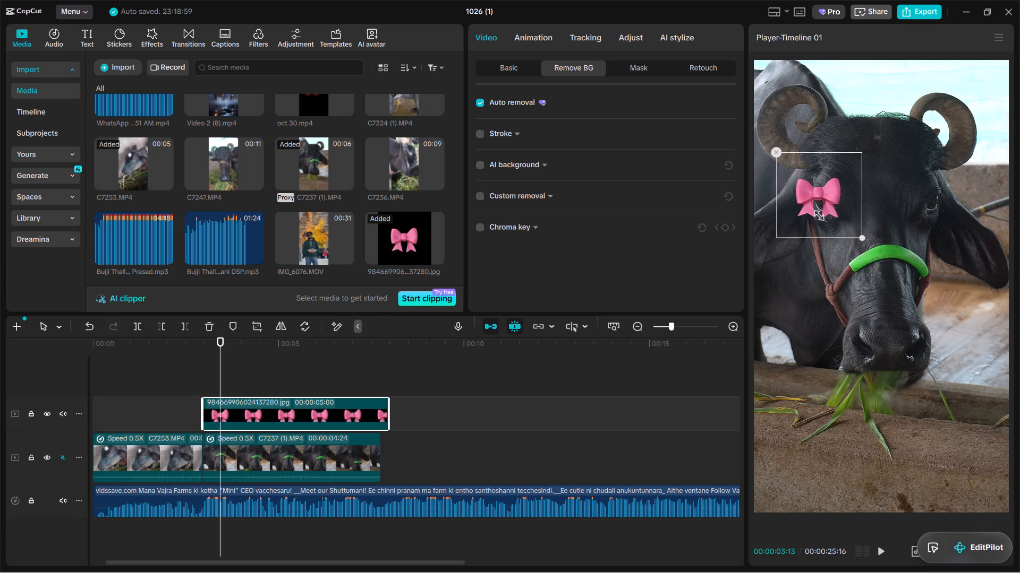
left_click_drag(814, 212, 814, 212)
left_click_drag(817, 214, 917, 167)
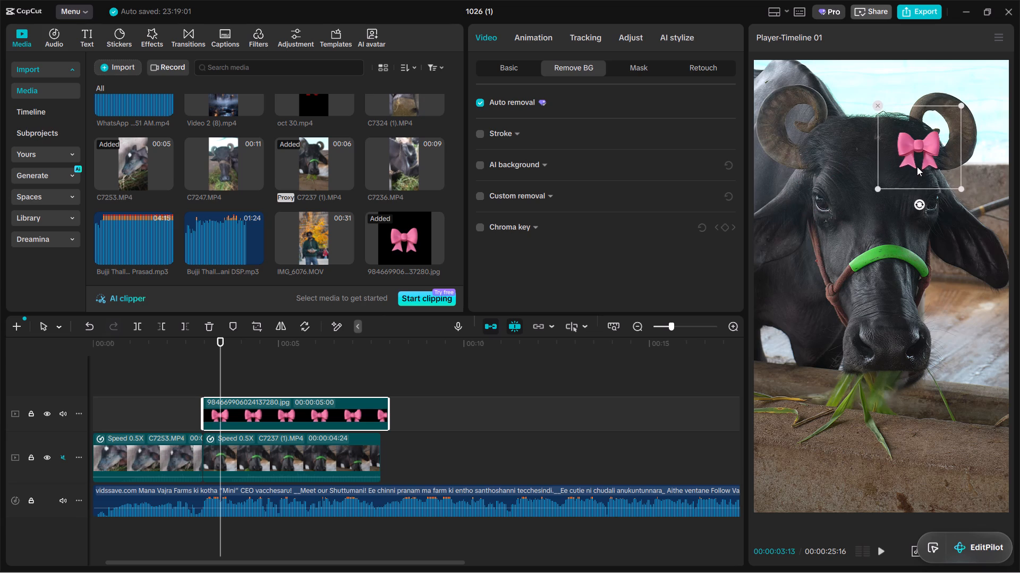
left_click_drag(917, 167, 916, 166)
Play the timeline from just before the C7237 (1) clip to check the bow on the buffalo's head.
left_click(188, 388)
key("space")
scroll(822, 286, "down", 4, "ctrl")
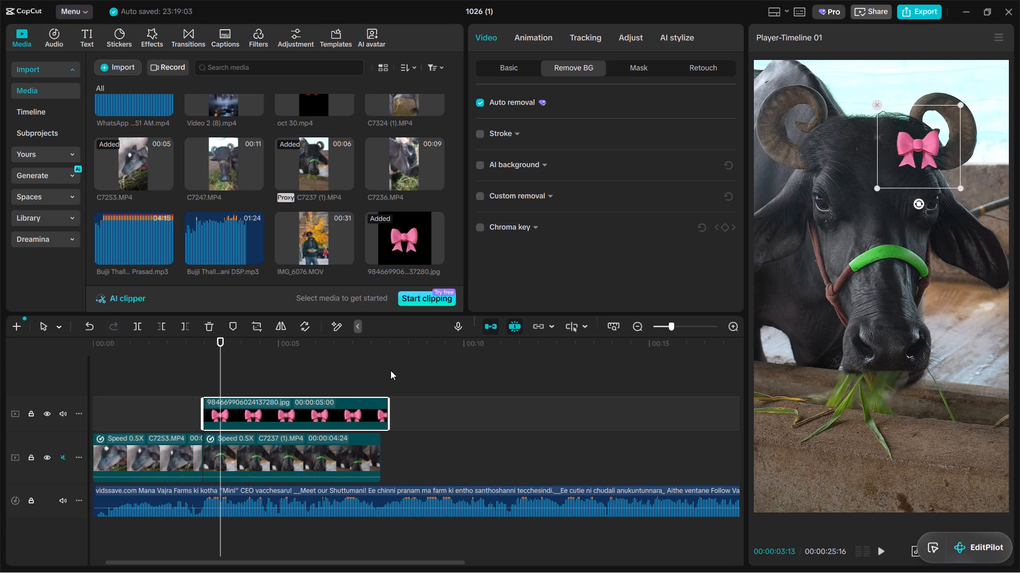
scroll(390, 370, "down", 3, "ctrl")
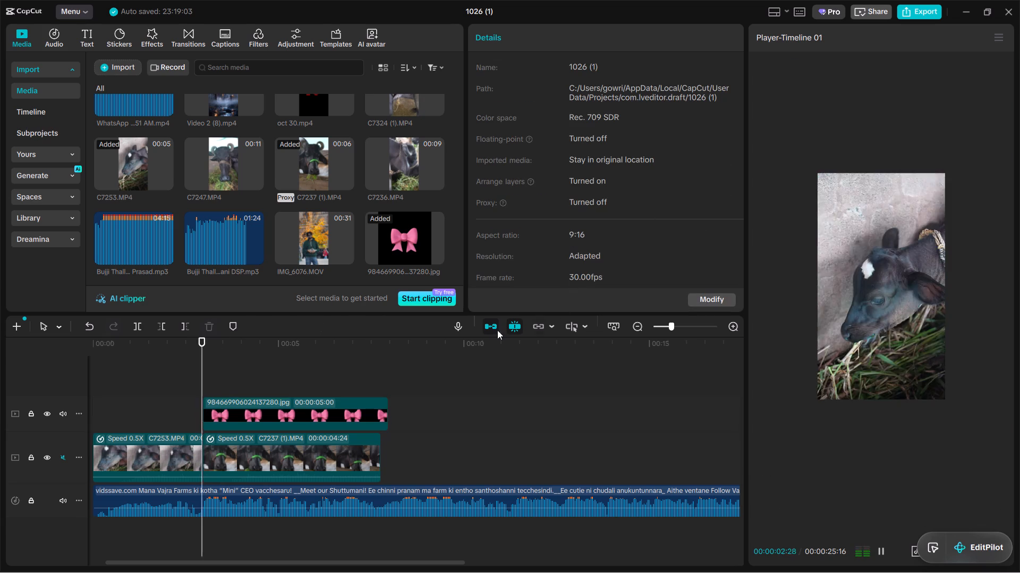
key("space")
key("space")
key("space")
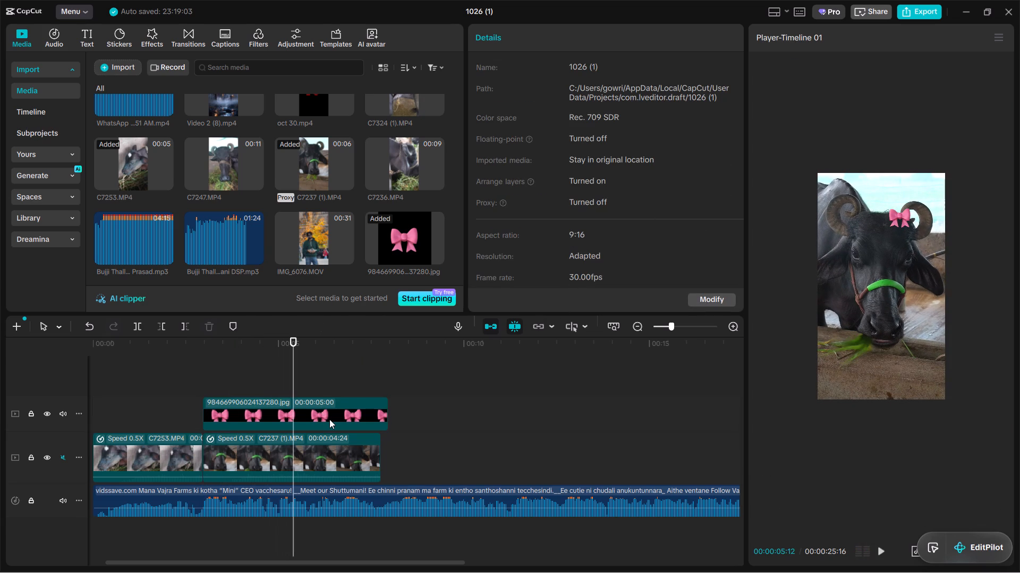
Delete the bow image clip above the C7237 (1) clip.
left_click(321, 413)
left_click(329, 419)
key("BackSpace")
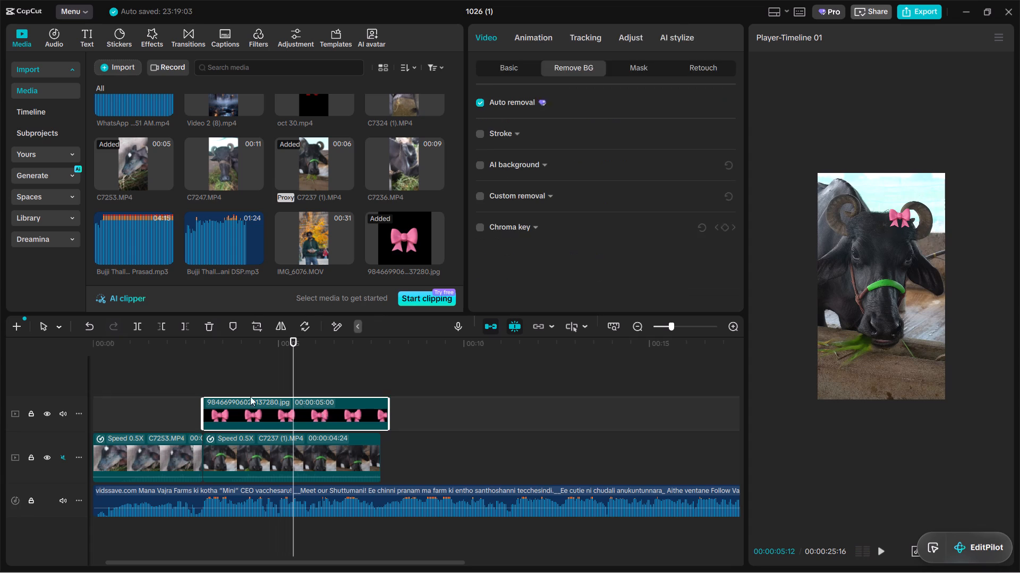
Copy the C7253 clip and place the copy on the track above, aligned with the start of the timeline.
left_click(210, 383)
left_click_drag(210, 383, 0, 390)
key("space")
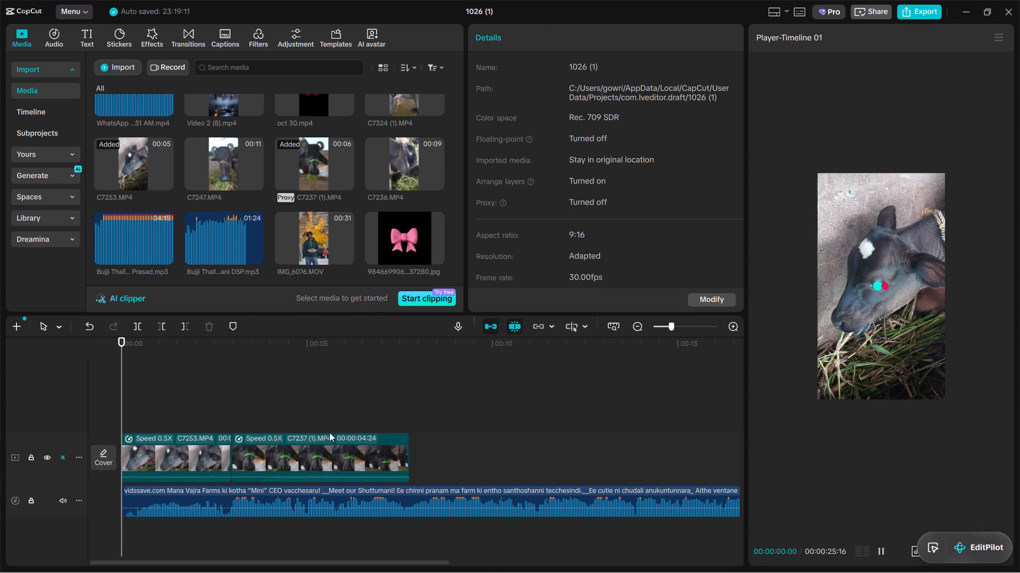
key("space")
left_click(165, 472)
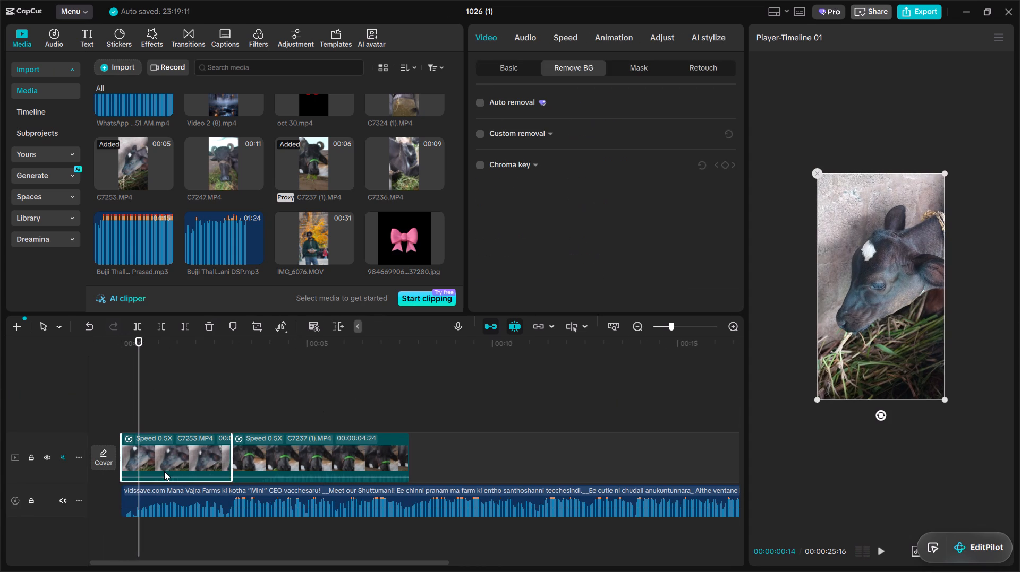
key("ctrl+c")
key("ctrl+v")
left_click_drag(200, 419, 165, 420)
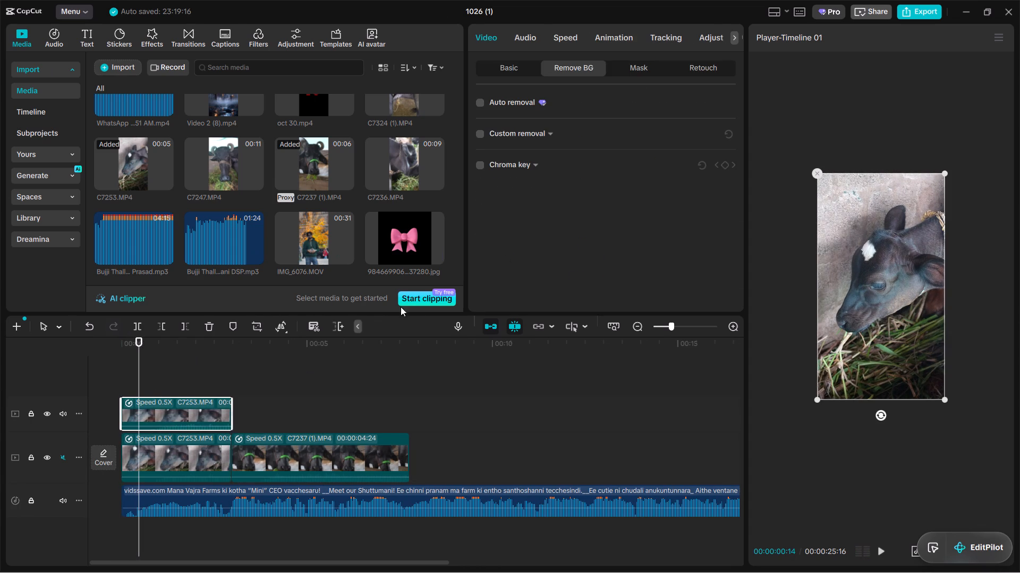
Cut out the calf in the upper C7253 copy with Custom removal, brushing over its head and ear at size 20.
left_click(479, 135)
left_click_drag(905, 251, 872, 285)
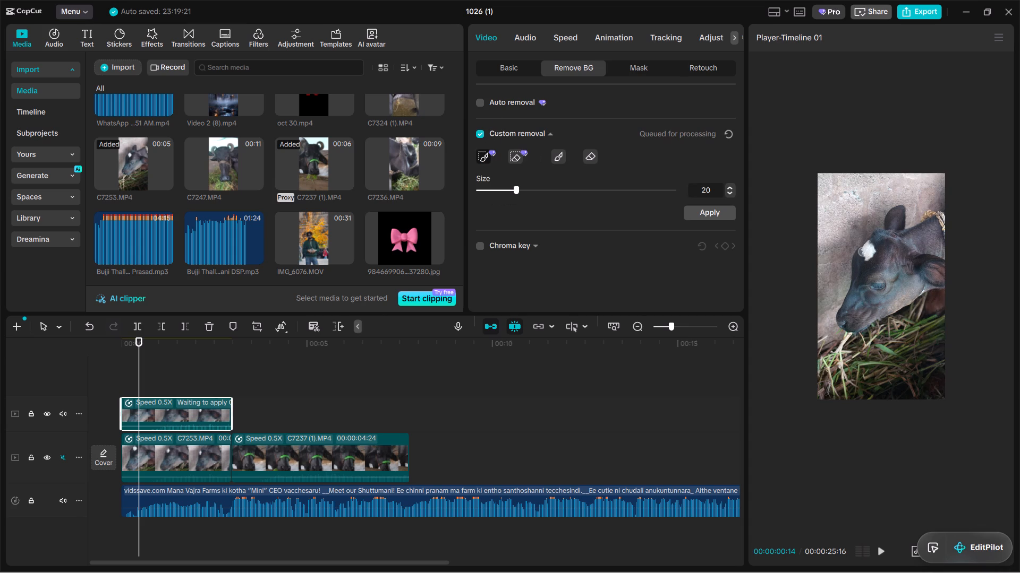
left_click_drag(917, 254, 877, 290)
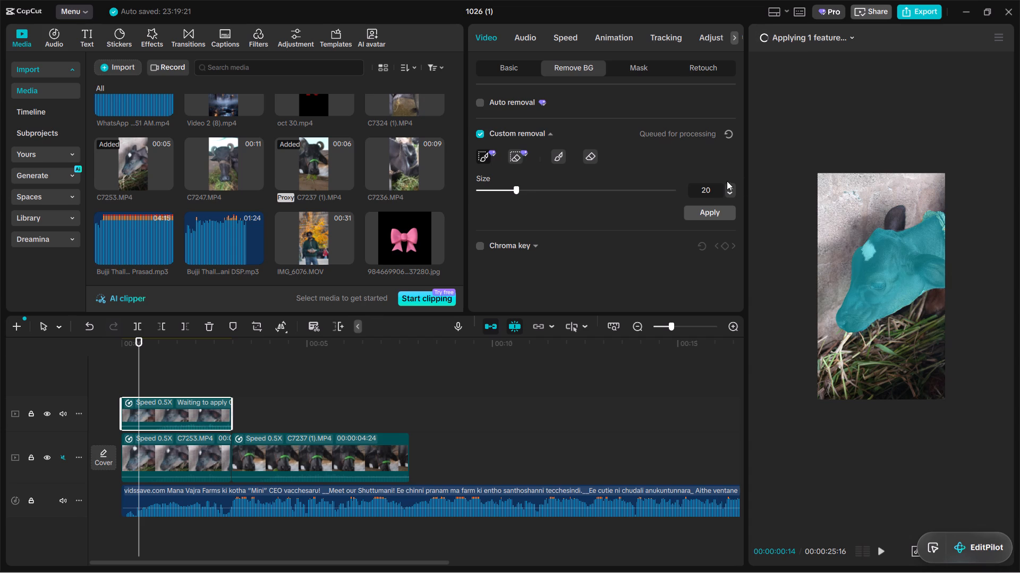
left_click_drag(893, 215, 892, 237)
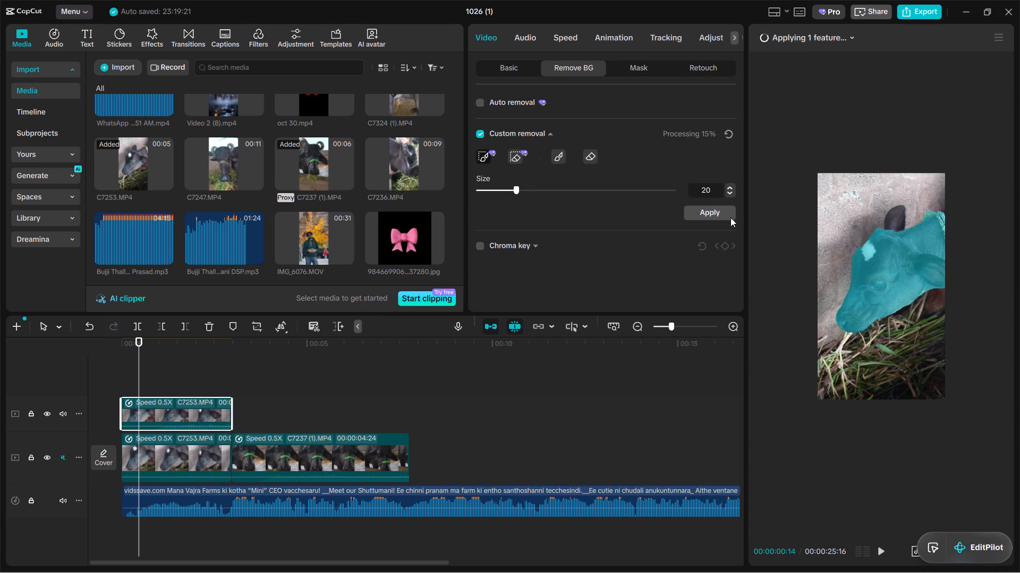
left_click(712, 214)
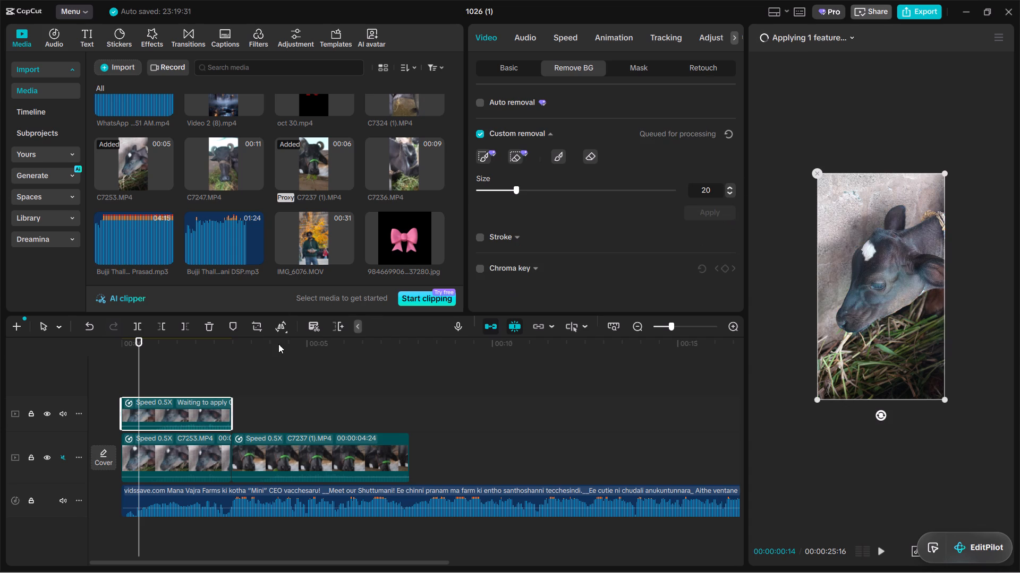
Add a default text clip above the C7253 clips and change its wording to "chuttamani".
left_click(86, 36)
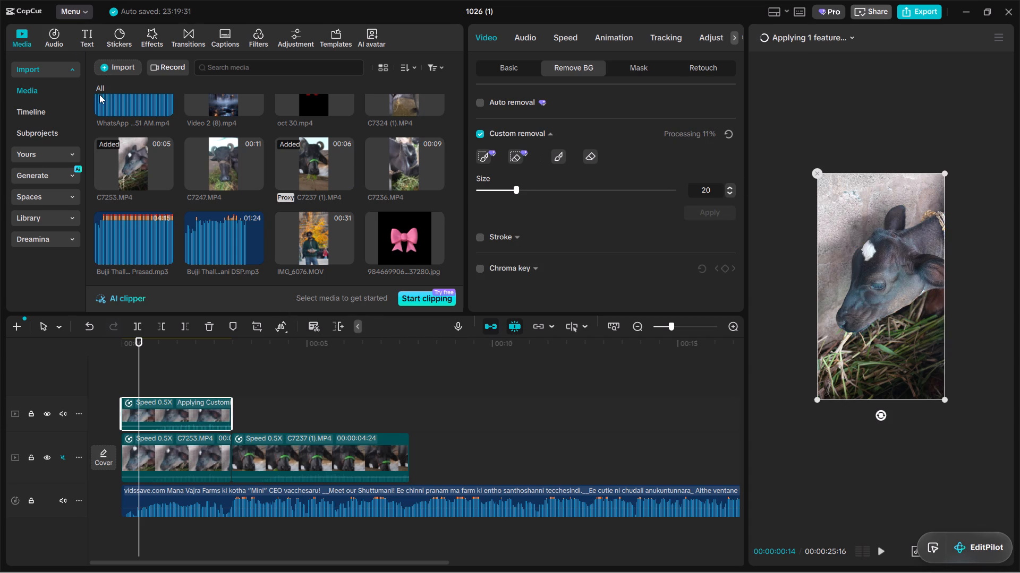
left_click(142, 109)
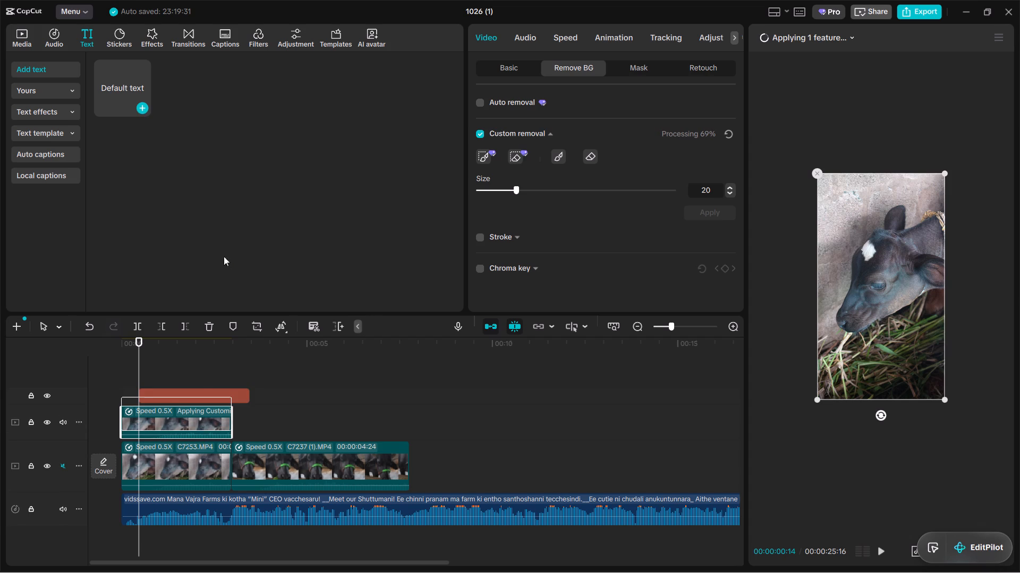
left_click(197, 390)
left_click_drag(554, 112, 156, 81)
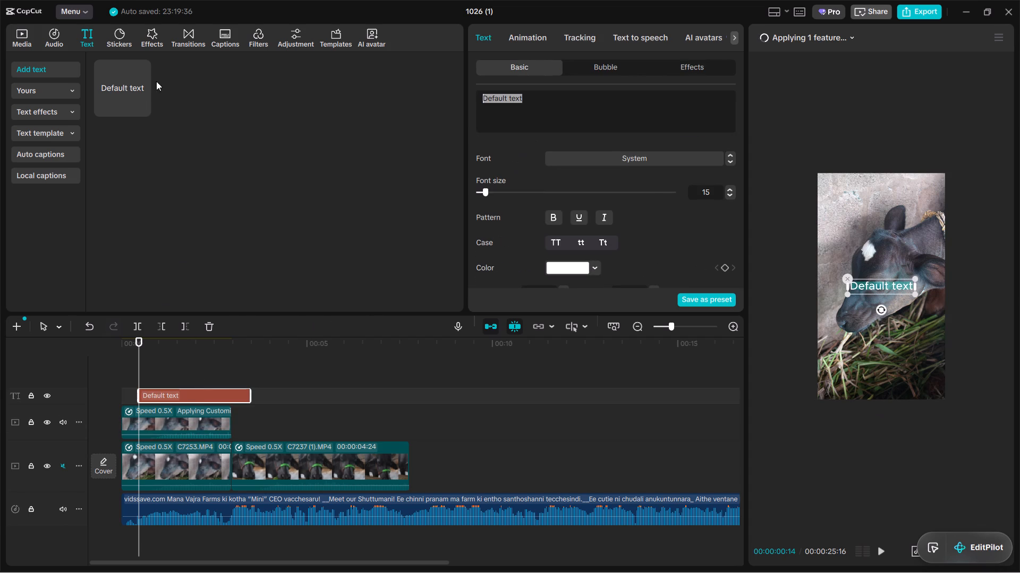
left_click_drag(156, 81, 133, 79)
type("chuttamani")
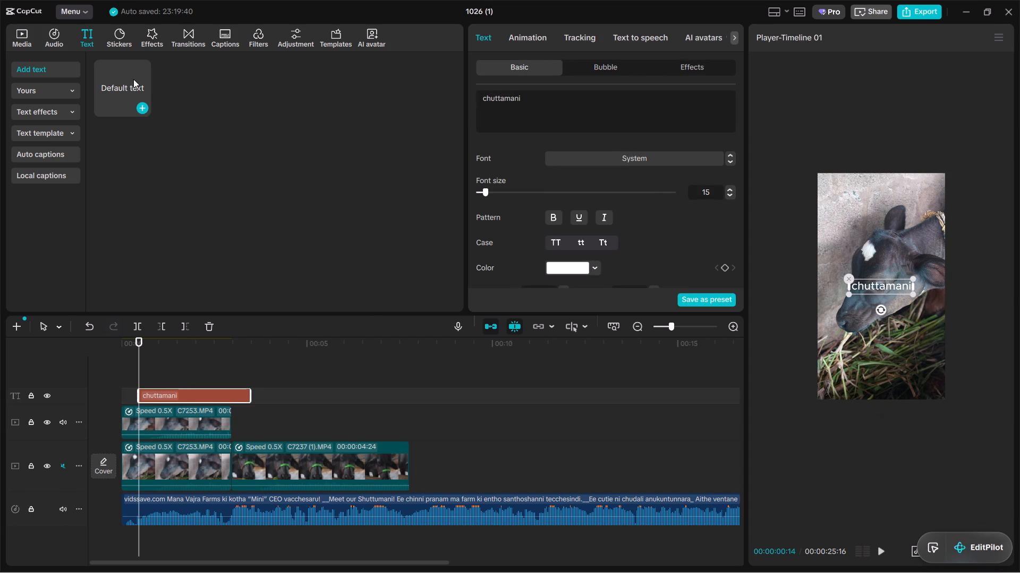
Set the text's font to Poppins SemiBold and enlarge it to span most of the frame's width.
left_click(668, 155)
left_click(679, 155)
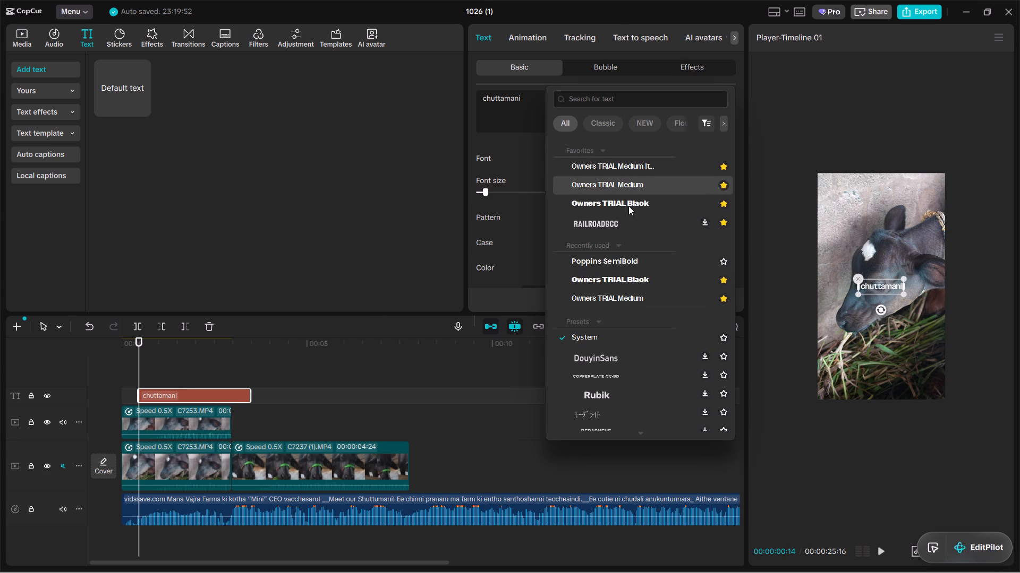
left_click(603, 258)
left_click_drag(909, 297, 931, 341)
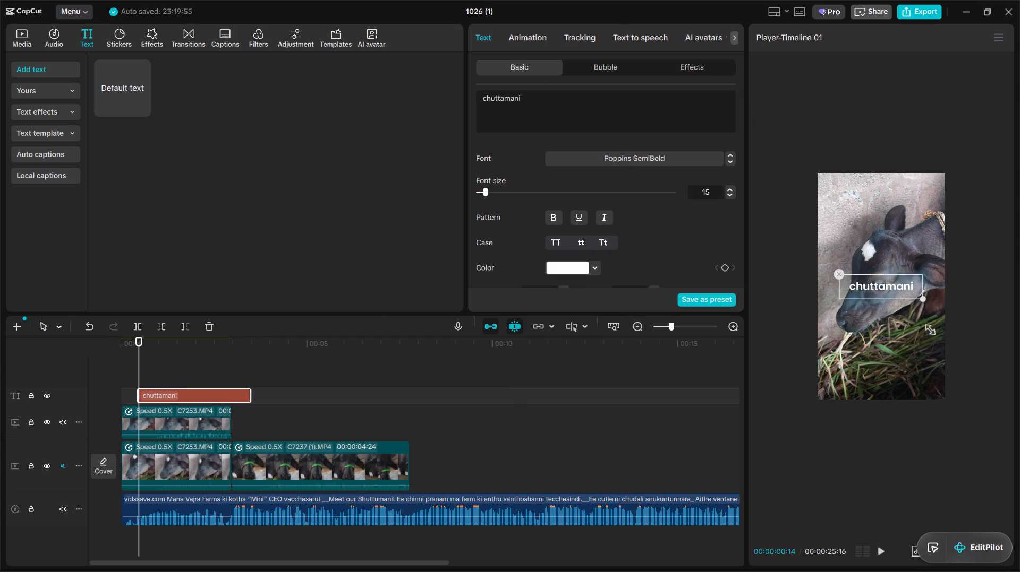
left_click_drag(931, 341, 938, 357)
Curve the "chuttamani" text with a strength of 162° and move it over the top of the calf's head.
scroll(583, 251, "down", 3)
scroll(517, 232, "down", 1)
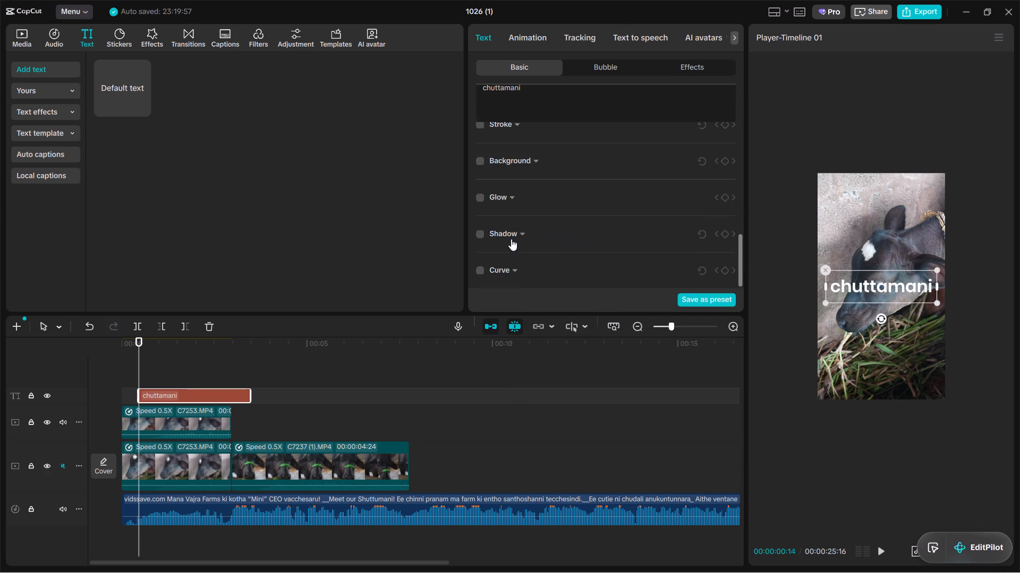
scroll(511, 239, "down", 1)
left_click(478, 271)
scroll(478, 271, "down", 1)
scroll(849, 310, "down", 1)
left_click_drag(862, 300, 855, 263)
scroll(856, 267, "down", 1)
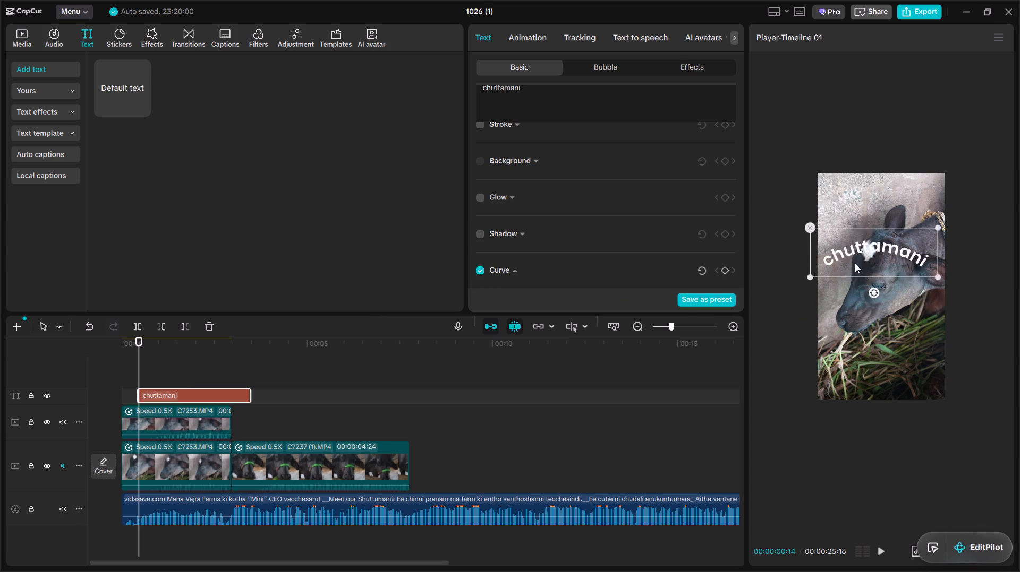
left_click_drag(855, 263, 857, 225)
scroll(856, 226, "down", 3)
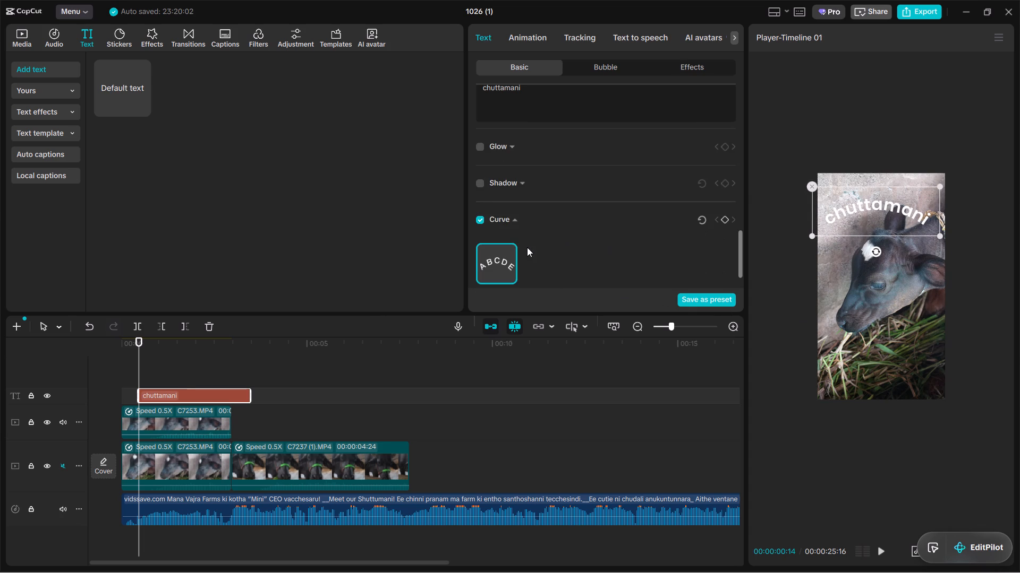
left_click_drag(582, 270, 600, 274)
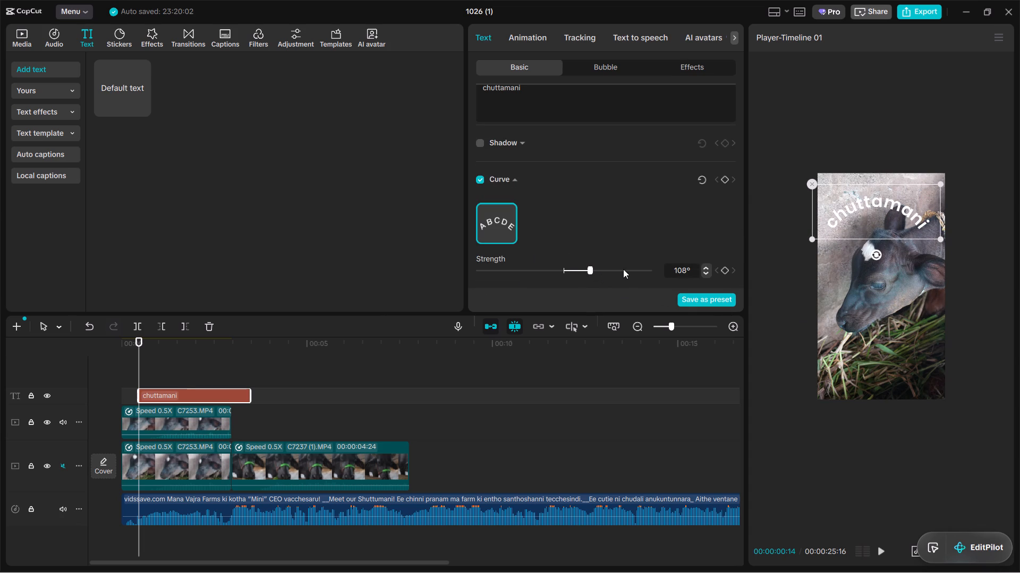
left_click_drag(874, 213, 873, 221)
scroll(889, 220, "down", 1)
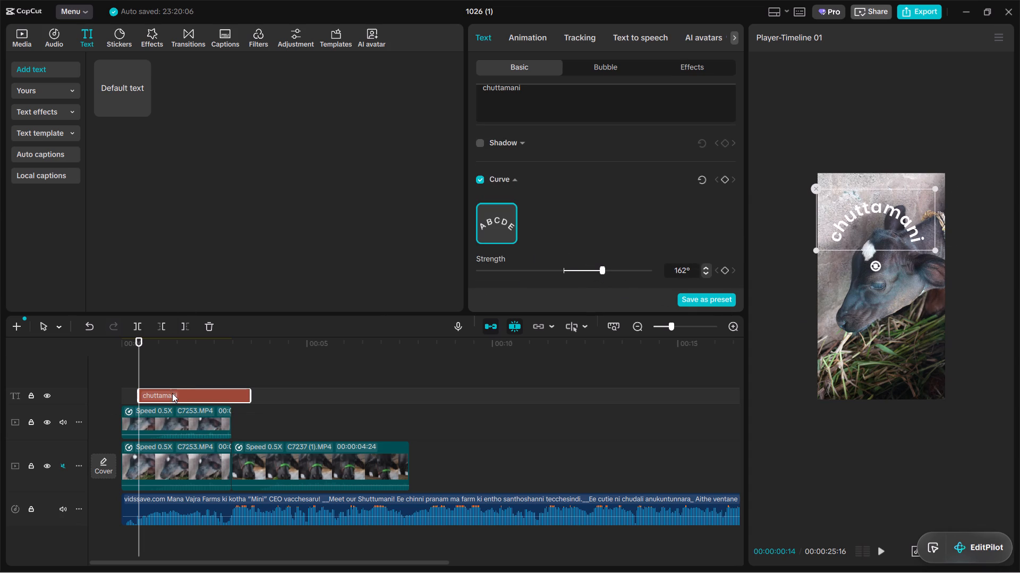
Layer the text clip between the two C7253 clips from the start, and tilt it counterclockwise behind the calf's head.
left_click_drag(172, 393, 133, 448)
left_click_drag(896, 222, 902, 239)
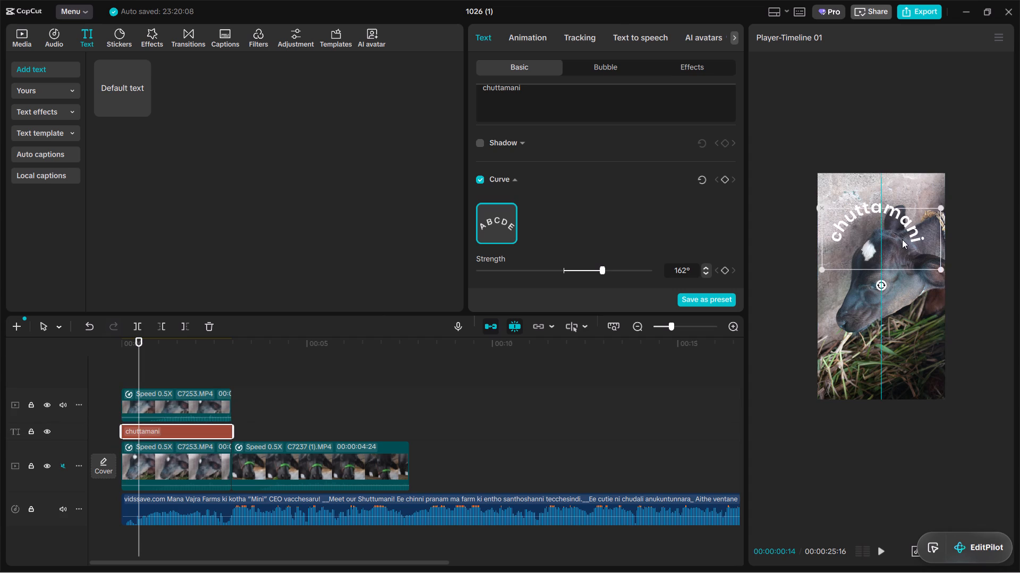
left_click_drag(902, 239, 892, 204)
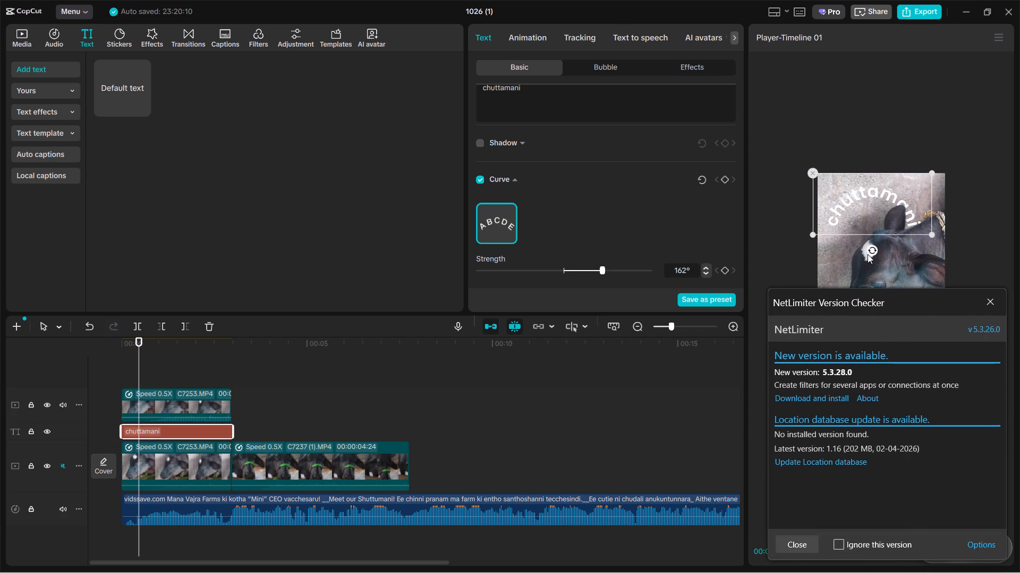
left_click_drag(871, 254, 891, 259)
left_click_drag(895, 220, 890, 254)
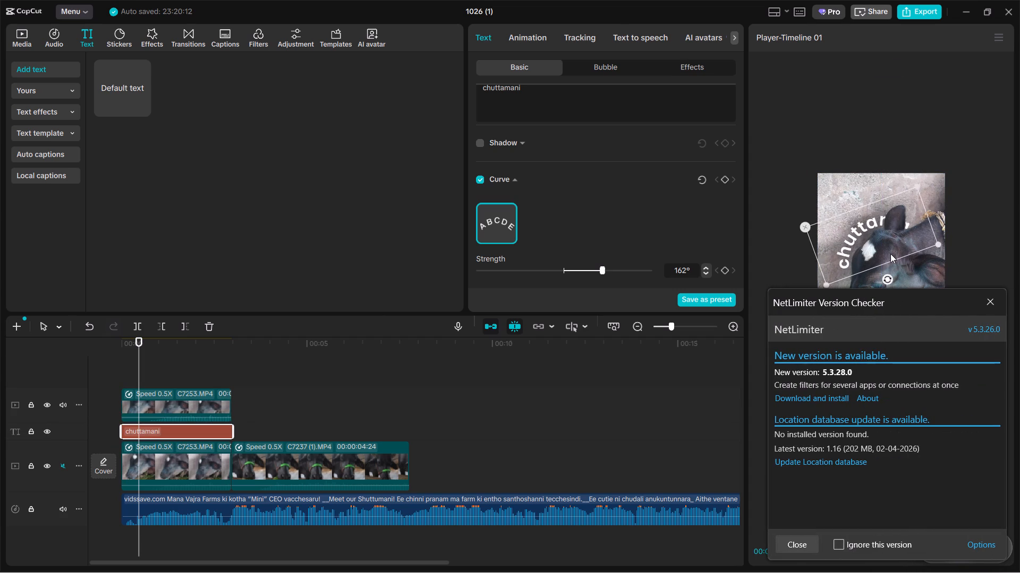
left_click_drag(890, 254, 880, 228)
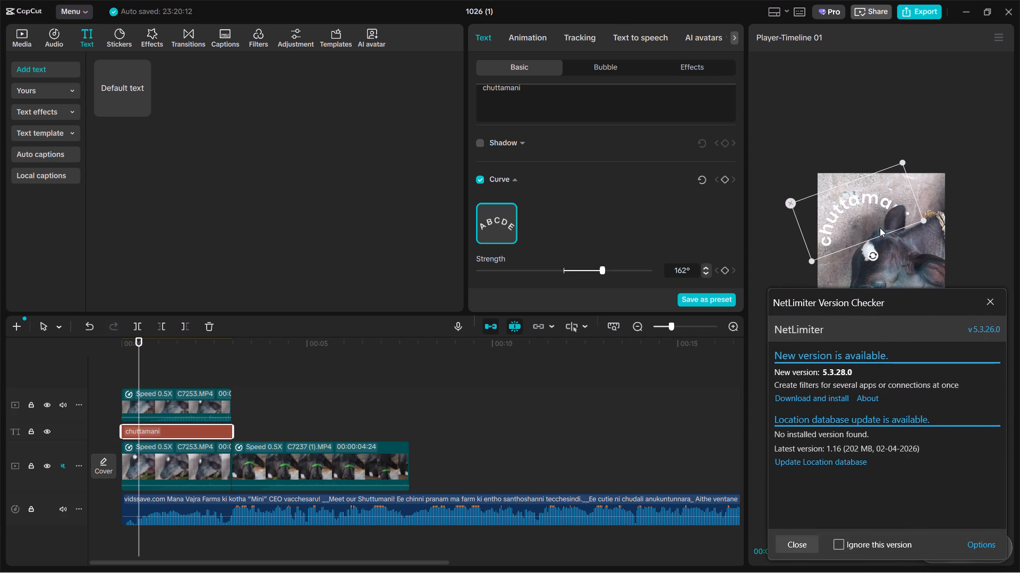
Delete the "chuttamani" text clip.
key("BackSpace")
Dismiss the NetLimiter update notice and play the timeline from the start to review the opening clips.
left_click(183, 422)
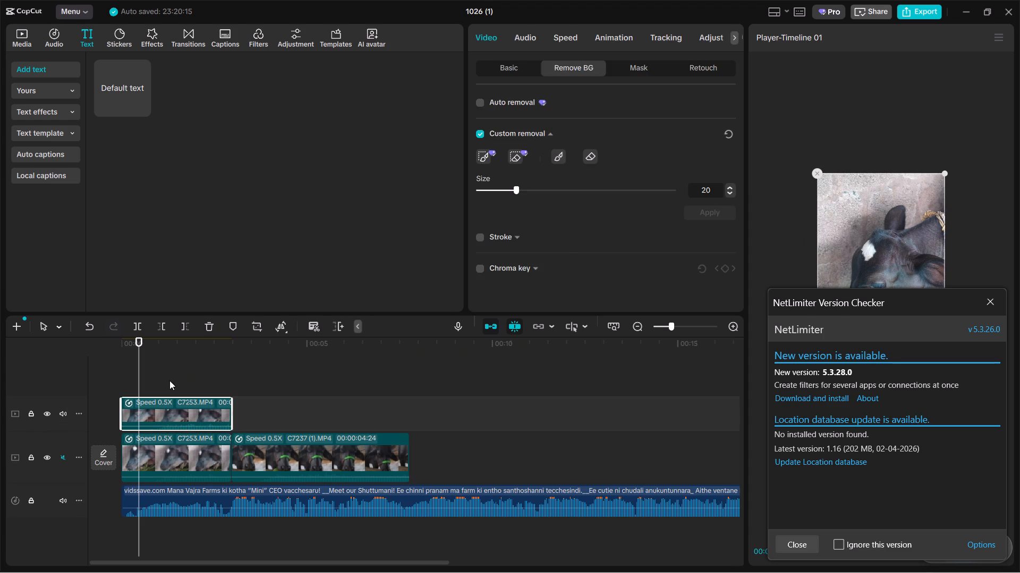
left_click(169, 380)
left_click_drag(169, 380, 6, 385)
left_click(994, 303)
scroll(307, 437, "down", 4, "ctrl")
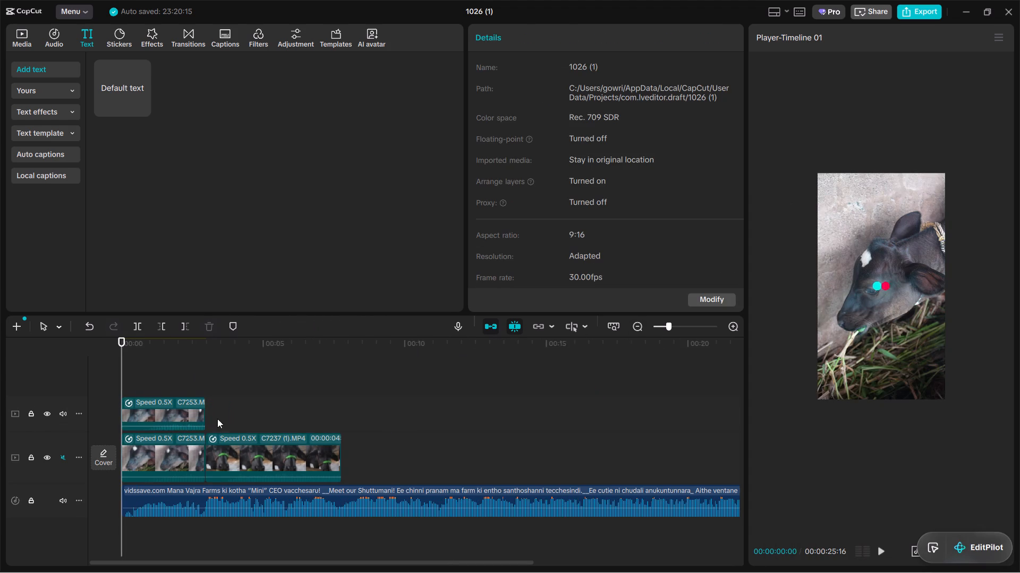
key("space")
key("space")
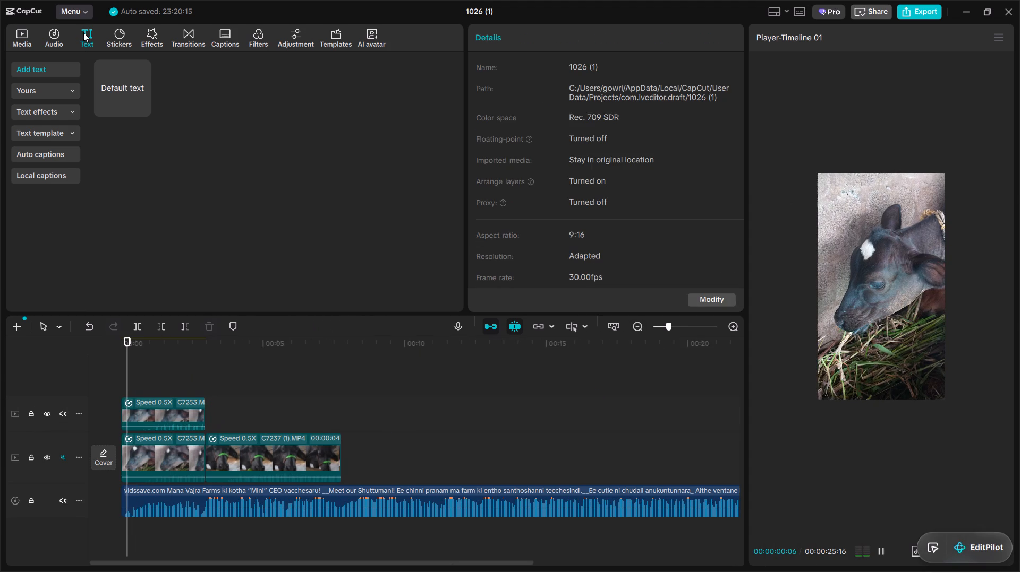
key("space")
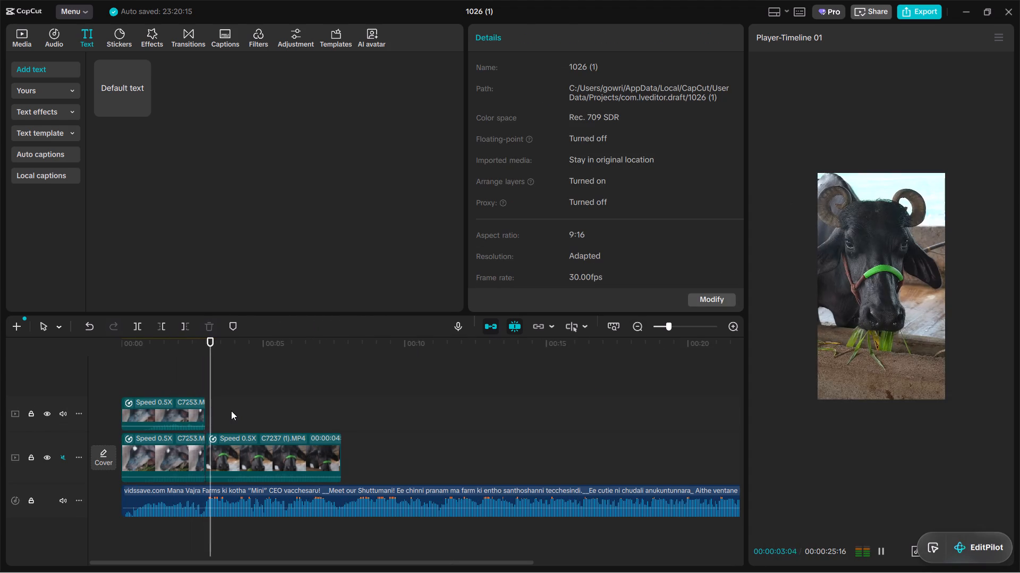
key("space")
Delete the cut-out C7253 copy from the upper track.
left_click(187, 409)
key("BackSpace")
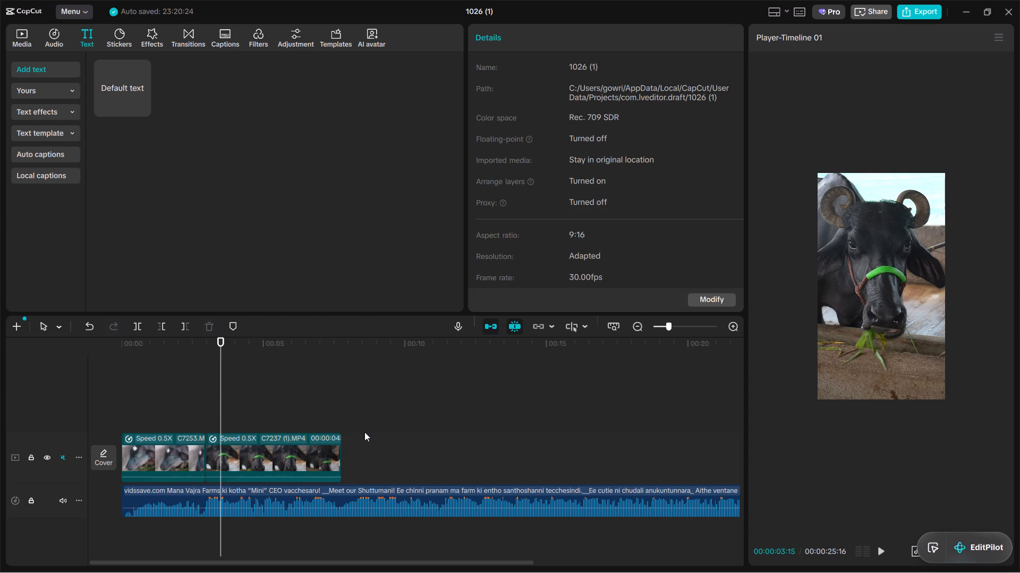
Play through the C7237 (1) clip and put the playhead at the end of the video clips.
key("space")
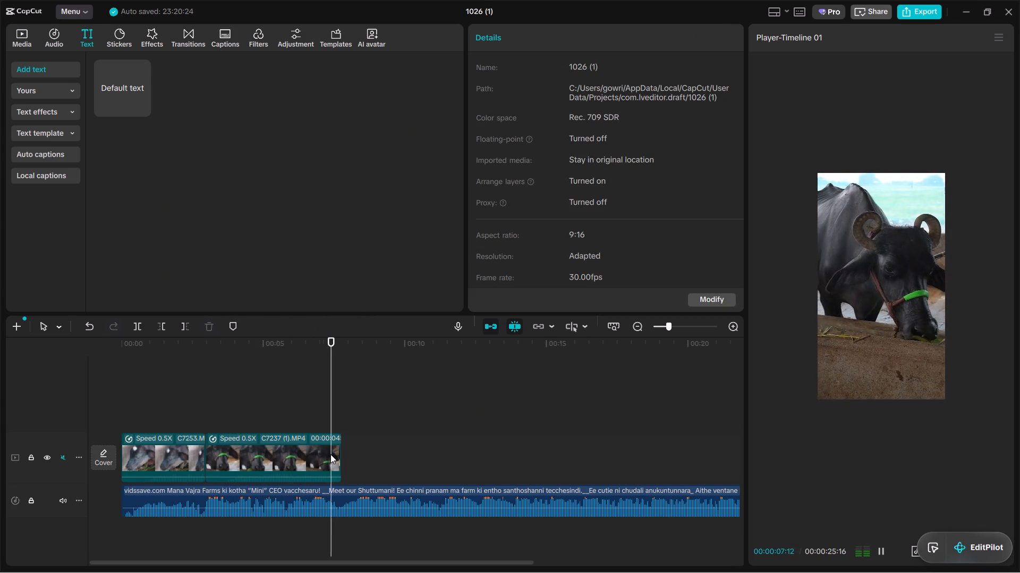
double_click(347, 417)
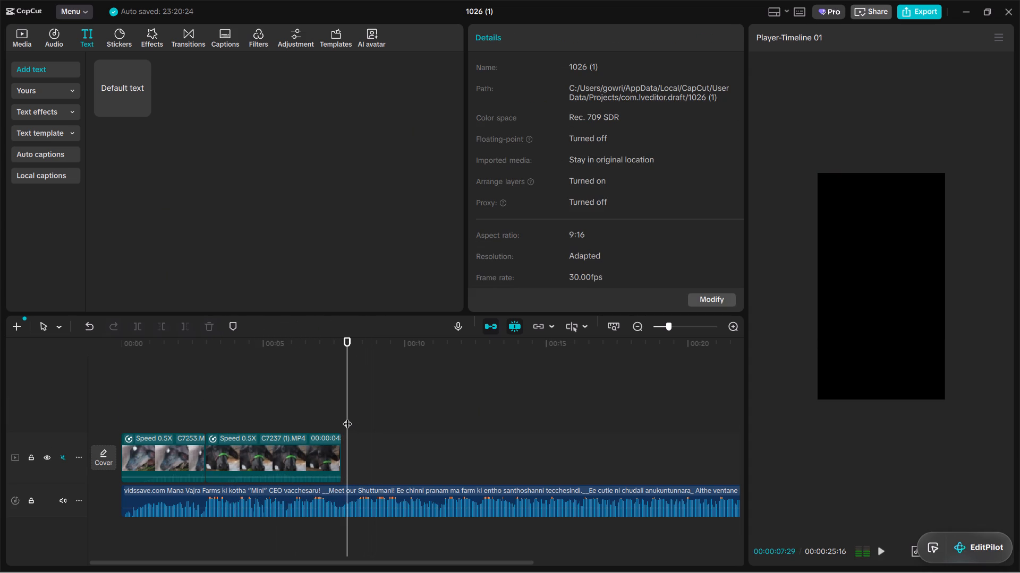
Import all of today's files from the Downloads folder into the media library.
left_click(24, 42)
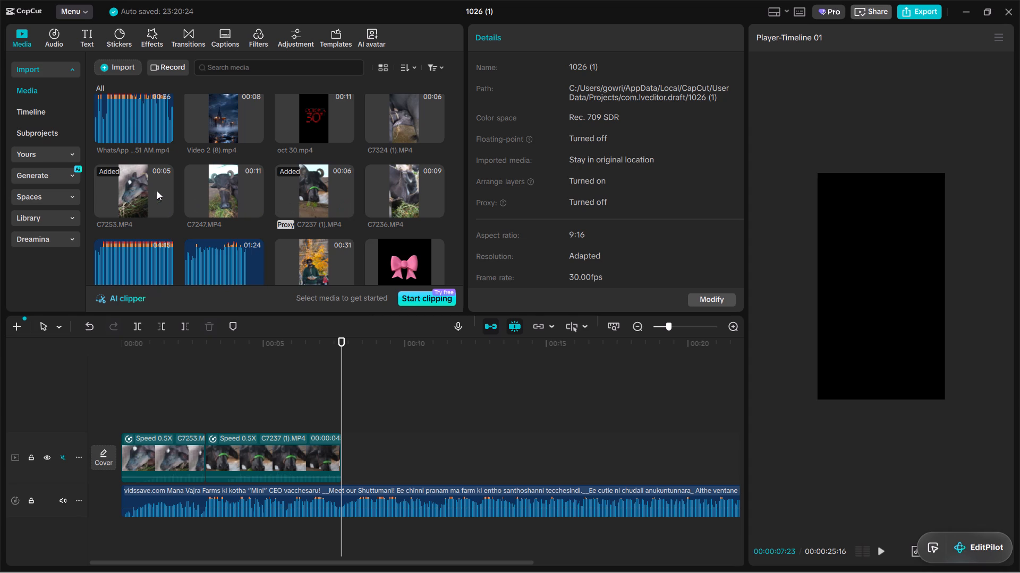
left_click(110, 71)
left_click(129, 84)
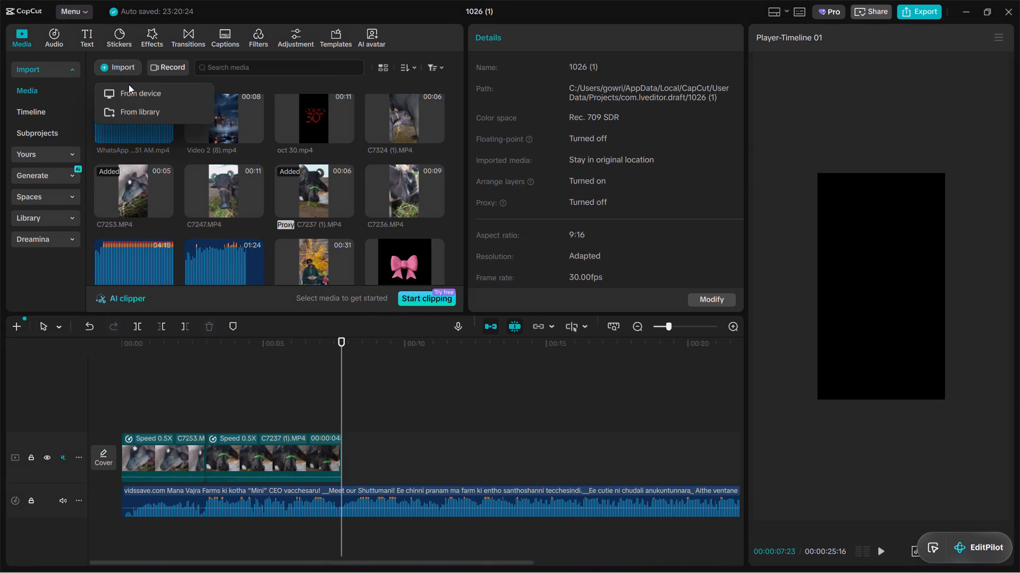
left_click(131, 93)
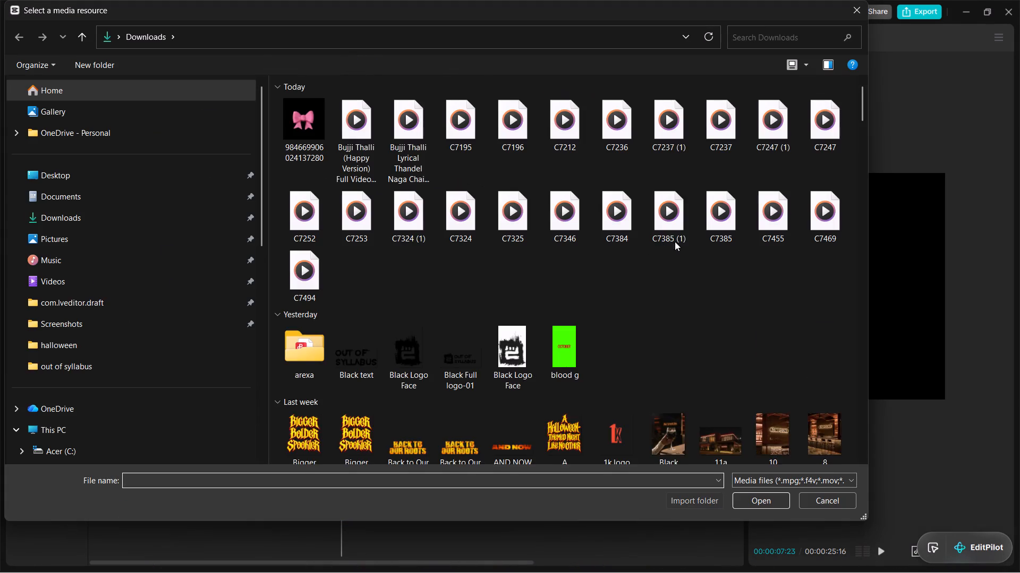
left_click_drag(838, 312, 312, 135)
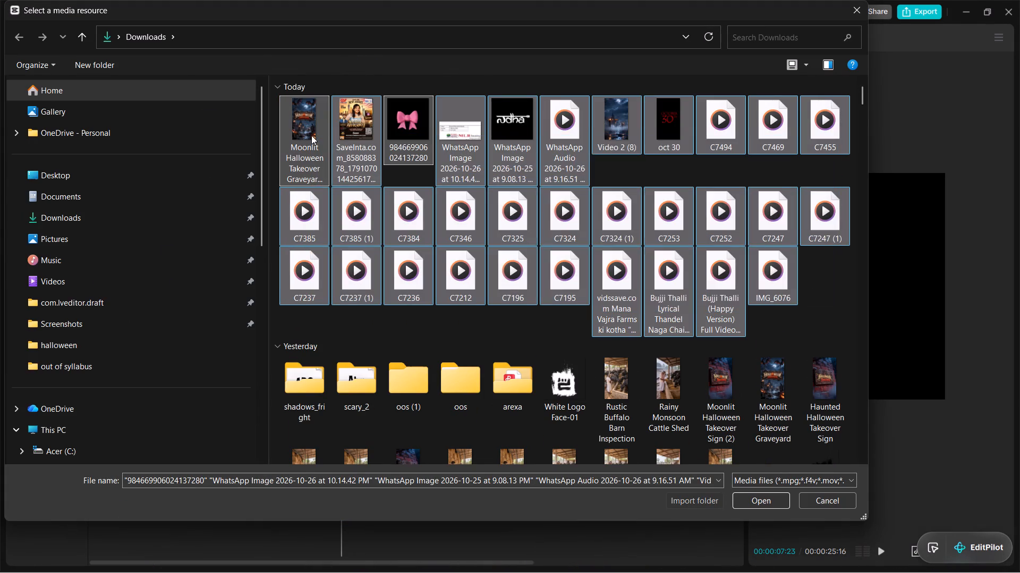
key("Return")
Preview C7252.MP4, and add C7325.MP4 to the main video track directly after the C7237 (1) clip.
scroll(308, 235, "down", 4)
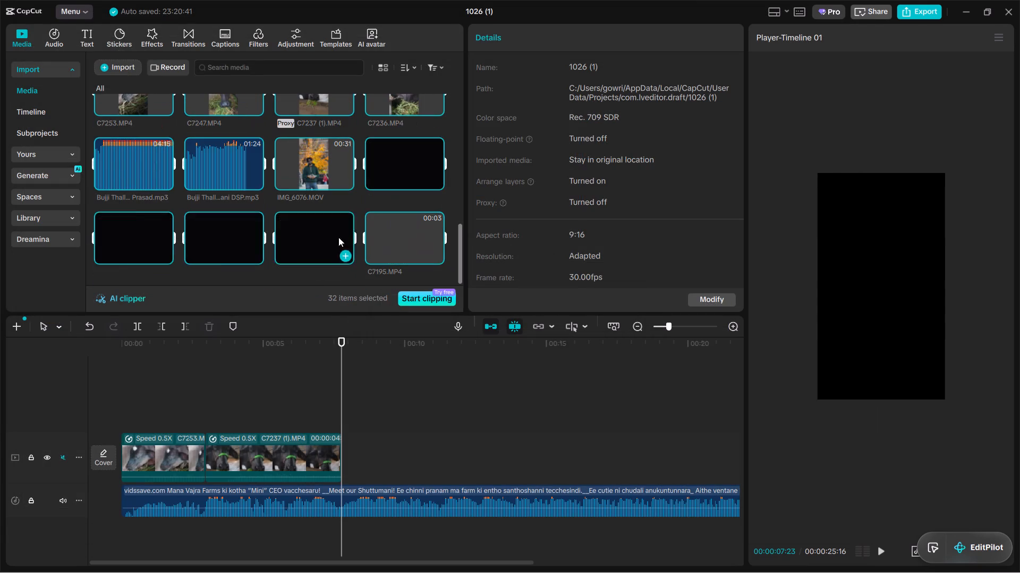
scroll(370, 263, "down", 1)
left_click(326, 273)
left_click(218, 239)
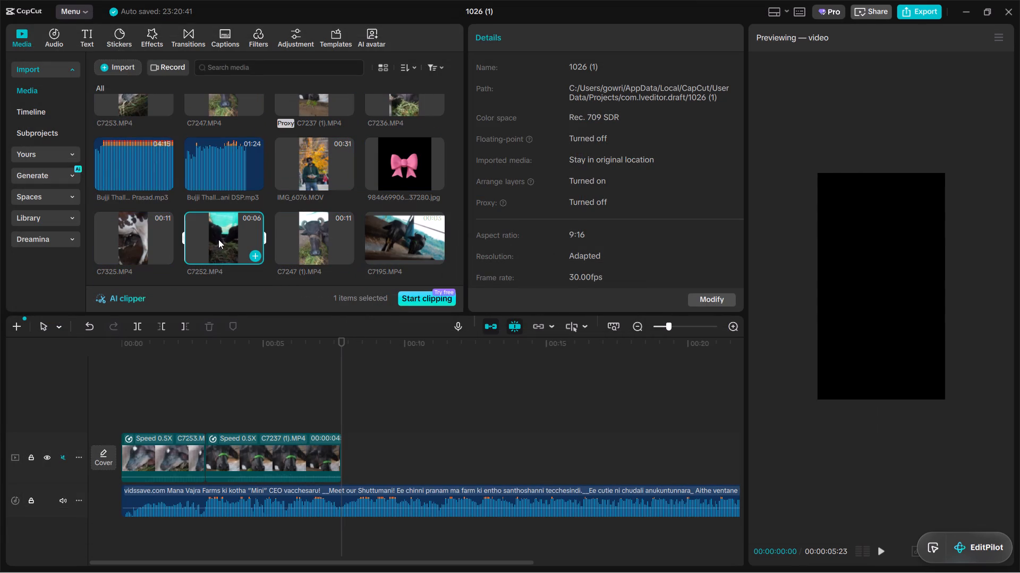
left_click(140, 241)
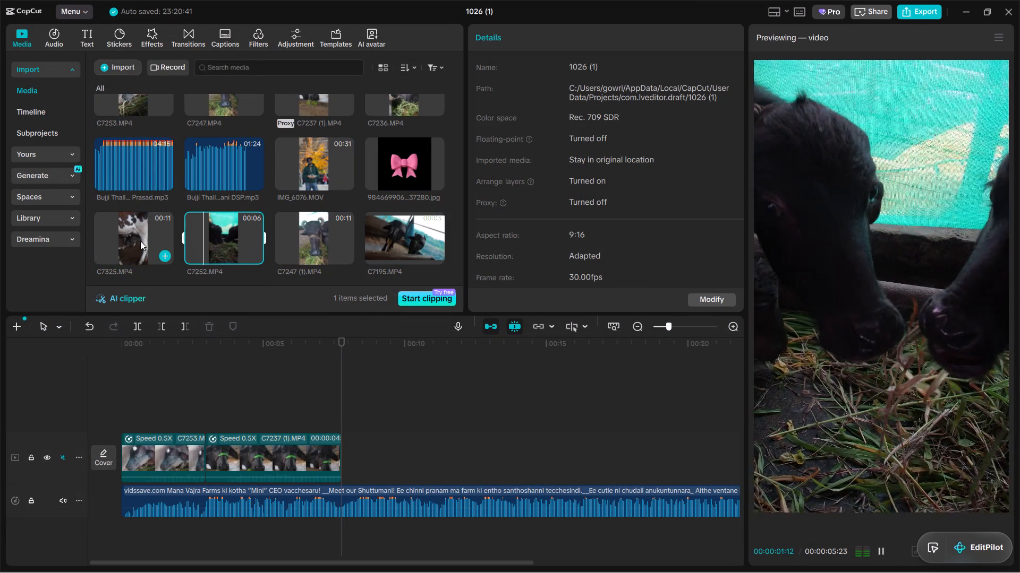
left_click_drag(133, 235, 376, 465)
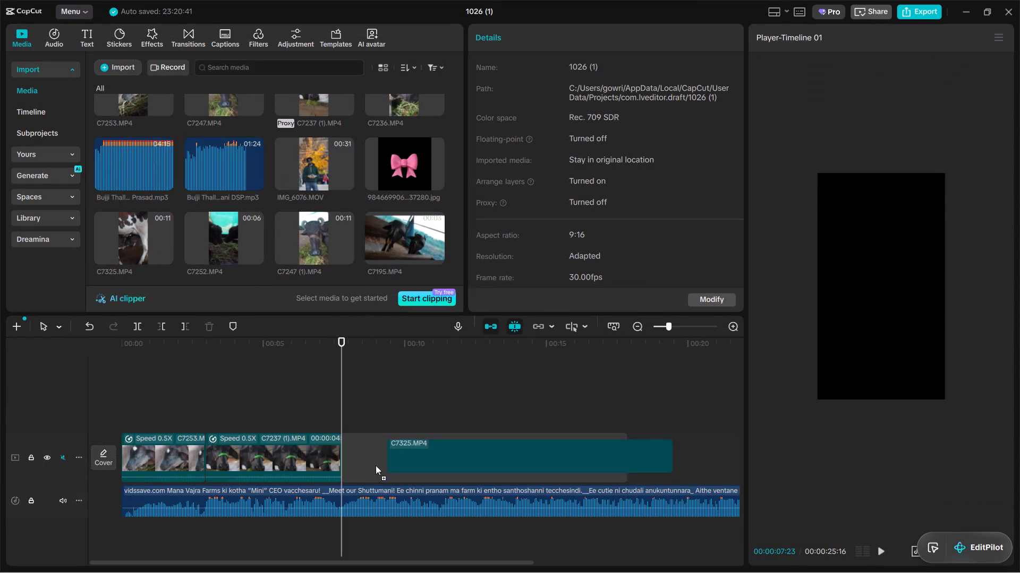
left_click_drag(376, 465, 351, 454)
Move the C7237 (1) clip behind C7325 so that C7325 directly follows the C7253 clip.
left_click(317, 421)
key("space")
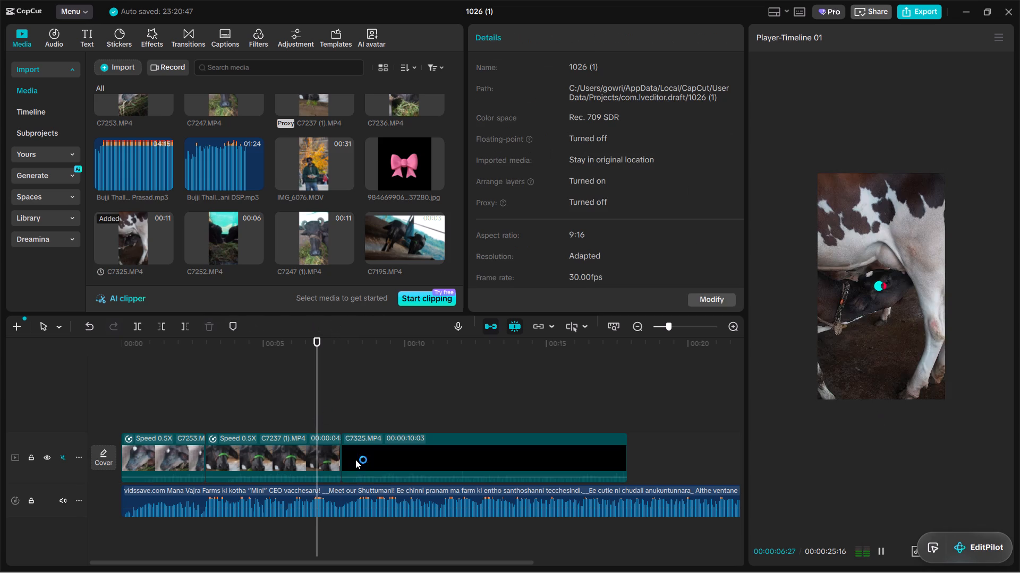
key("space")
left_click(385, 465)
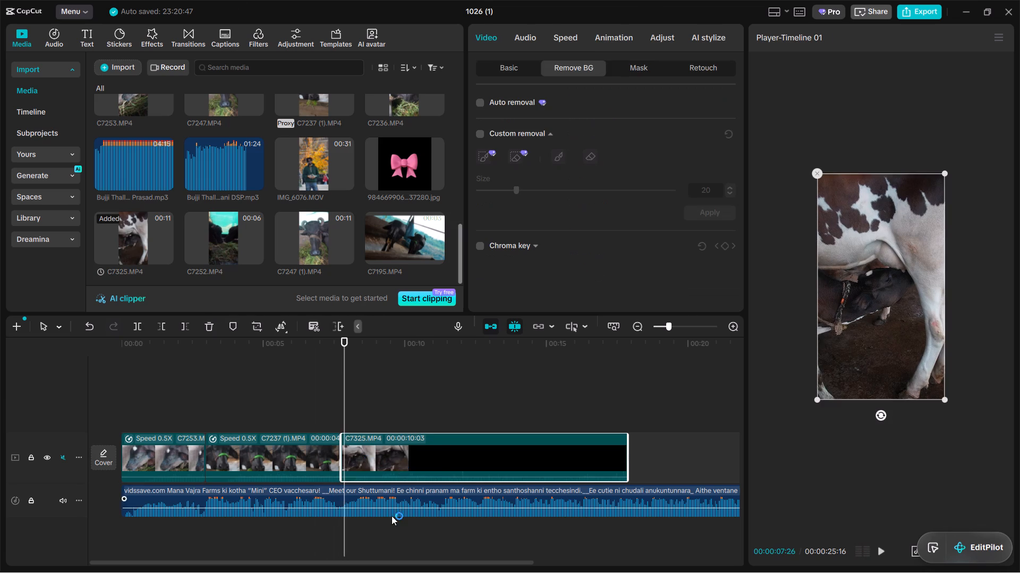
key("space")
left_click(277, 458)
left_click_drag(277, 458, 559, 450)
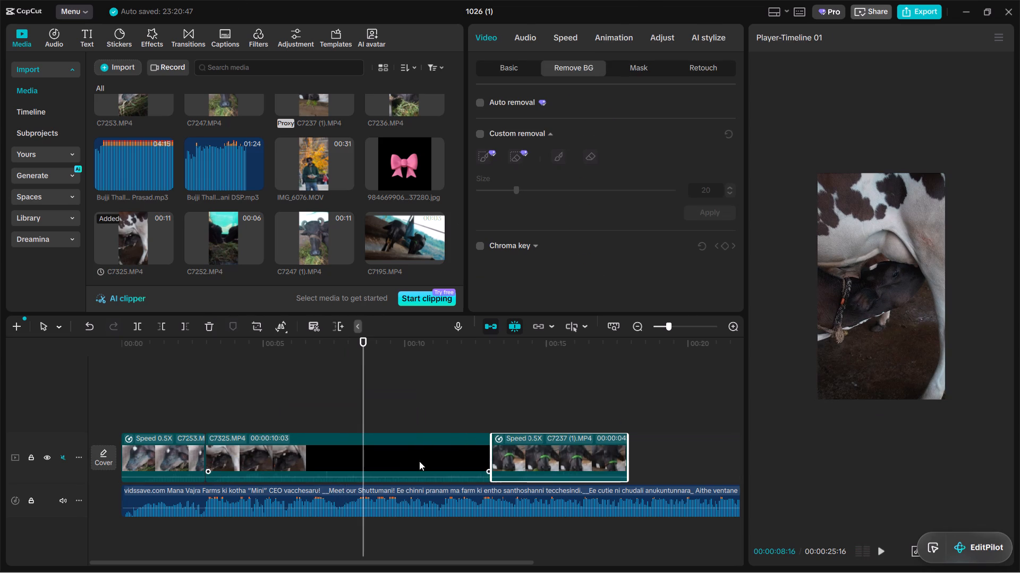
Start playback within the C7253 clip and move the floating EditPilot widget clear of the player controls.
left_click(179, 420)
key("space")
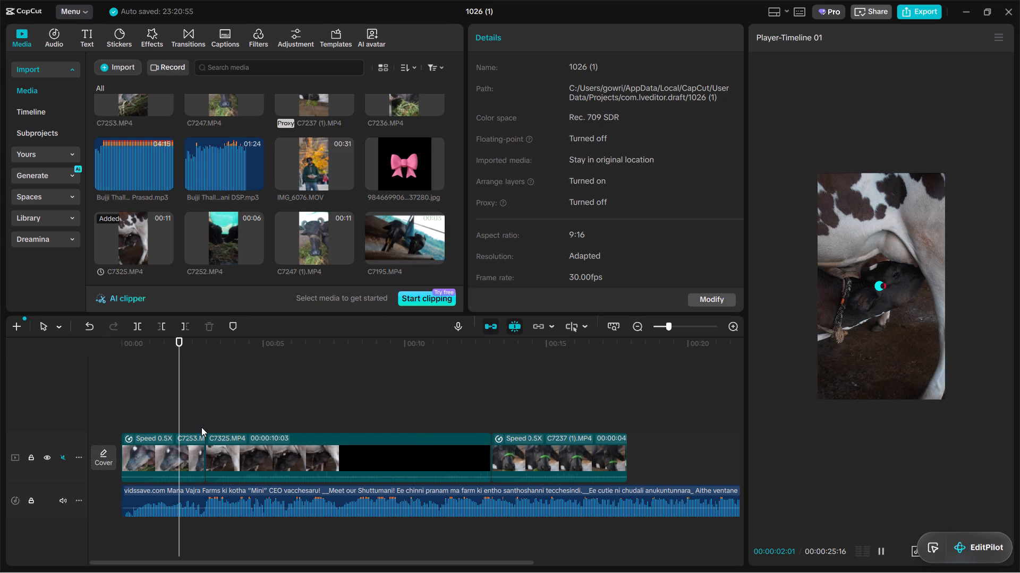
key("space")
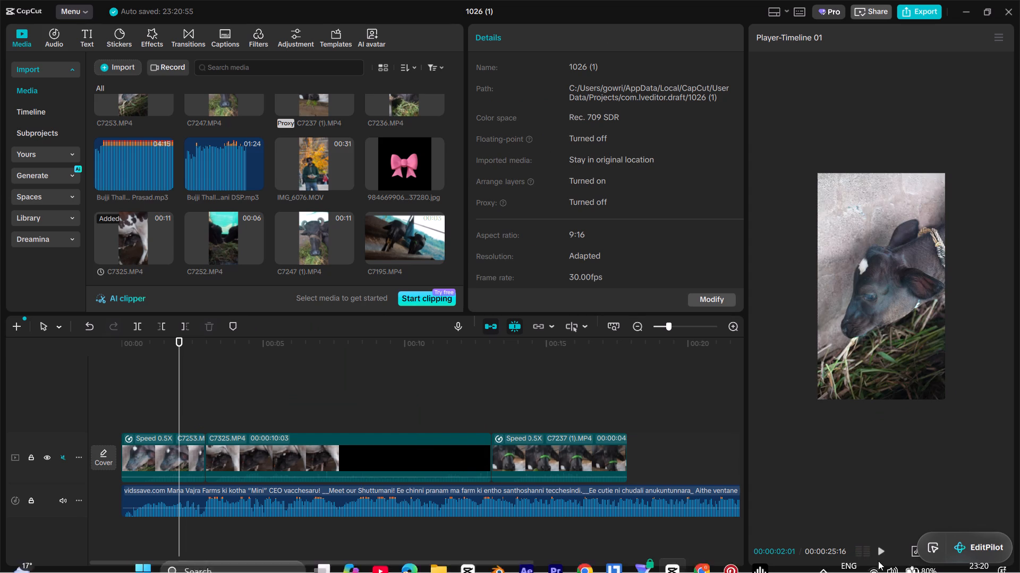
left_click(883, 558)
left_click_drag(999, 556, 919, 497)
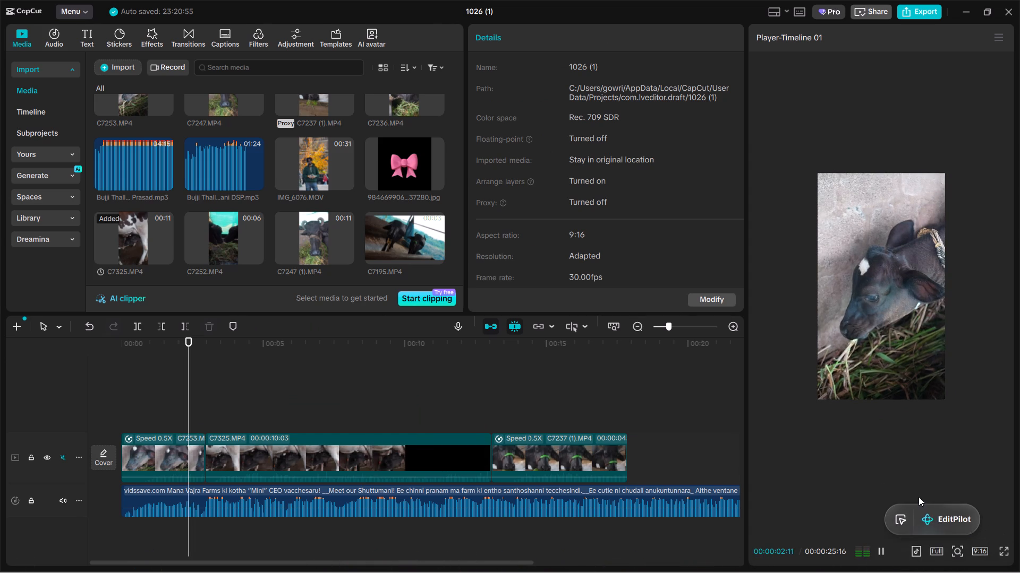
left_click_drag(919, 497, 356, 14)
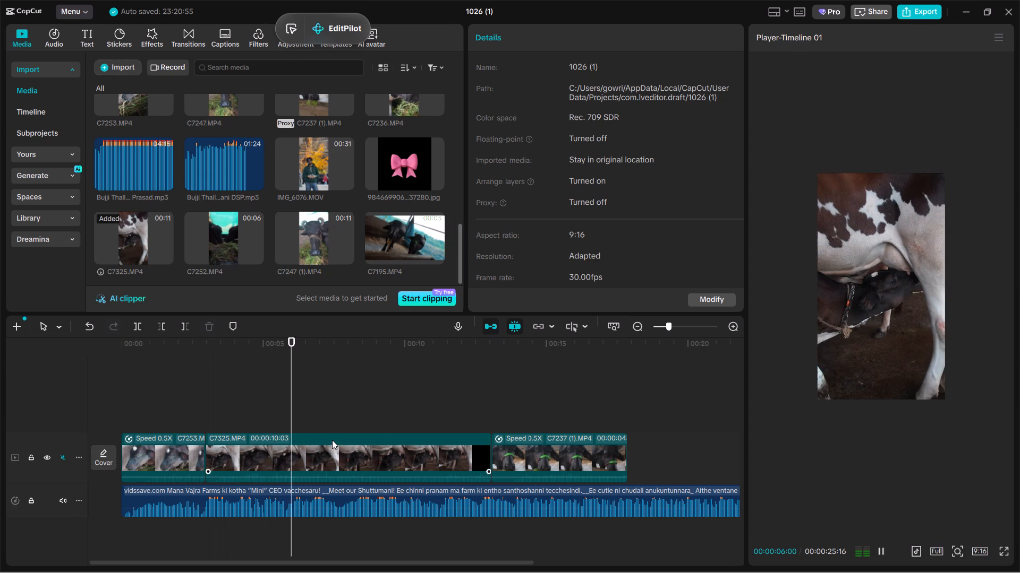
Play the C7325 clip against the voice-over, replaying from its start, to judge where it should be cut.
key("space")
key("space")
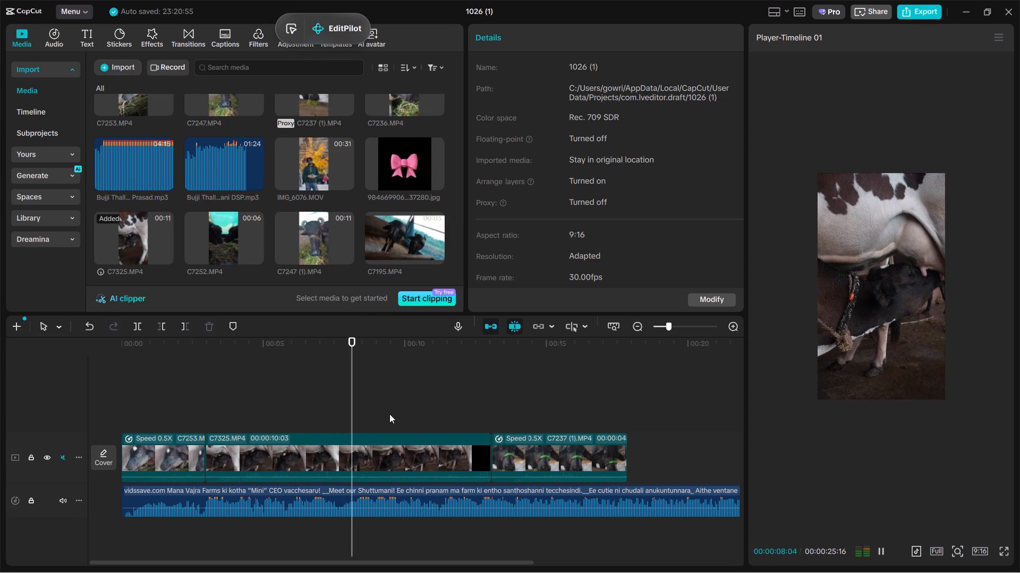
key("space")
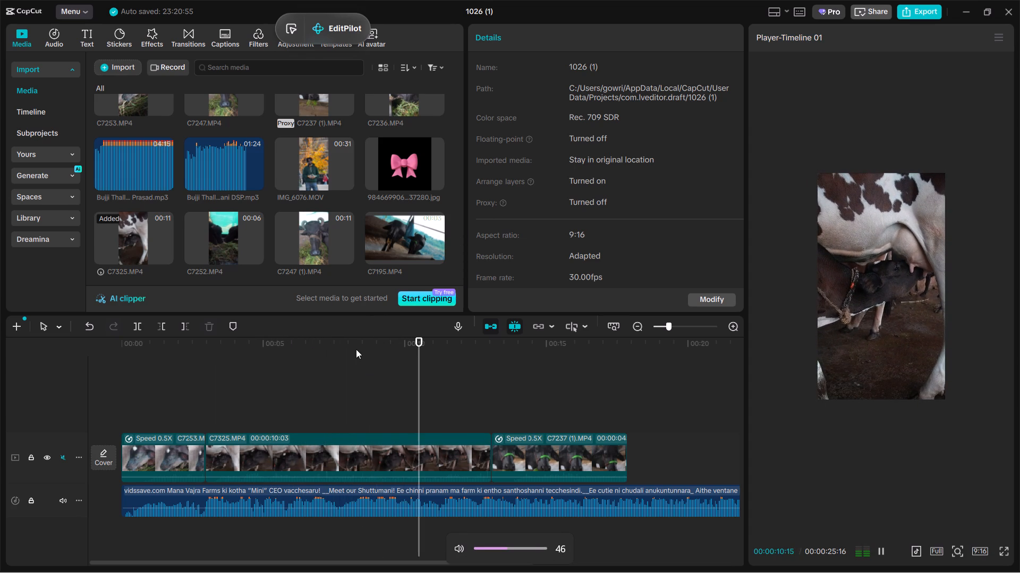
left_click(272, 388)
left_click(210, 410)
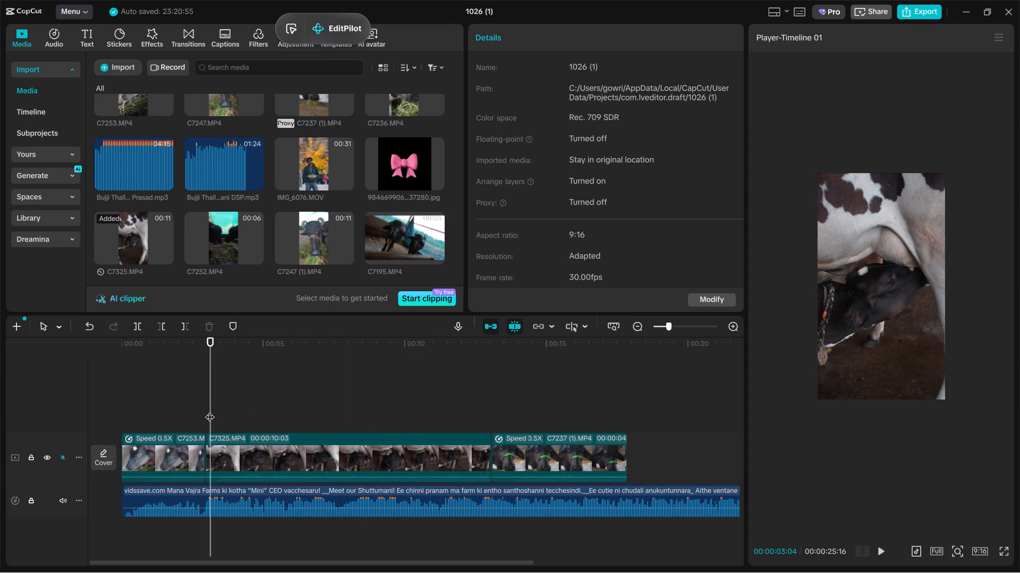
key("space")
key("space")
key("space")
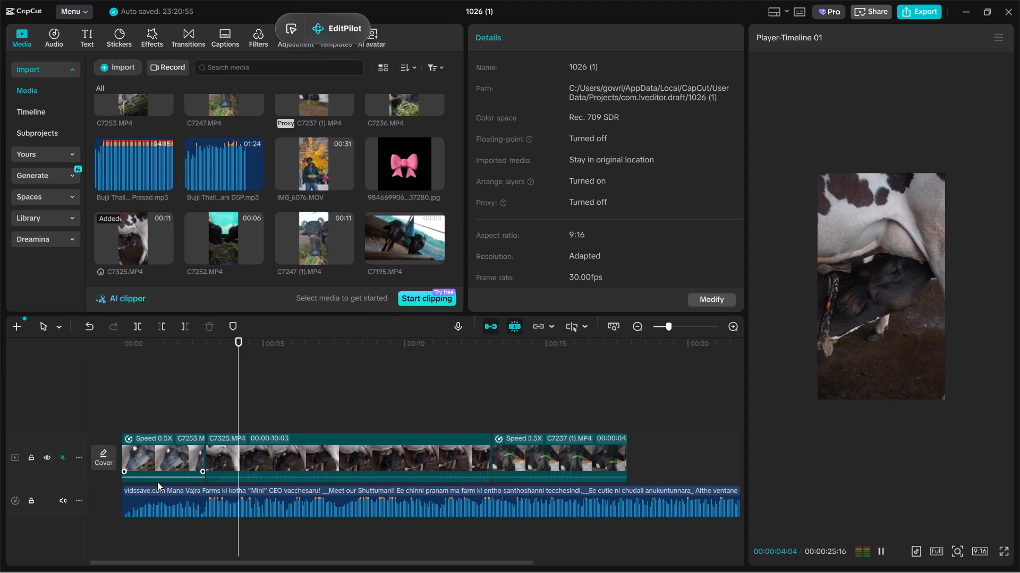
key("space")
Split the C7325 clip at 00:00:05:02.
left_click(290, 475)
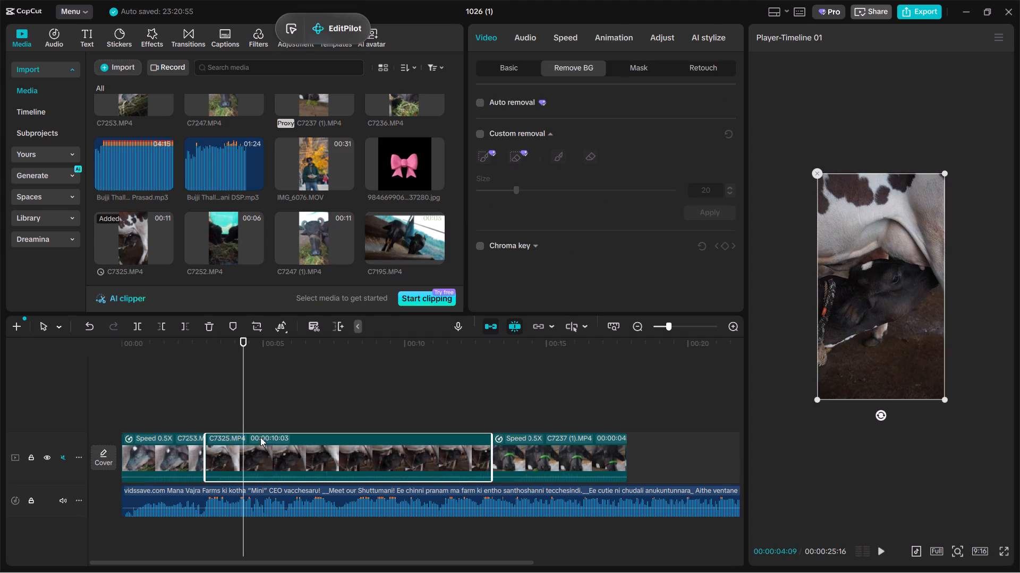
key("space")
key("space")
key("space")
key("space")
key("space")
key("space")
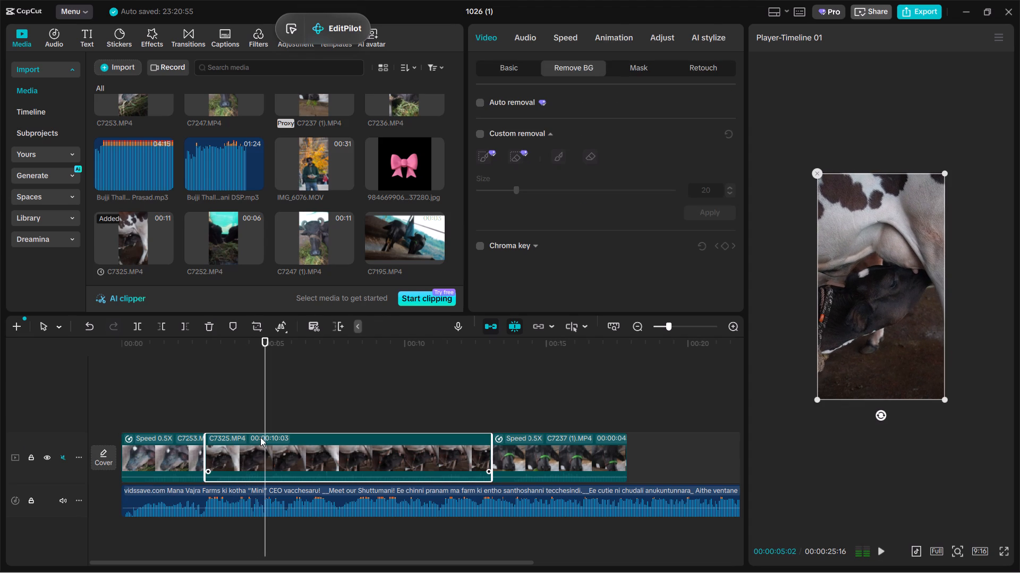
key("ctrl+b")
Slow the first C7325 piece to 0.55x and enable Smooth slow-mo with Optical flow.
left_click(242, 414)
left_click(243, 469)
left_click(575, 43)
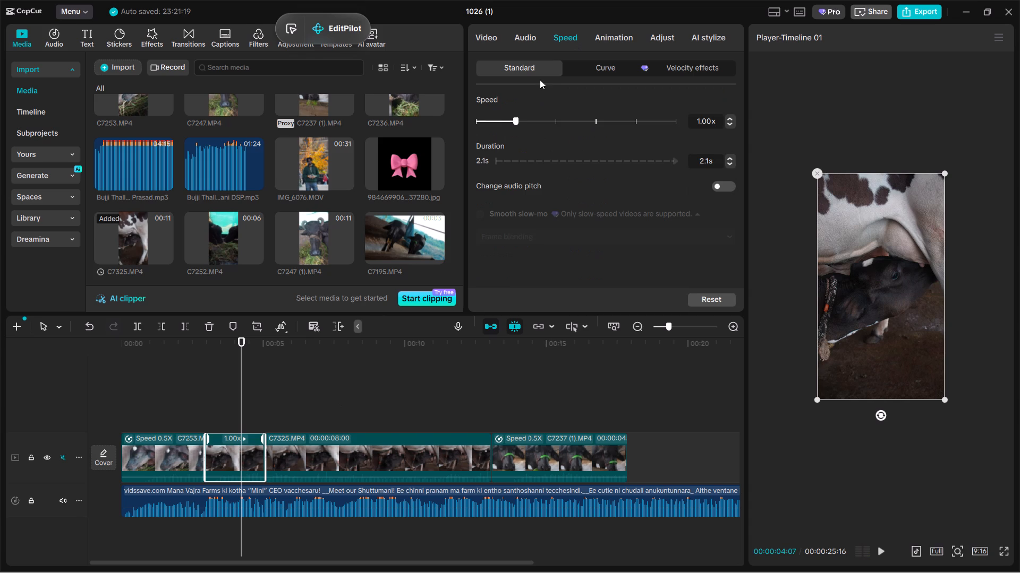
left_click_drag(505, 124, 496, 125)
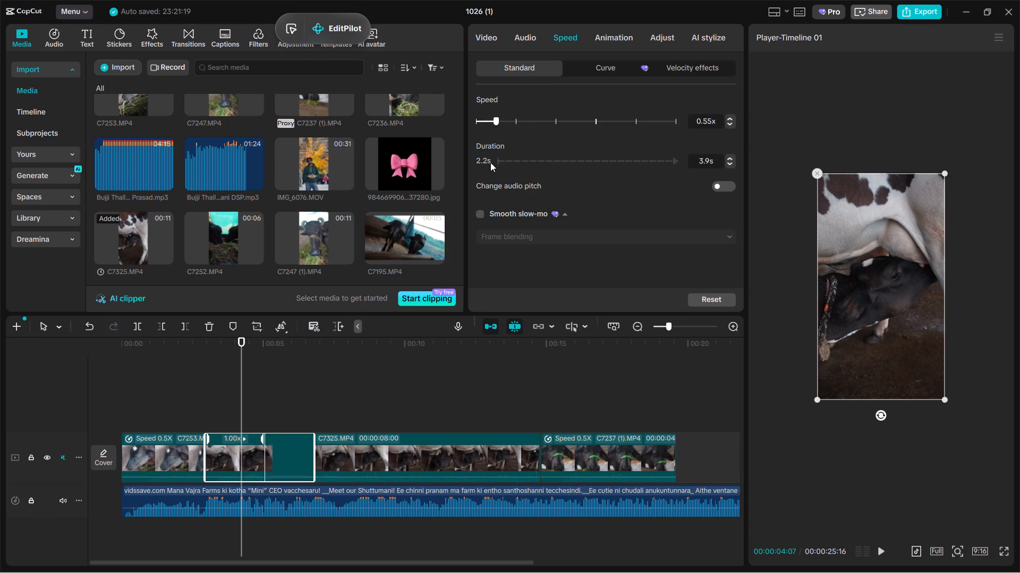
left_click(477, 213)
left_click(497, 237)
left_click(514, 287)
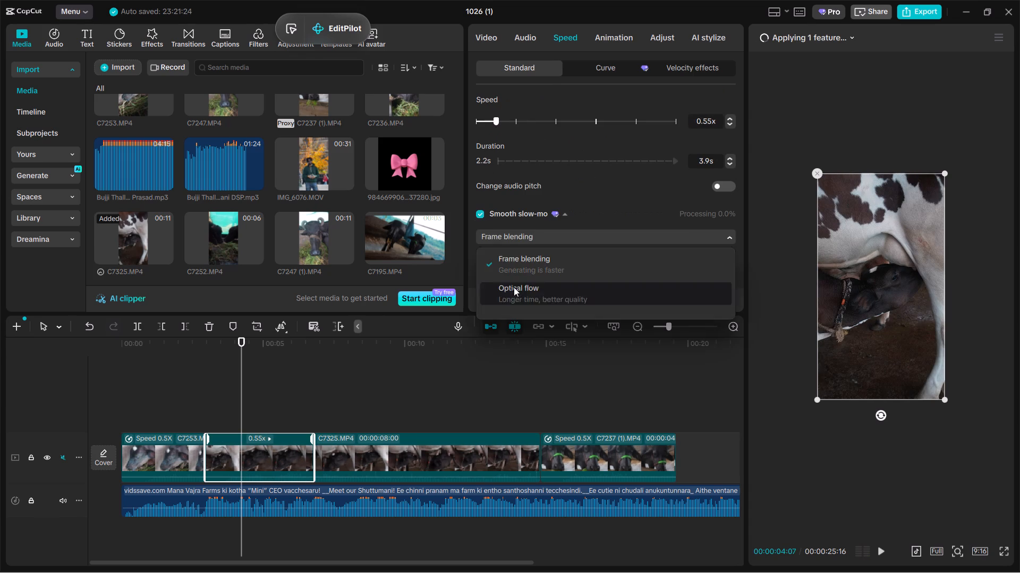
Play the slowed C7325 piece from near its start and dismiss the playback lag notice.
key("space")
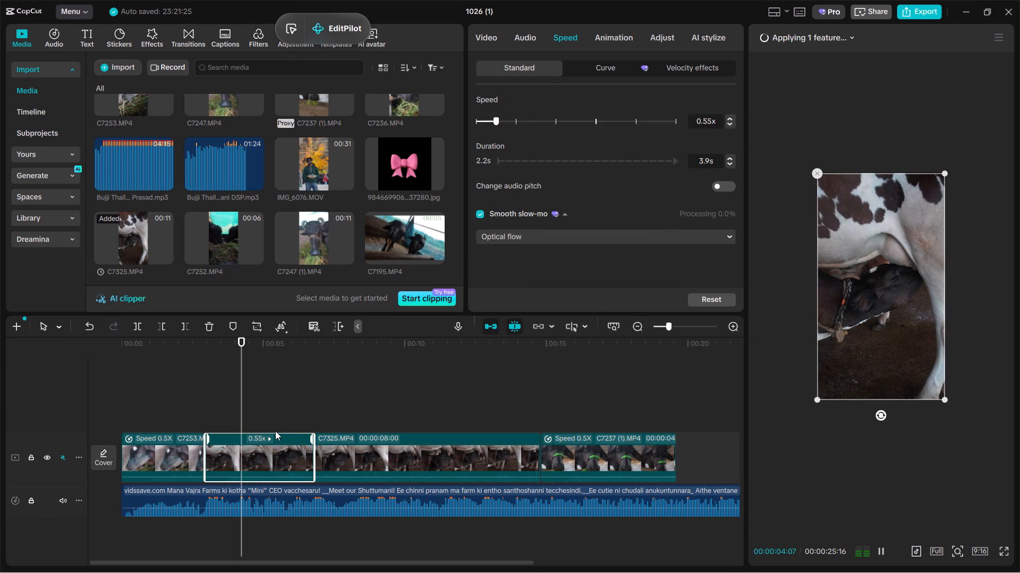
left_click(216, 408)
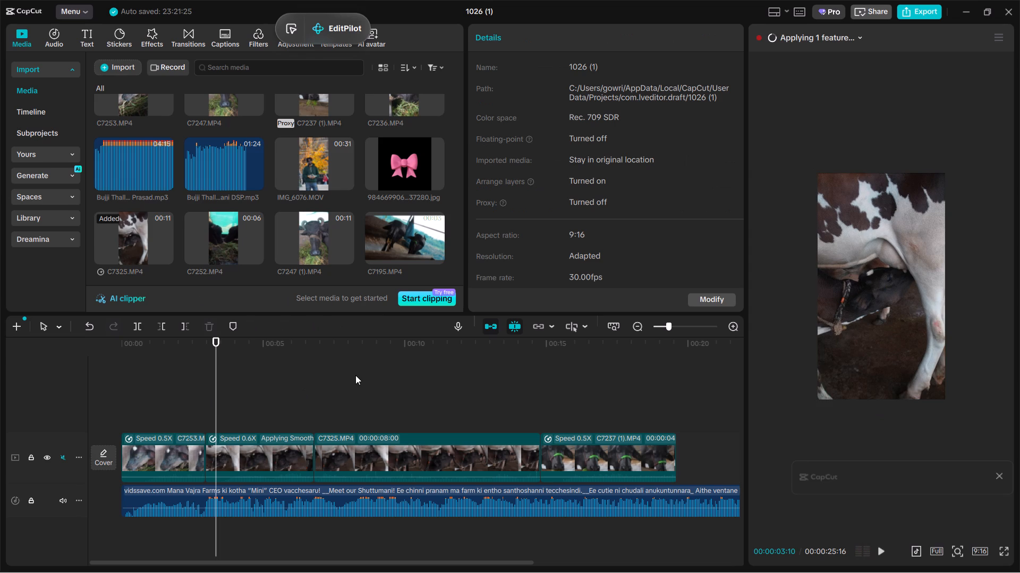
left_click(1000, 475)
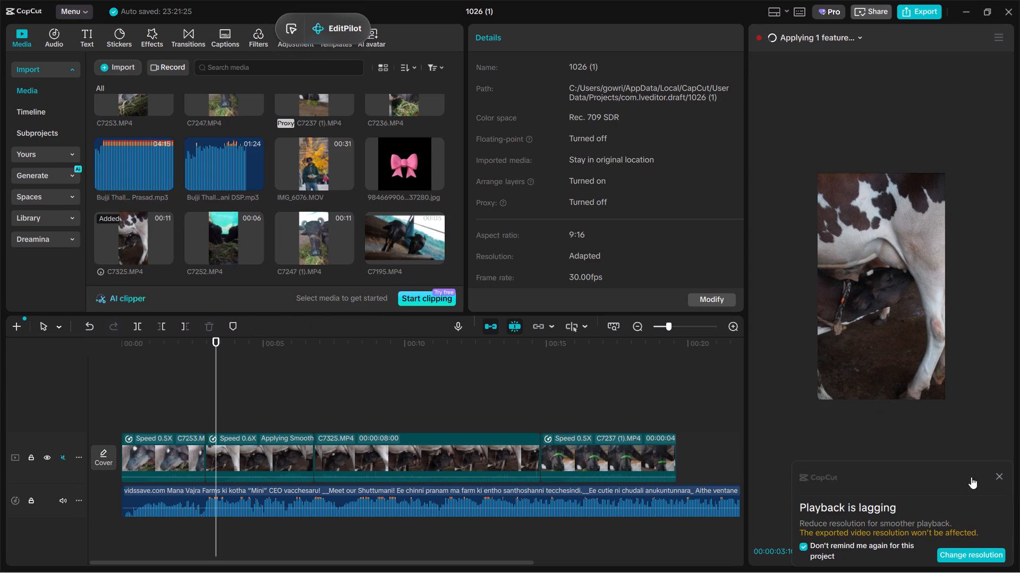
key("space")
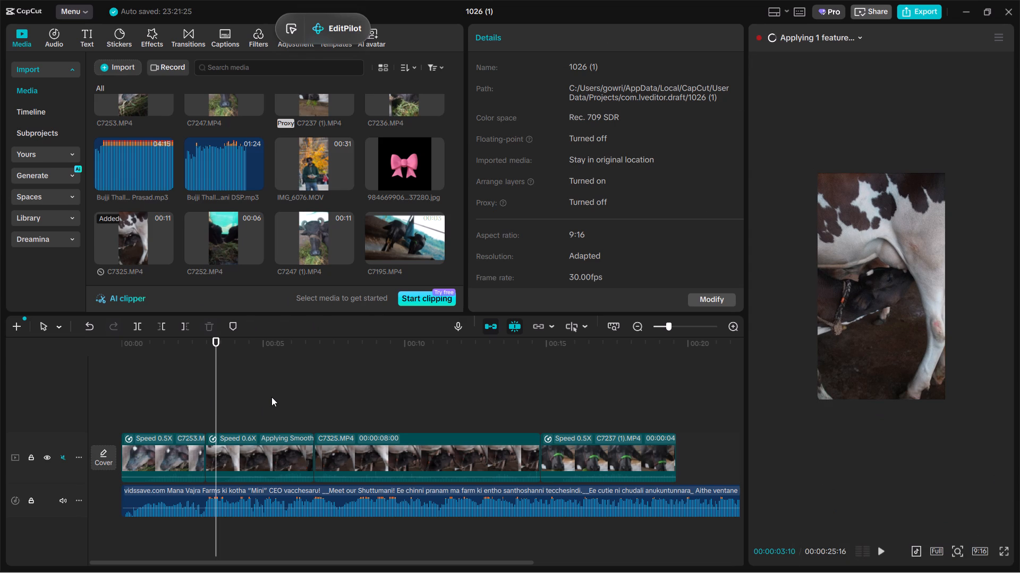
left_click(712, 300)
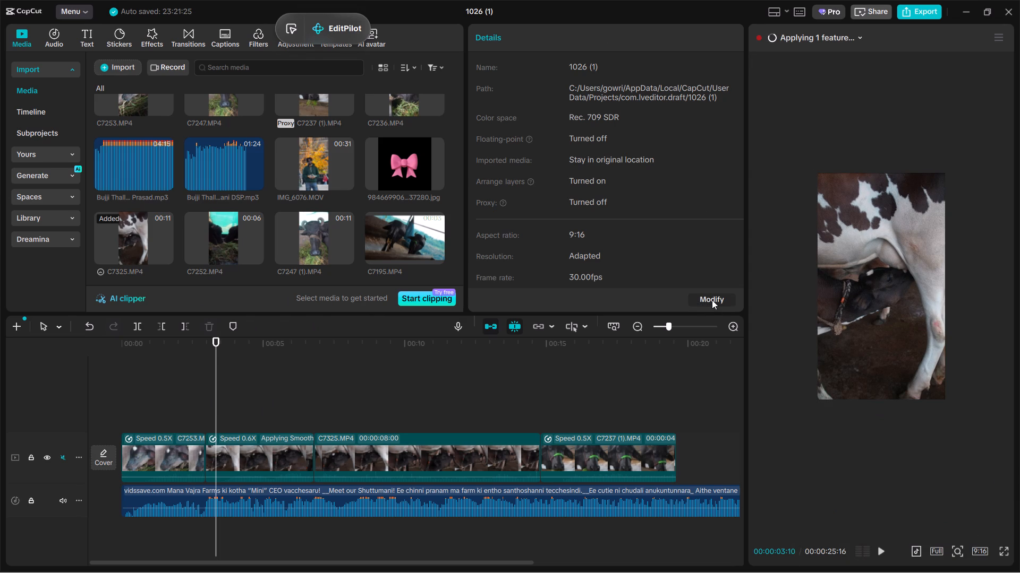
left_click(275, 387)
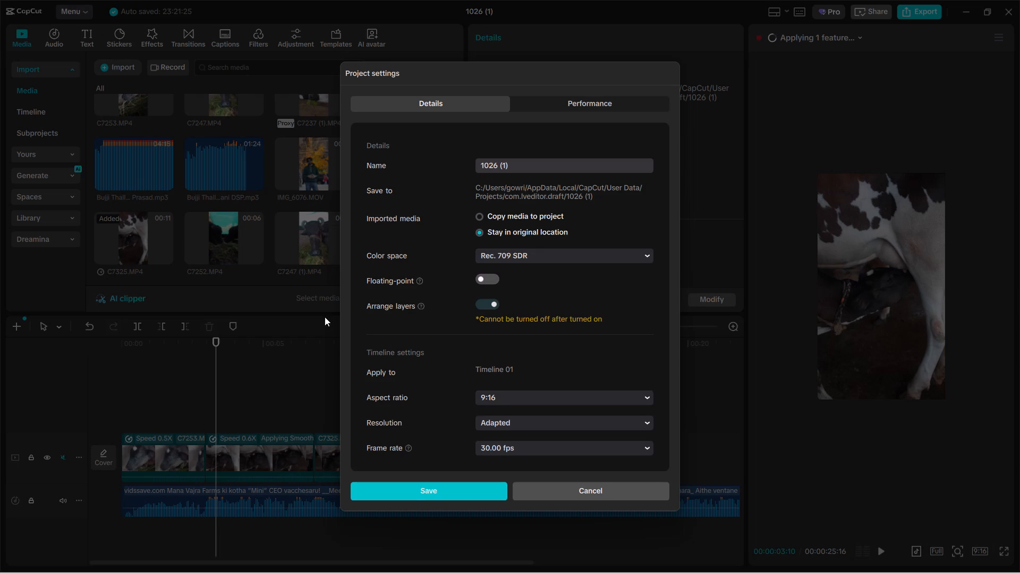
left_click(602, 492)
Delete IMG_6076.MOV from the media library and return to the farm clips at the beginning of the library.
left_click(325, 171)
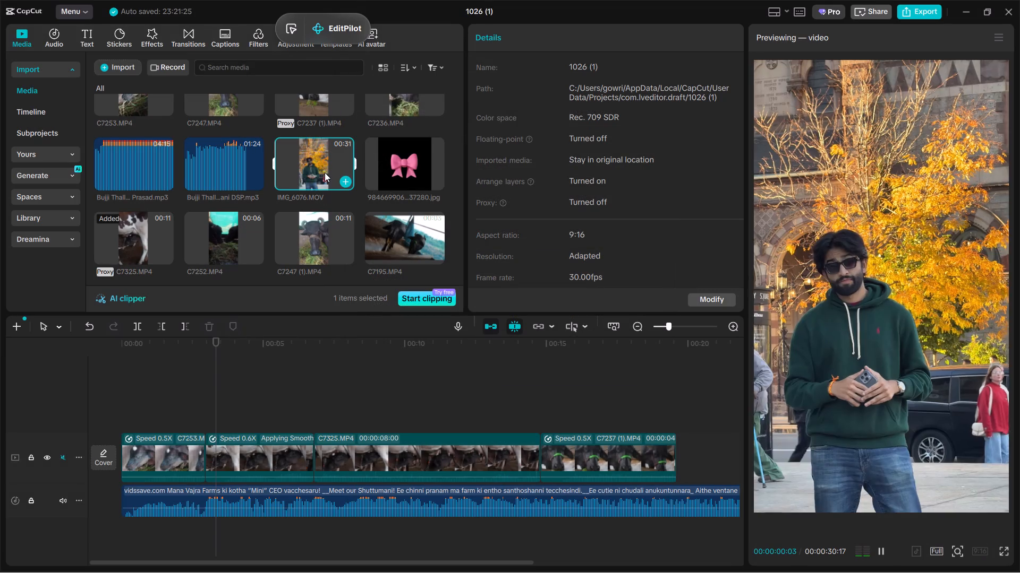
key("BackSpace")
scroll(285, 200, "up", 4)
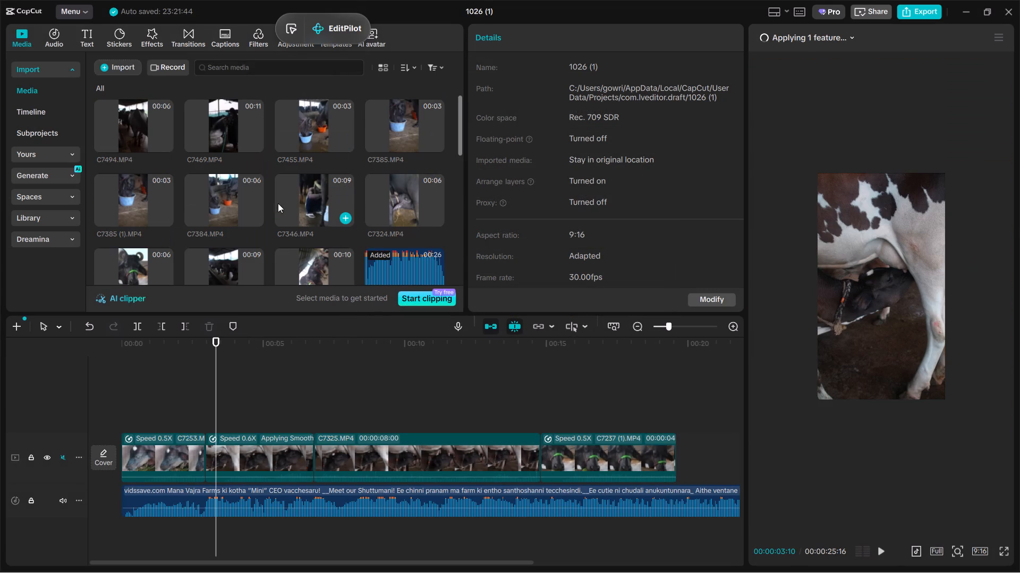
Delete the unrelated images from the media library: the SaveInsta poster, the Moonlit Halloween PNG and the two WhatsApp JPEGs.
scroll(377, 232, "down", 1)
scroll(195, 230, "down", 1)
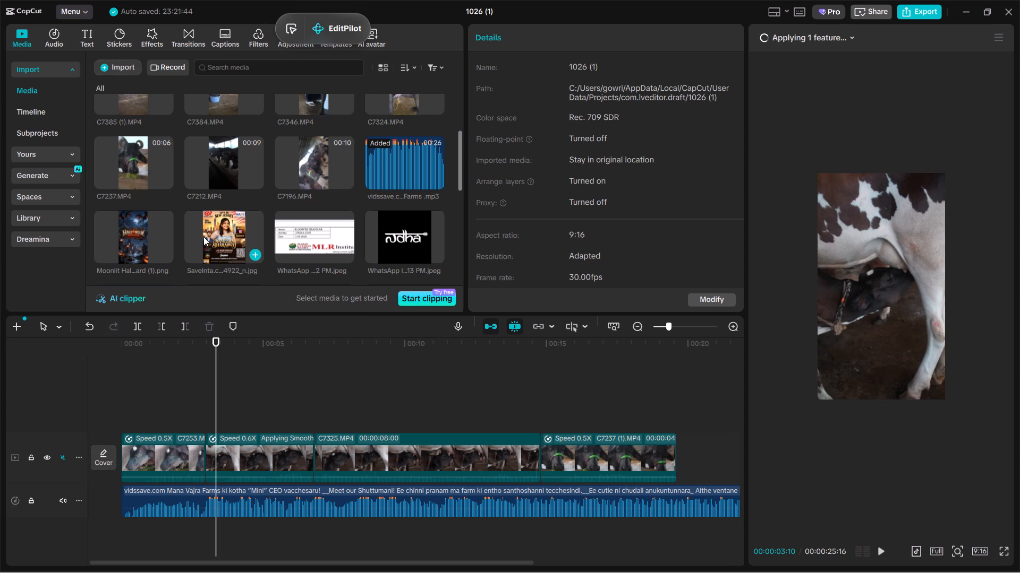
left_click(207, 240)
key("BackSpace")
left_click(145, 231)
key("BackSpace")
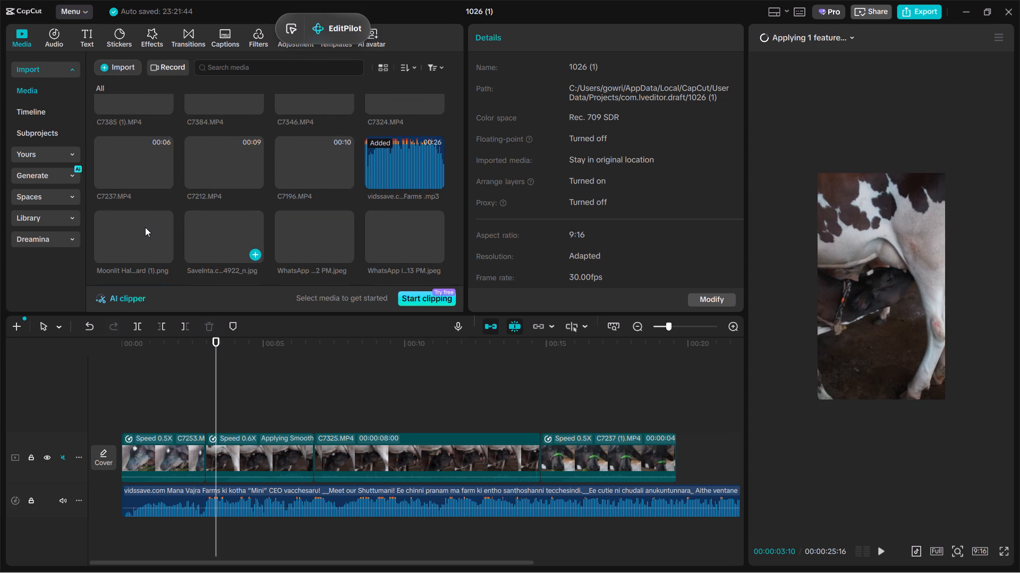
left_click(145, 227)
key("BackSpace")
left_click(125, 241)
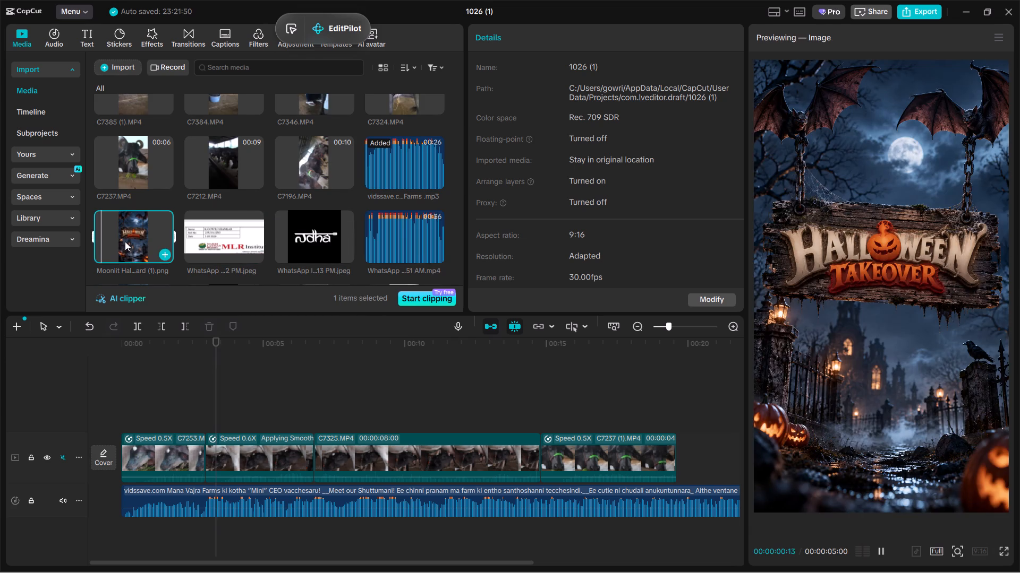
key("BackSpace")
left_click(127, 238)
key("BackSpace")
left_click(127, 238)
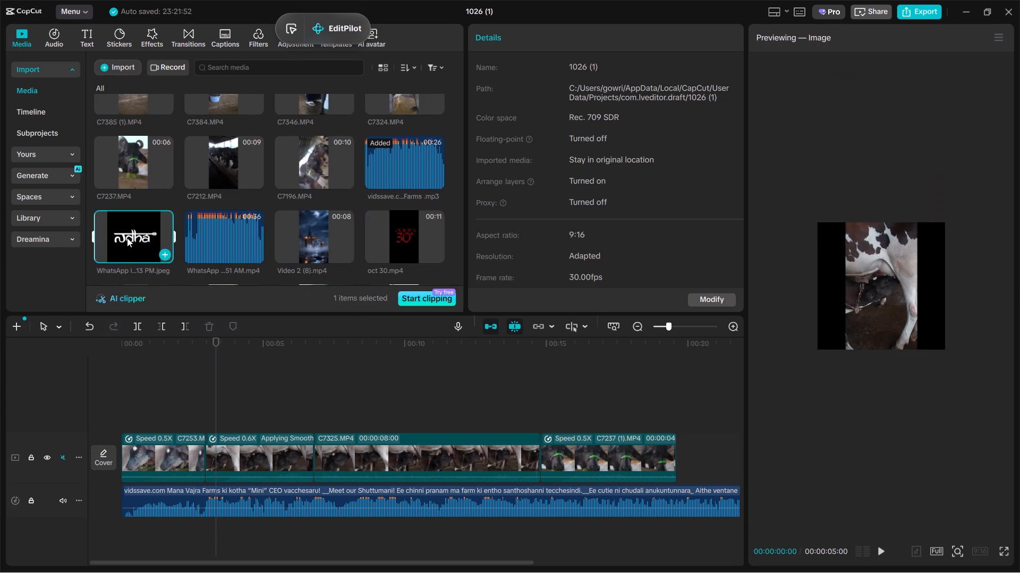
key("BackSpace")
Delete the WhatsApp audio MP4, Video 2 (8).mp4 and oct 30.mp4 from the media library.
left_click(127, 238)
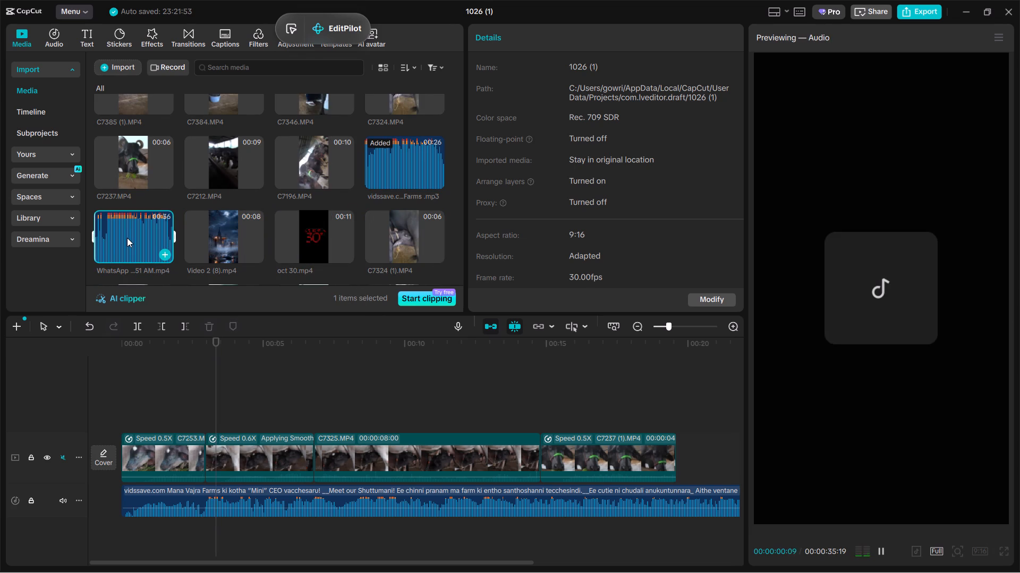
key("BackSpace")
left_click(127, 232)
key("BackSpace")
left_click(127, 231)
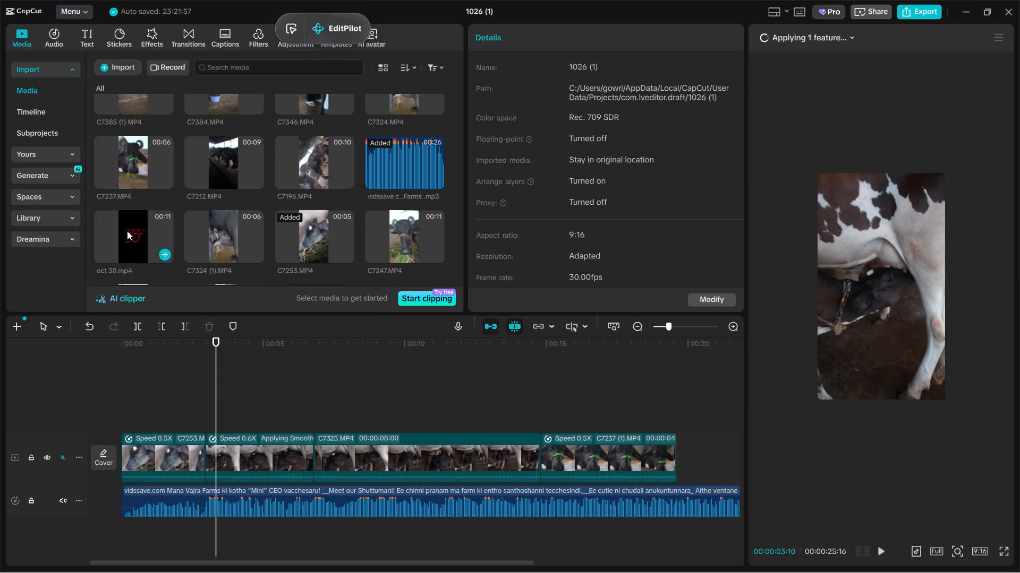
key("BackSpace")
Play the timeline from its start.
scroll(262, 242, "down", 3)
left_click(253, 377)
left_click_drag(253, 377, 0, 443)
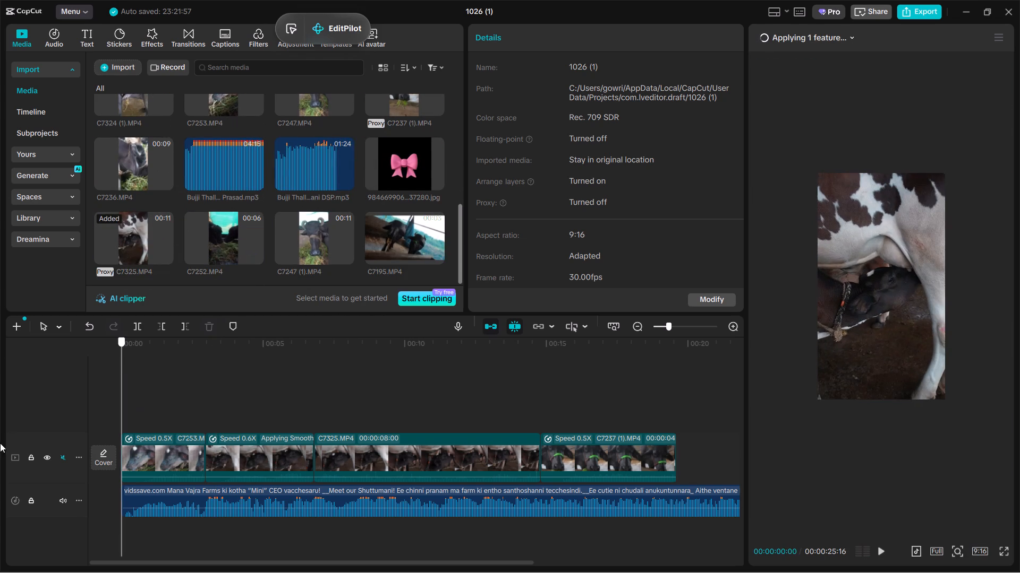
left_click_drag(0, 443, 0, 442)
key("space")
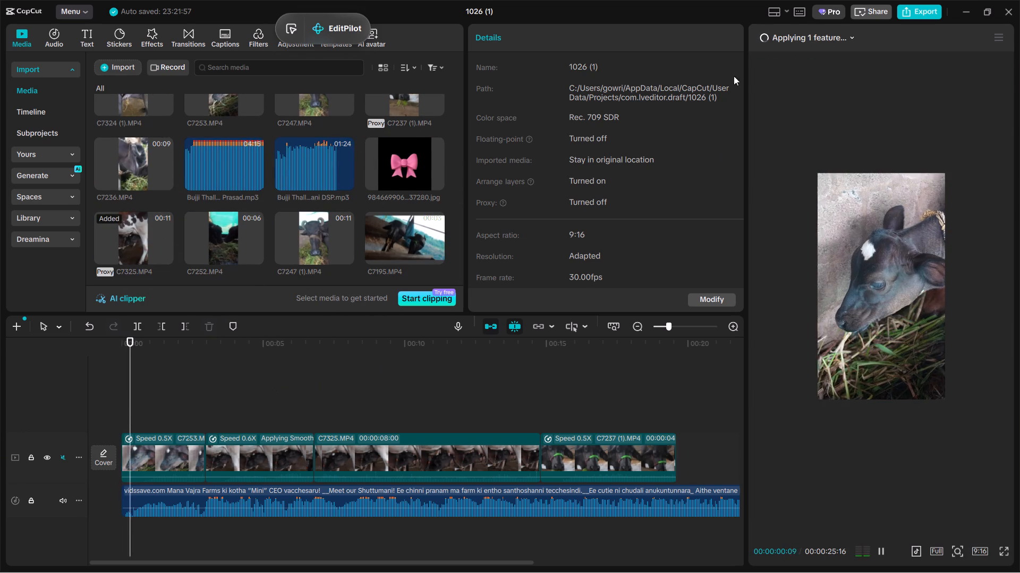
Turn on Proxy at 720P in the project's performance settings and save them.
left_click(710, 305)
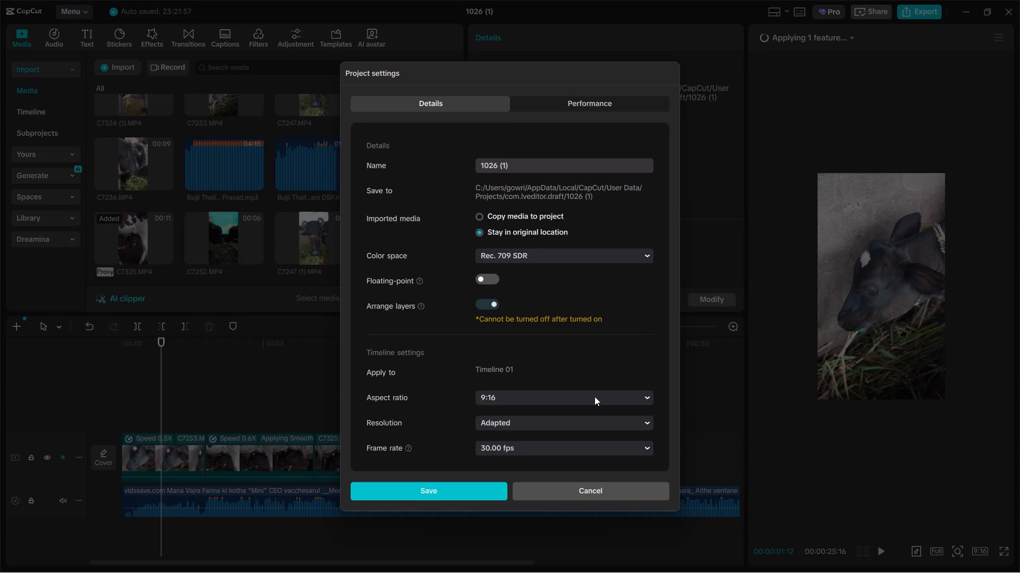
left_click(545, 102)
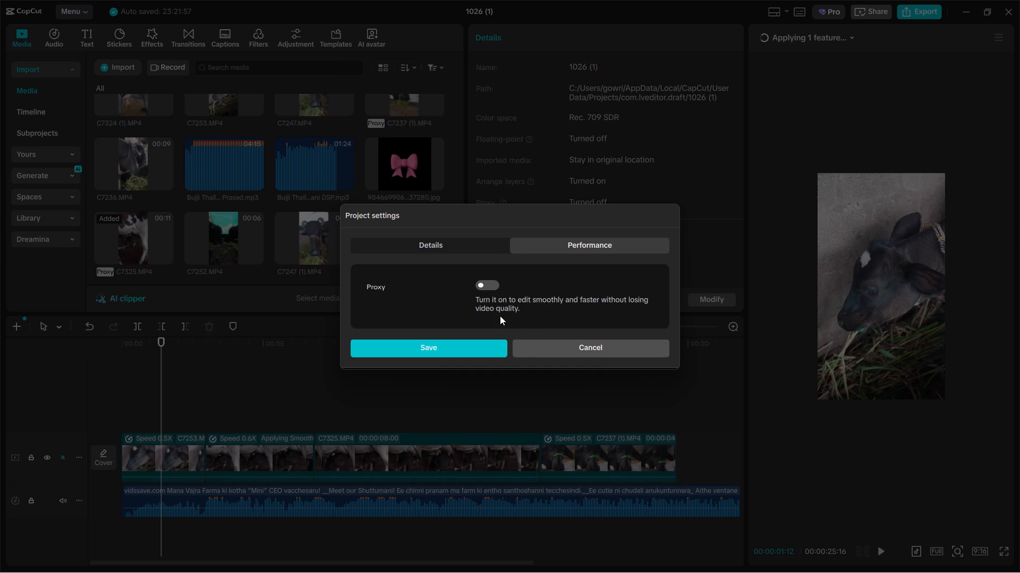
left_click(484, 293)
left_click(488, 284)
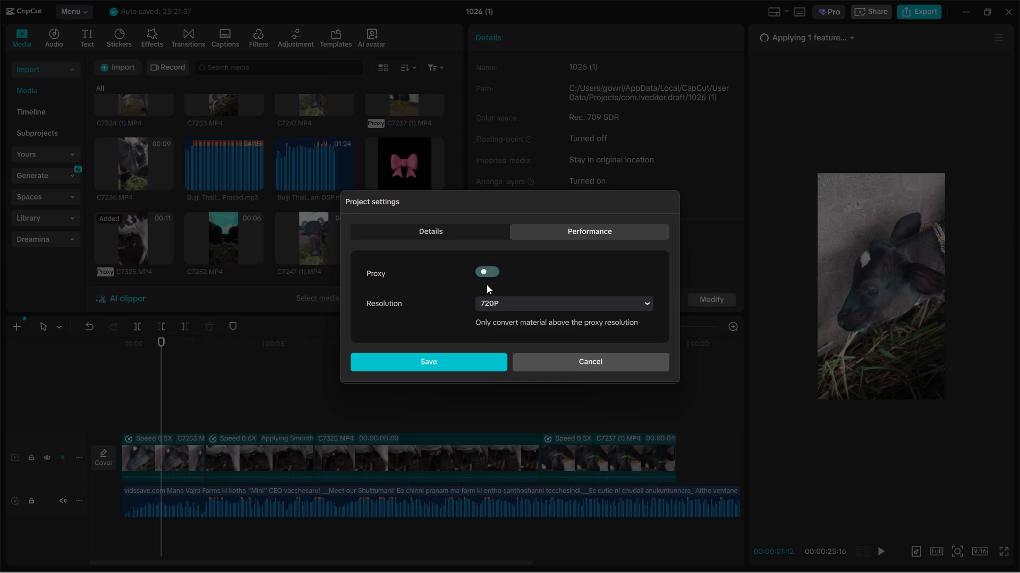
left_click(471, 366)
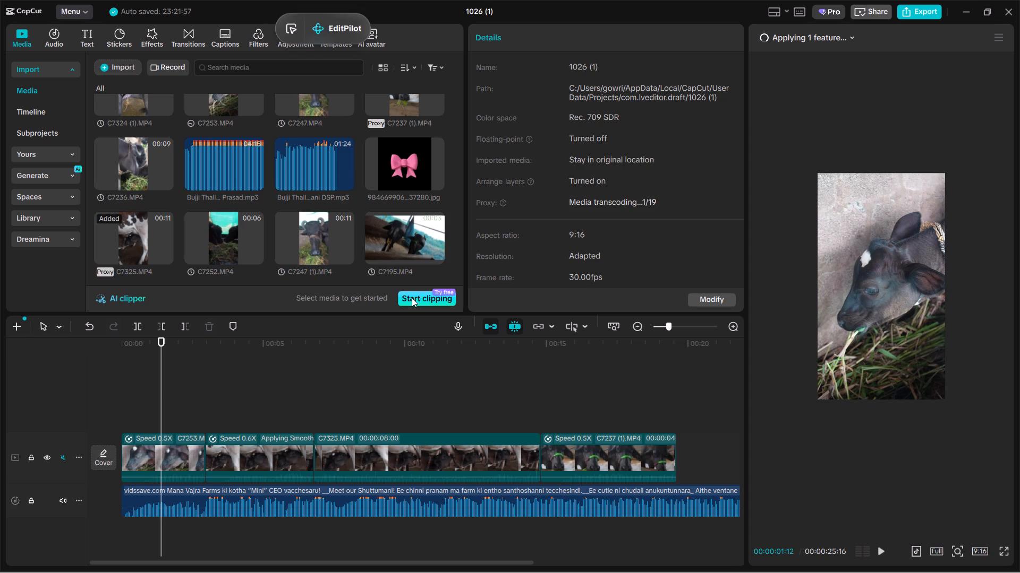
Check the Smooth slow-mo processing progress and play the timeline from its start through the slowed C7325 piece.
left_click(824, 36)
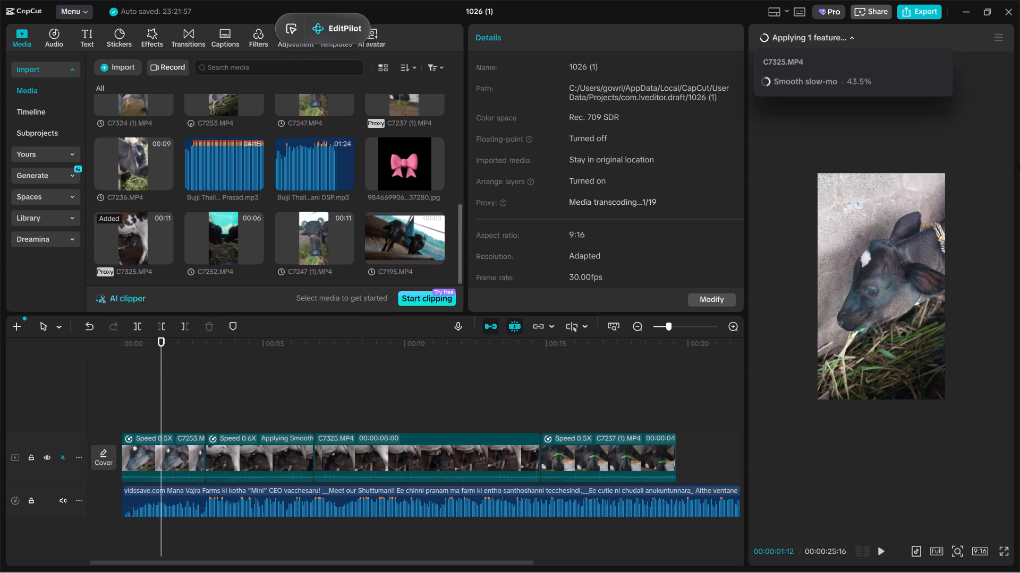
left_click(199, 404)
left_click_drag(199, 404, 114, 409)
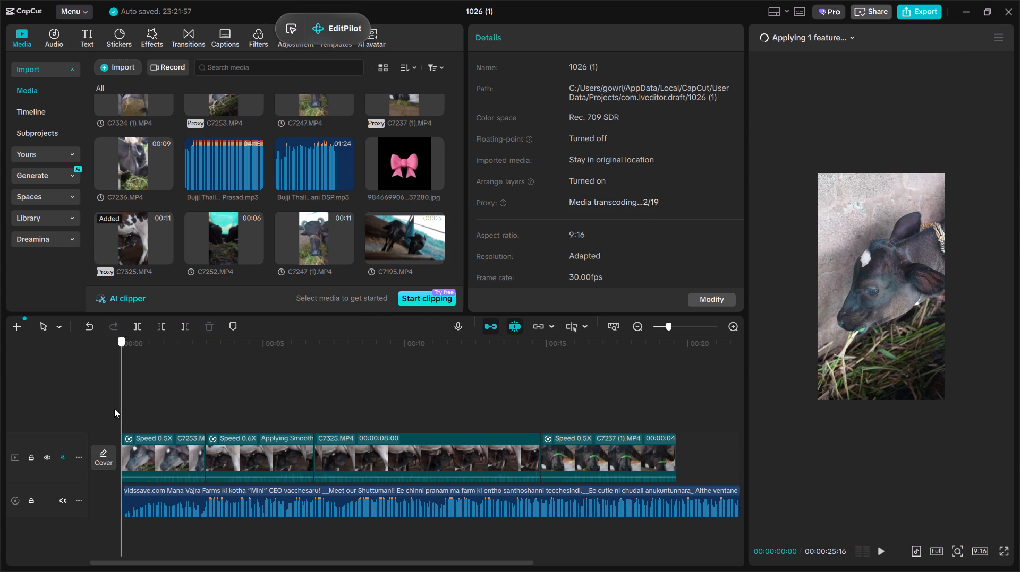
left_click_drag(114, 409, 113, 409)
key("space")
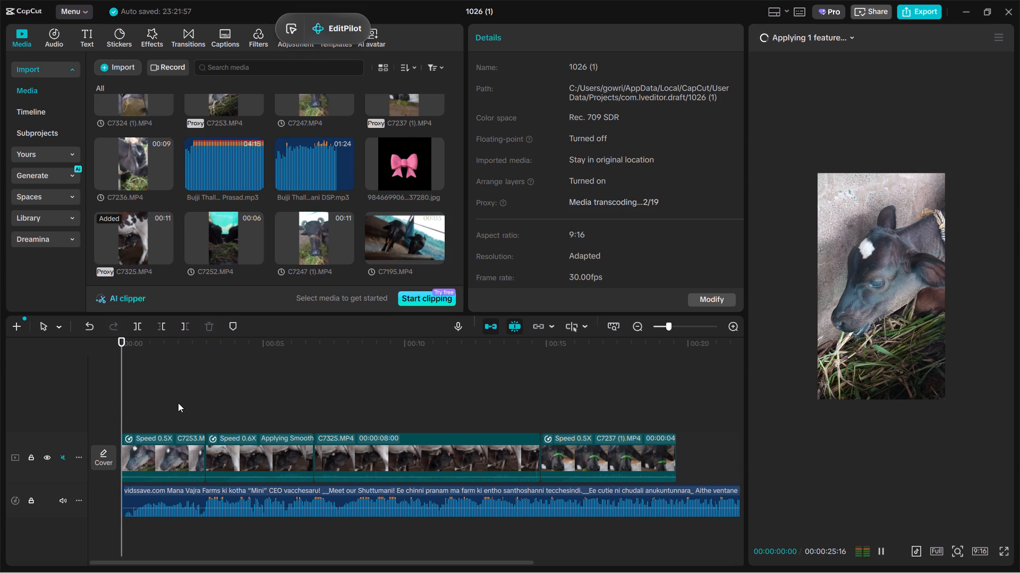
key("space")
key("space")
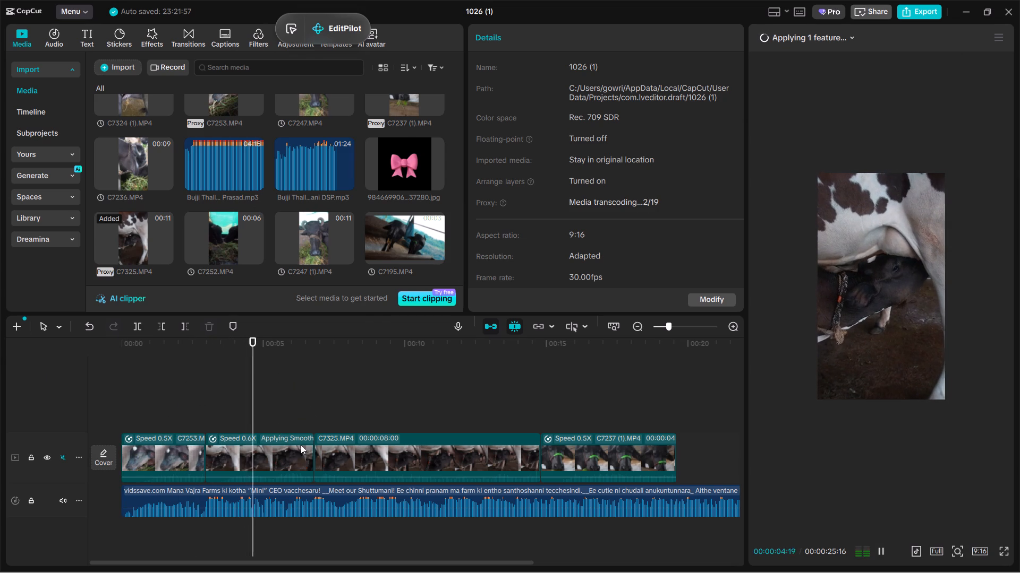
key("space")
key("space")
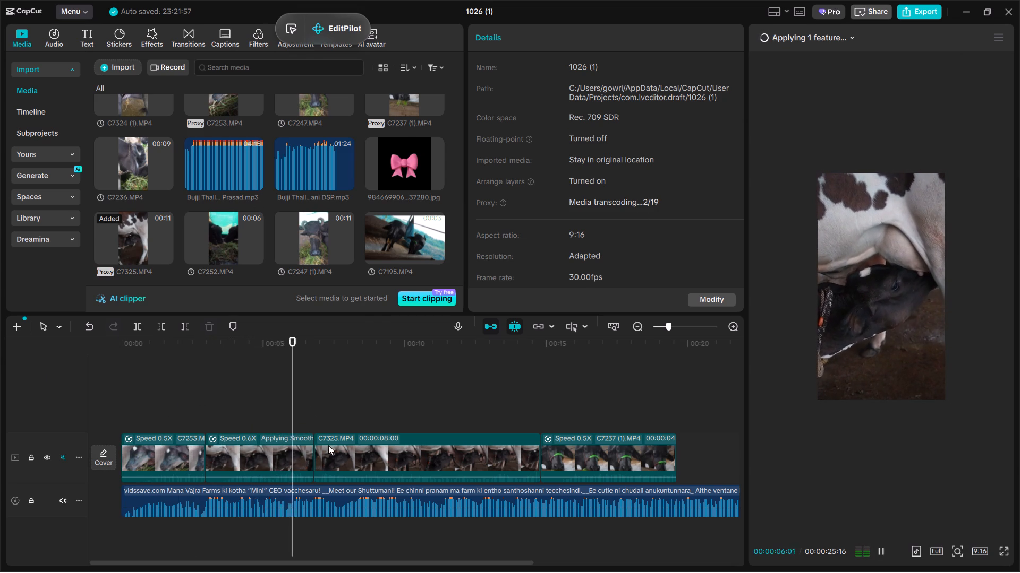
Move the C7237 (1) clip ahead of the unslowed C7325 piece, directly after the slowed one.
left_click(399, 415)
left_click_drag(399, 415, 462, 426)
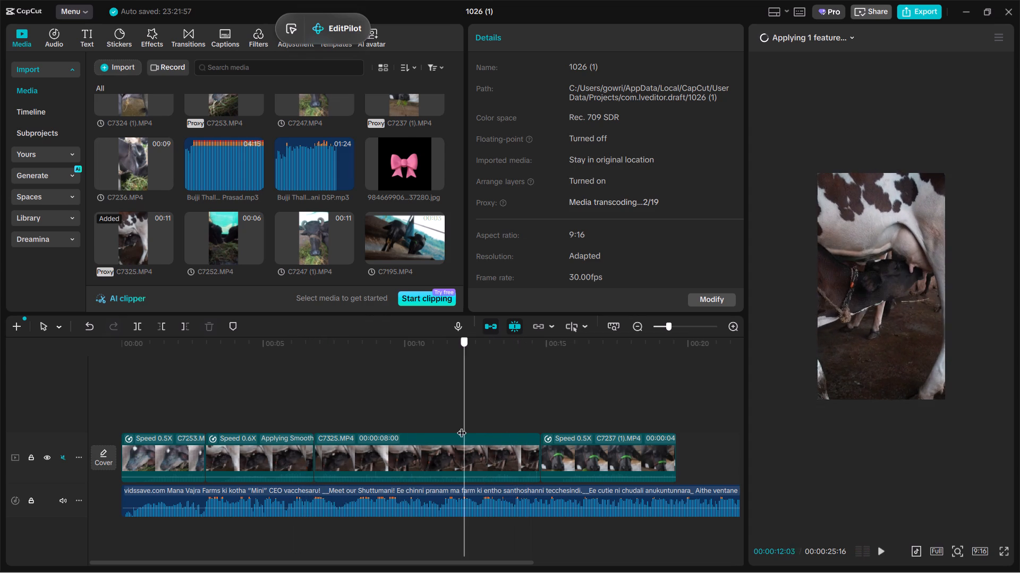
left_click_drag(462, 426, 463, 426)
key("space")
key("space")
left_click(464, 450)
left_click(572, 454)
left_click_drag(609, 459, 347, 464)
Play the reordered section from near the end of the slowed C7325 piece through the C7237 (1) clip.
left_click(283, 400)
key("space")
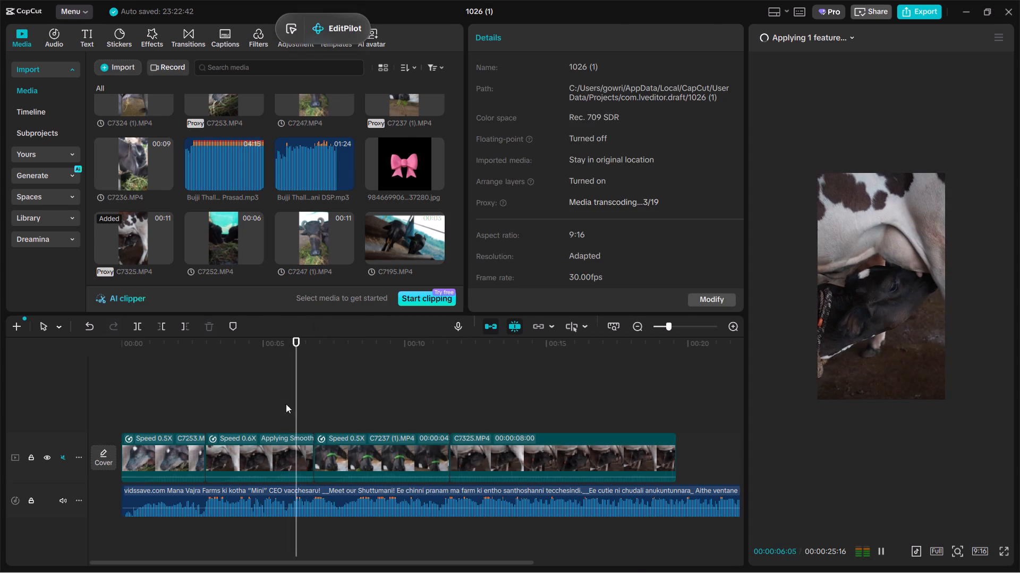
key("space")
key("space")
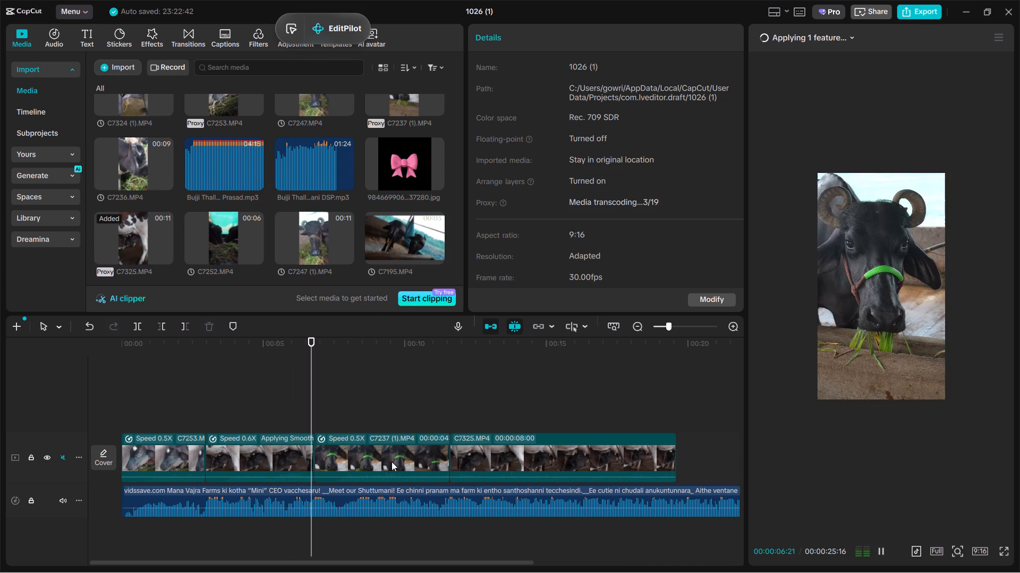
key("space")
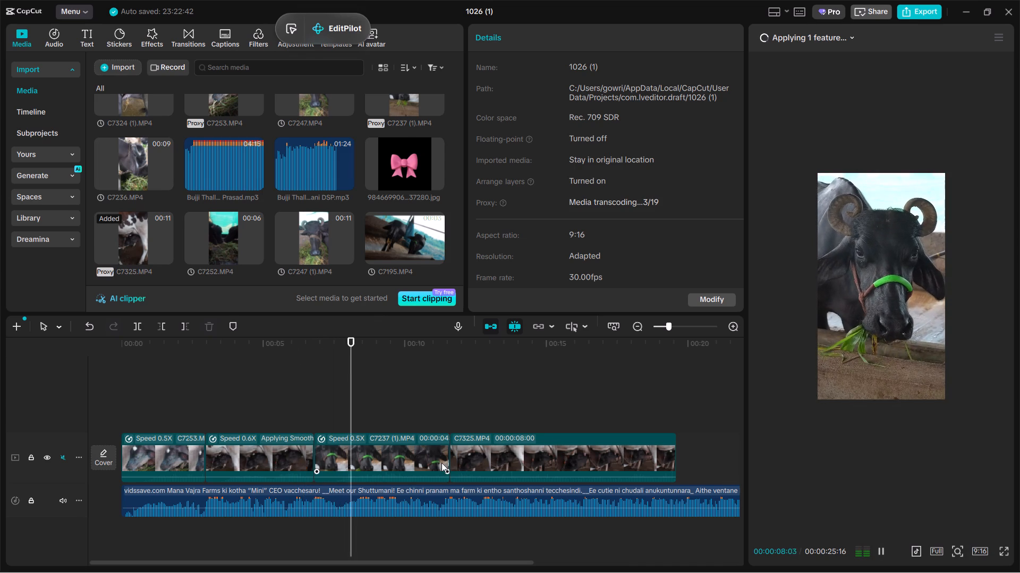
left_click(439, 452)
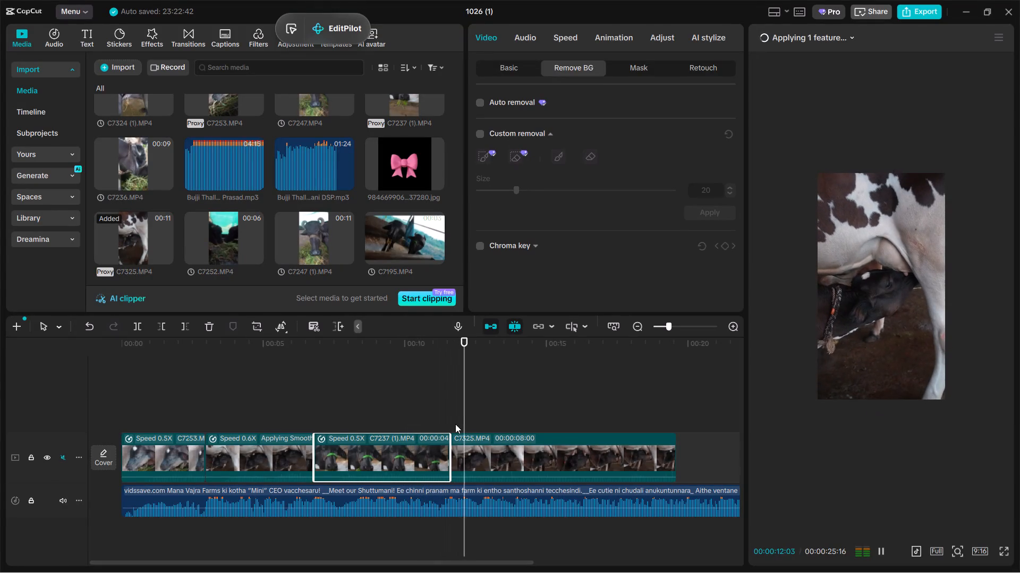
key("space")
key("space")
Delete the unslowed C7325 piece from the end of the video track.
left_click(543, 453)
key("BackSpace")
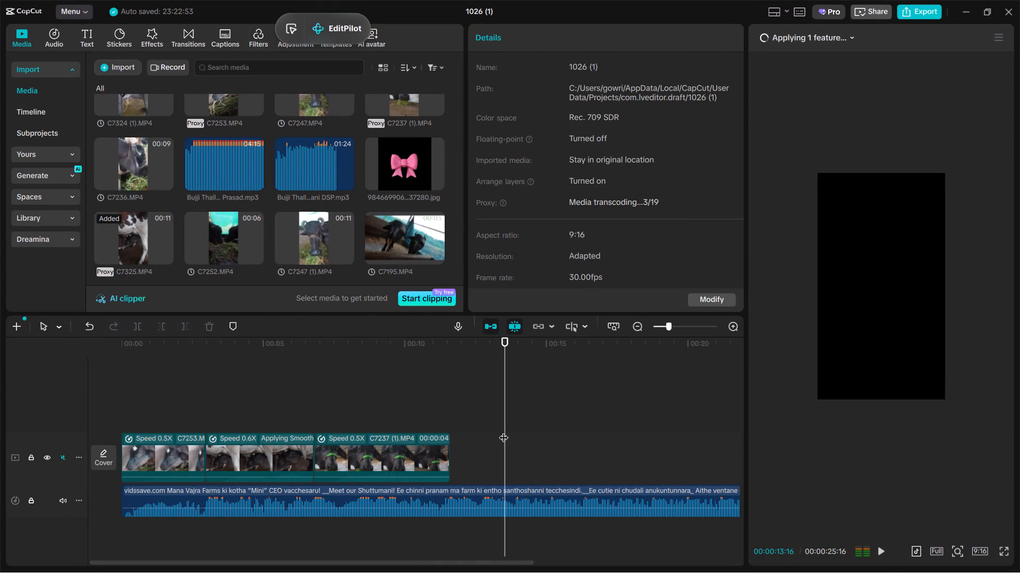
Preview the farm clips C7247 (1), C7252, C7247 and C7324 (1) in the media library to choose the next shot.
left_click(293, 238)
left_click(223, 228)
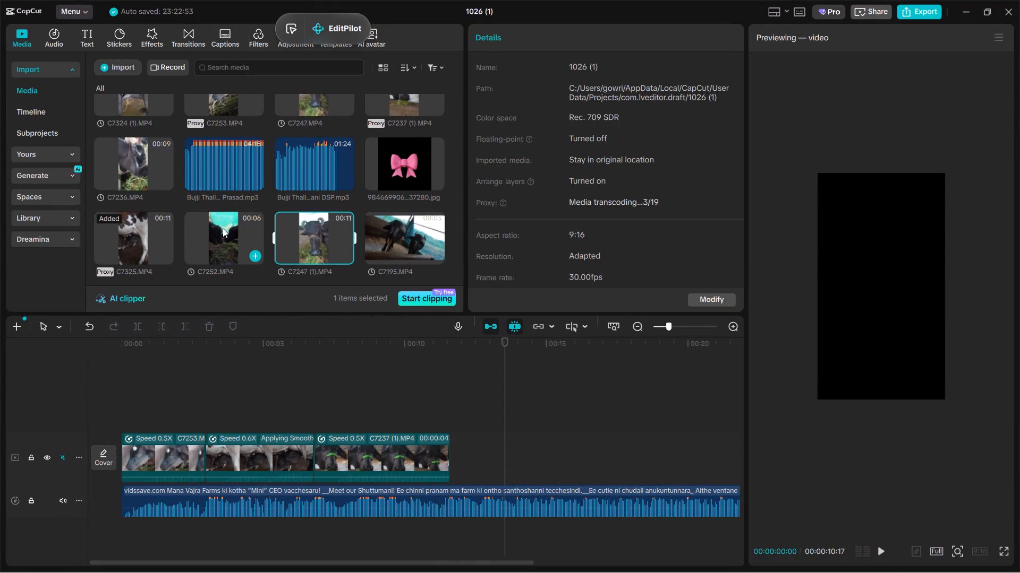
scroll(413, 237, "up", 1)
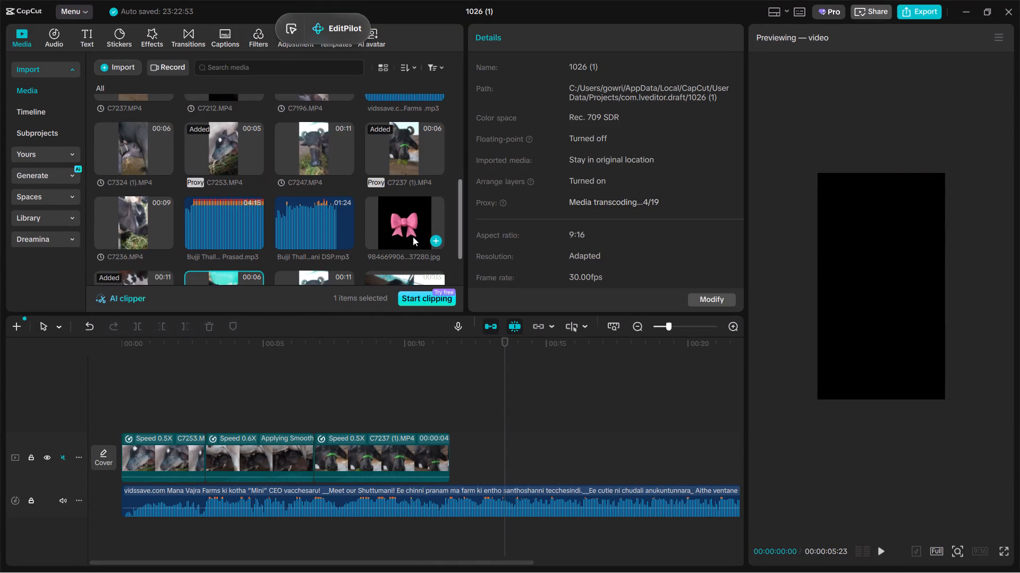
scroll(413, 237, "up", 1)
left_click(302, 153)
scroll(302, 153, "up", 1)
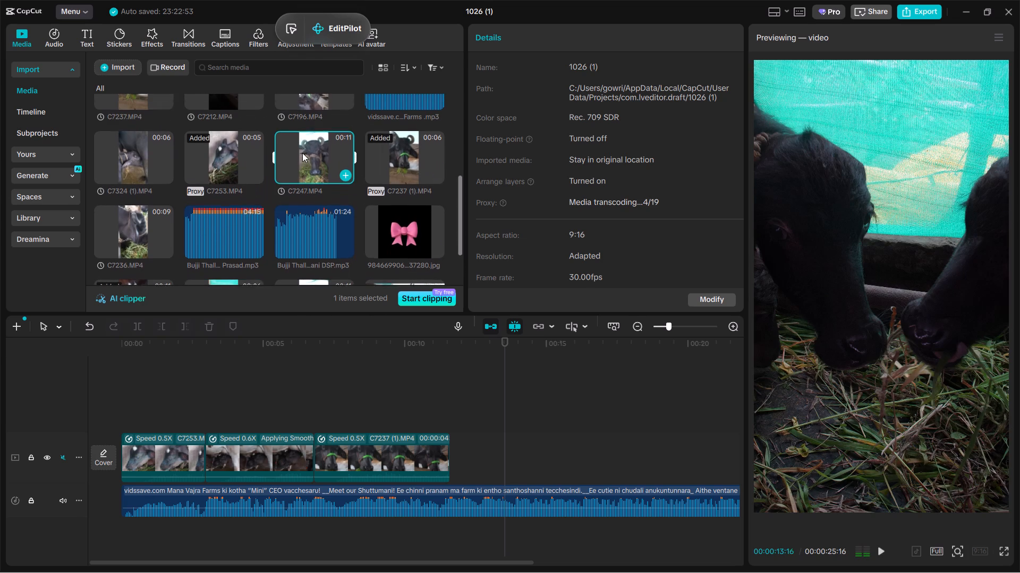
scroll(302, 153, "up", 1)
left_click(127, 167)
scroll(127, 167, "up", 1)
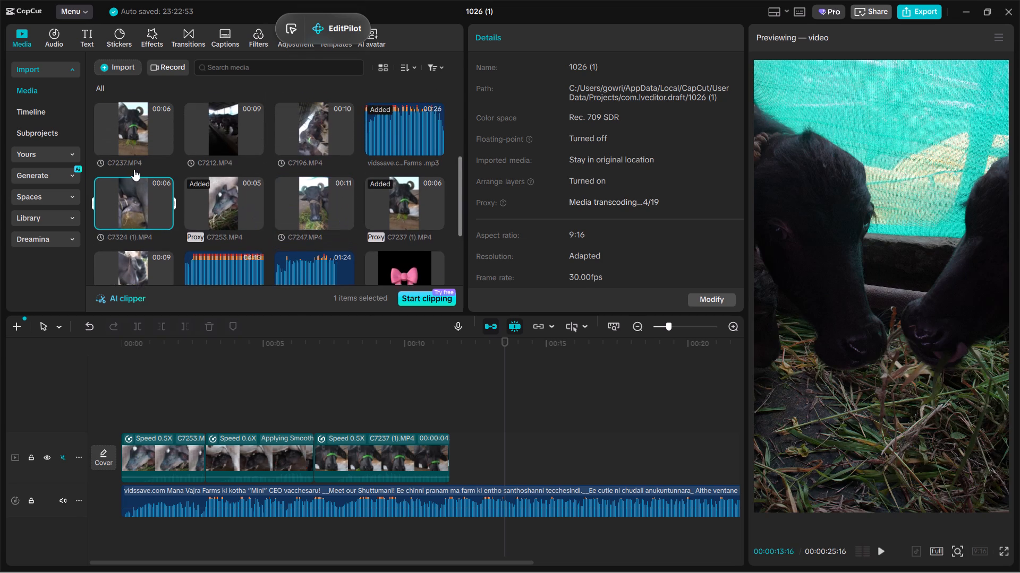
scroll(134, 169, "up", 1)
scroll(144, 219, "up", 1)
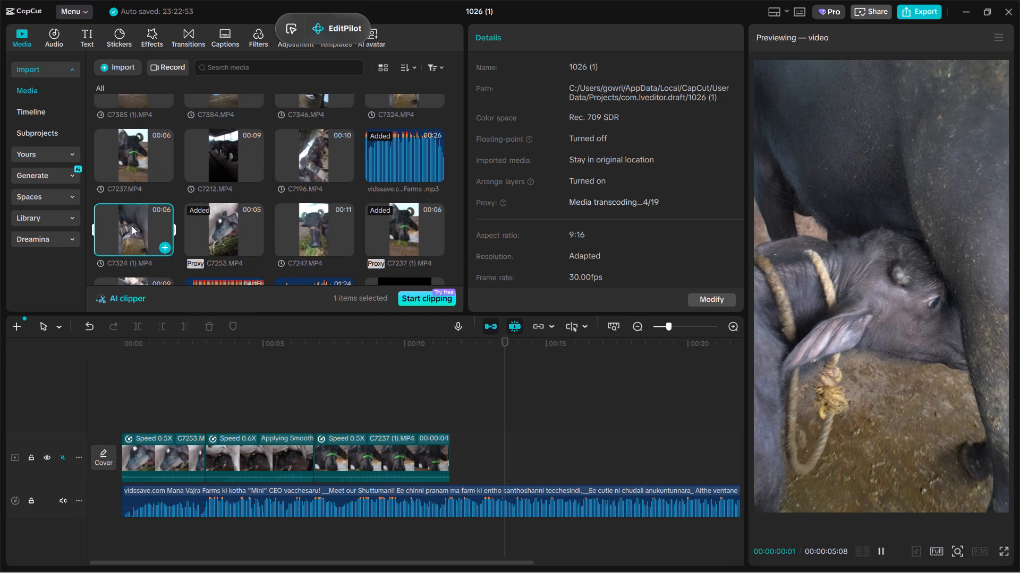
left_click_drag(132, 226, 103, 246)
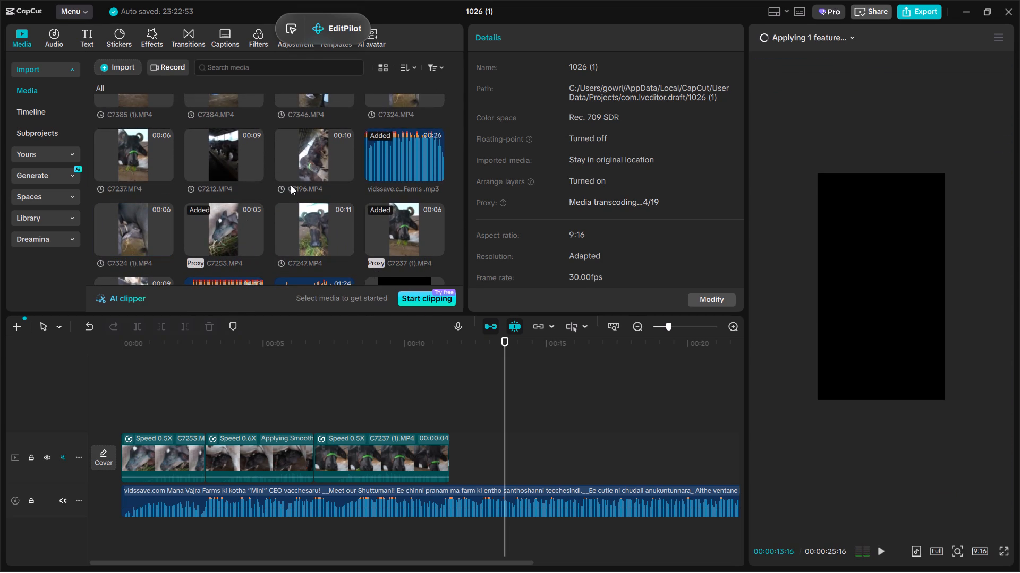
scroll(292, 187, "down", 5)
Add C7247 (1).MP4 to the video track directly after the C7237 (1) clip.
left_click(319, 238)
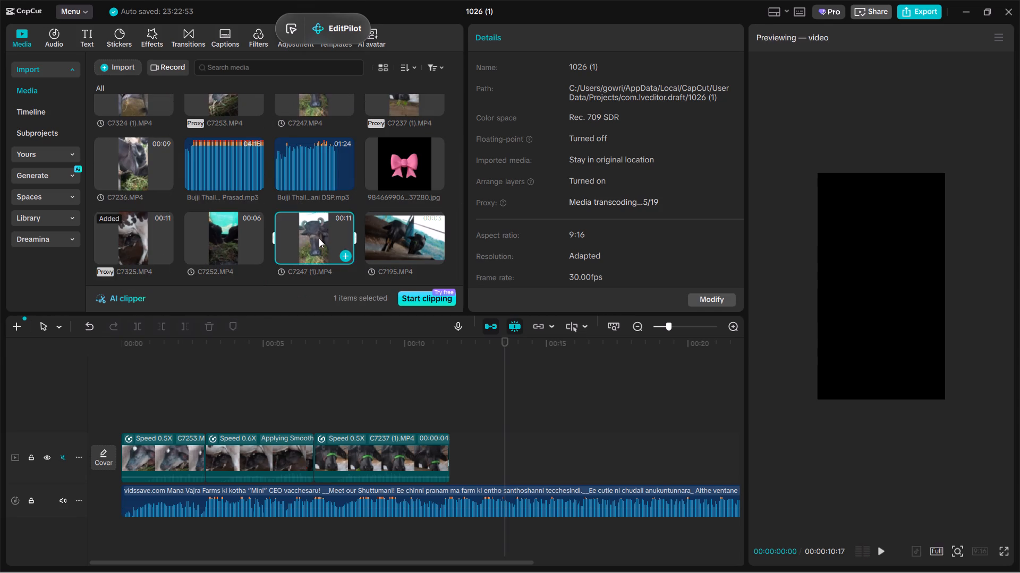
left_click_drag(316, 238, 473, 453)
Play the join between the slowed C7237 (1) clip and the newly added C7247 (1) clip.
left_click(419, 416)
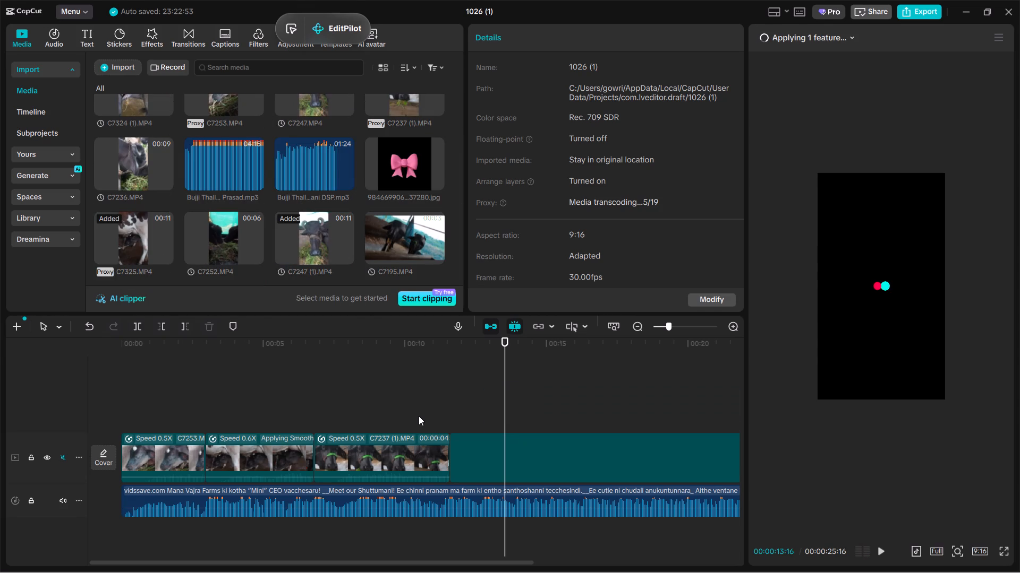
key("space")
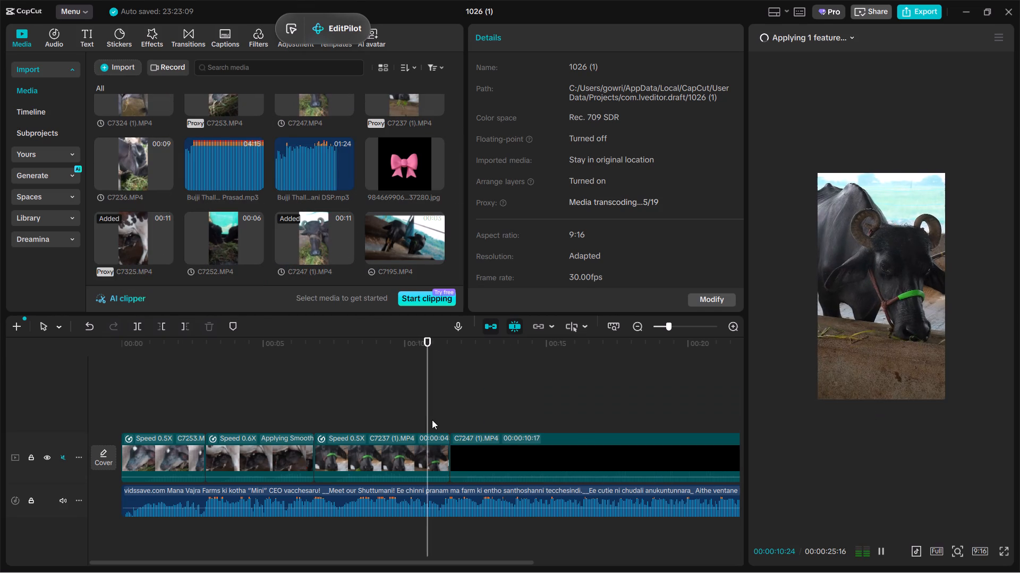
key("space")
key("space")
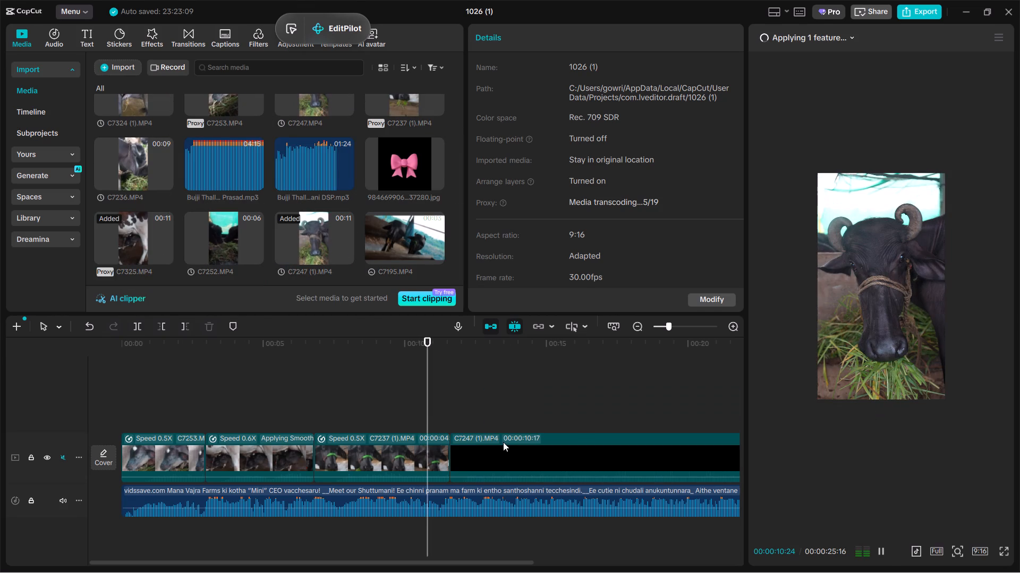
double_click(487, 407)
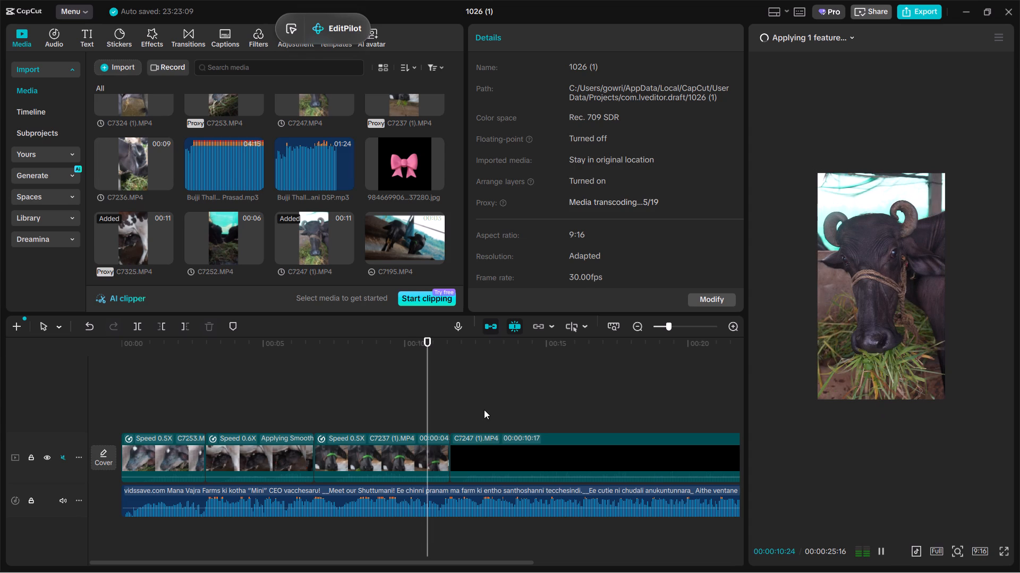
scroll(428, 407, "down", 1, "ctrl")
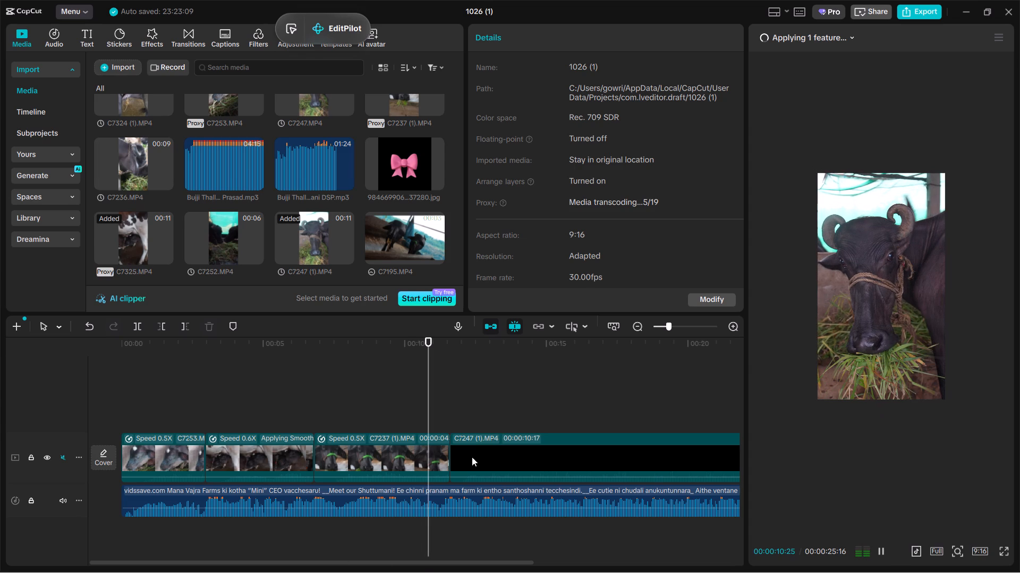
left_click_drag(419, 565, 475, 566)
left_click(355, 421)
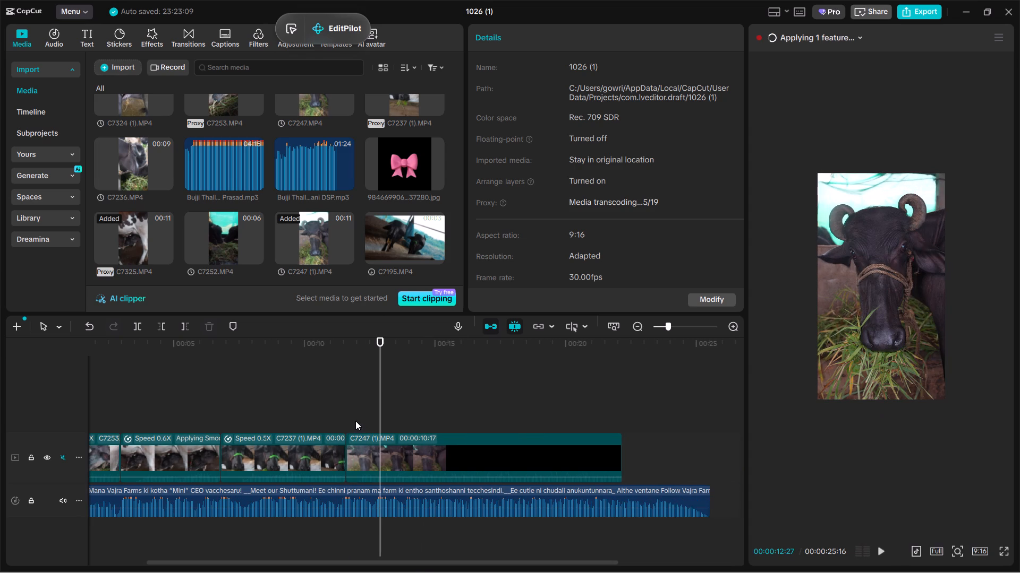
key("space")
Play C7247 (1) to about 00:00:14:05 and delete the part of the clip after that point.
scroll(381, 445, "up", 1, "ctrl")
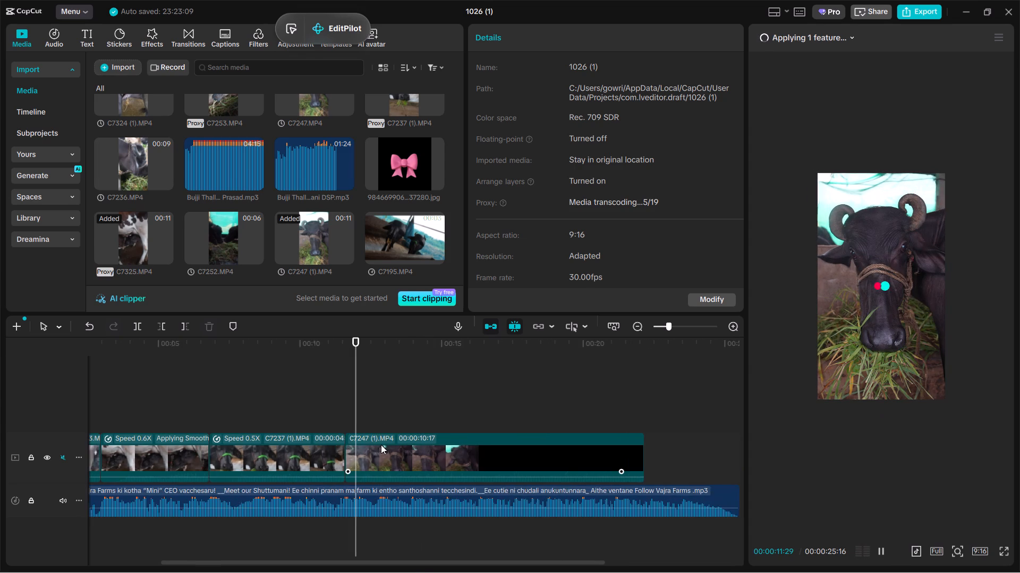
scroll(381, 445, "up", 2, "ctrl")
left_click(406, 456)
key("space")
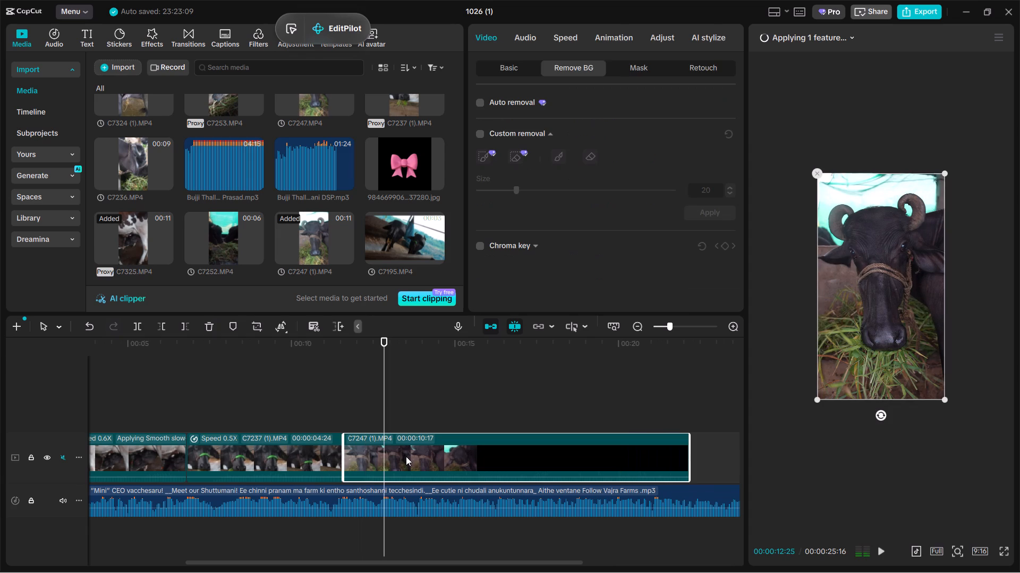
key("space")
key("space")
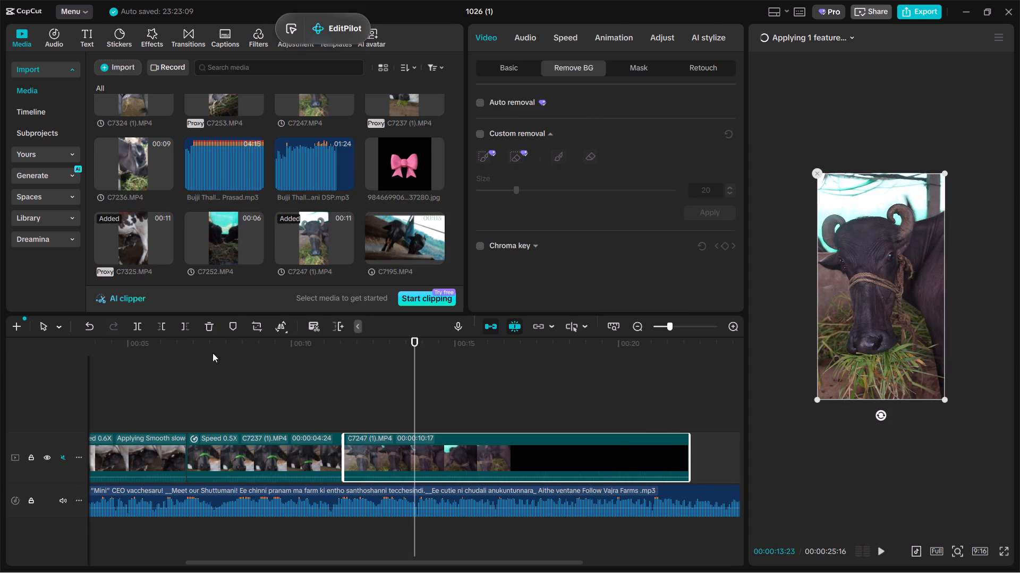
key("space")
key("space")
left_click(186, 325)
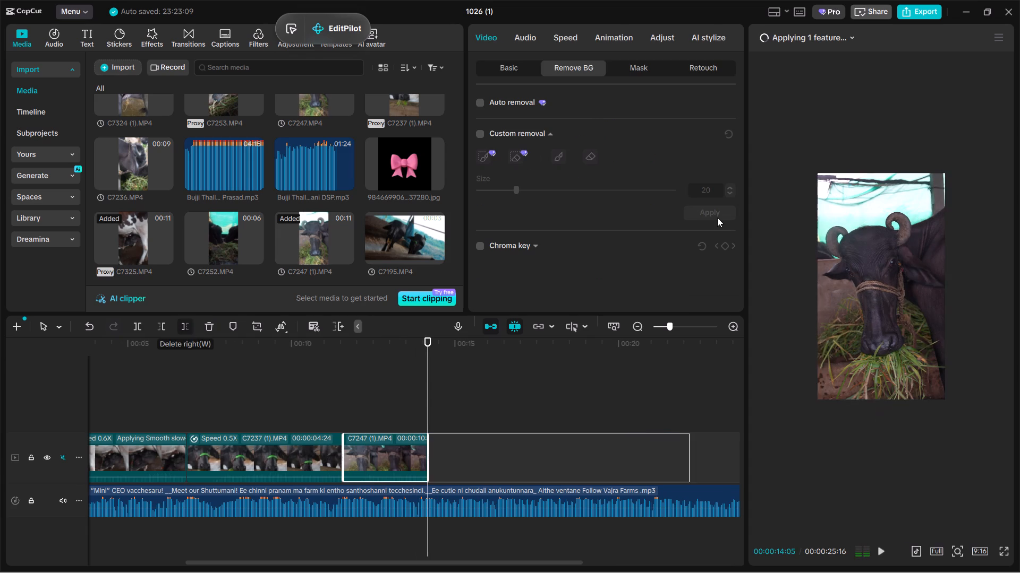
Slow the trimmed C7247 (1) clip to 0.54x and turn on Smooth slow-mo.
left_click(557, 46)
left_click_drag(505, 122, 491, 124)
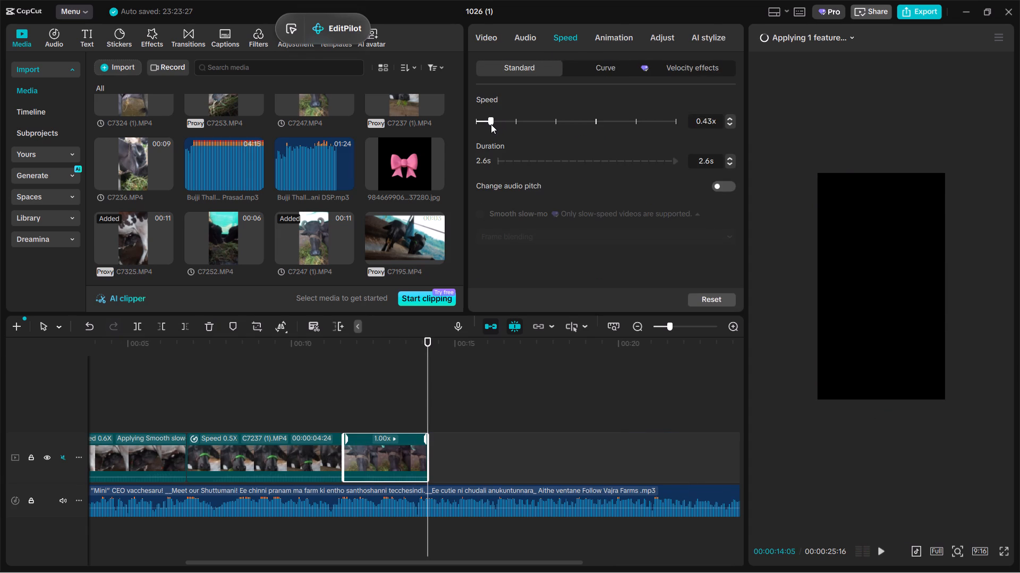
left_click_drag(491, 124, 496, 128)
left_click(480, 215)
left_click(504, 239)
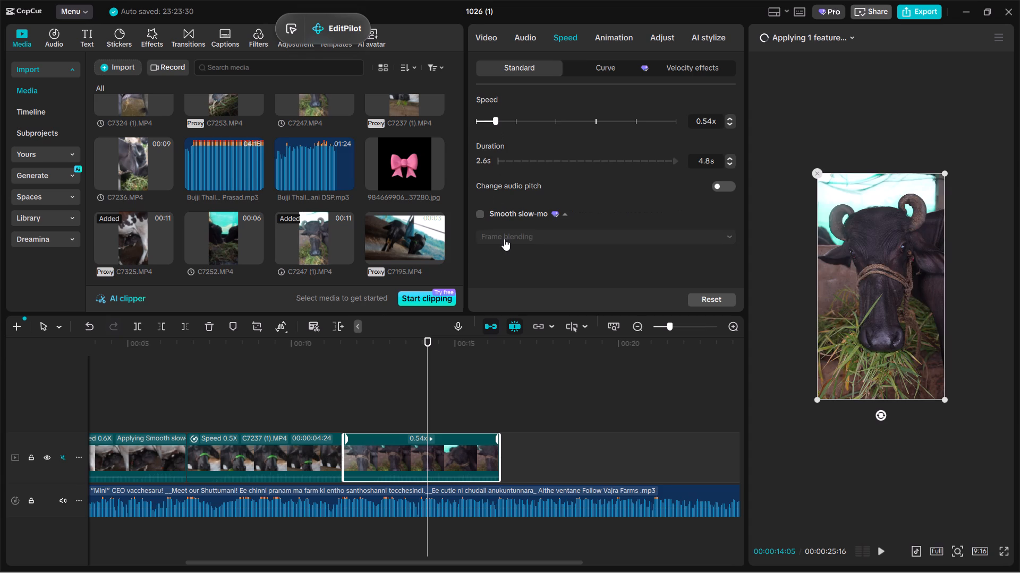
left_click(538, 301)
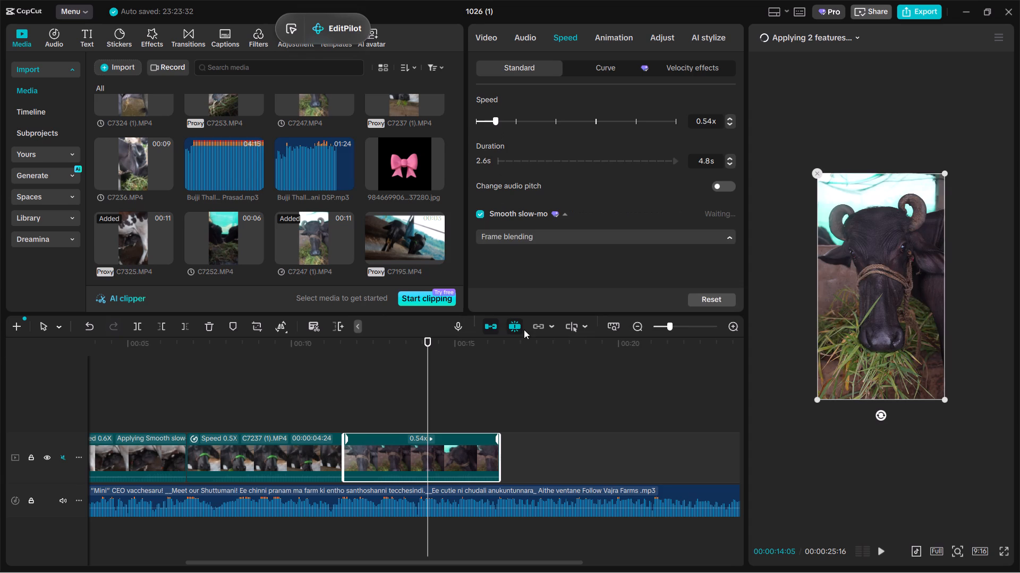
Play the beginning of the slowed C7247 (1) clip from about 00:00:11:24.
left_click(351, 416)
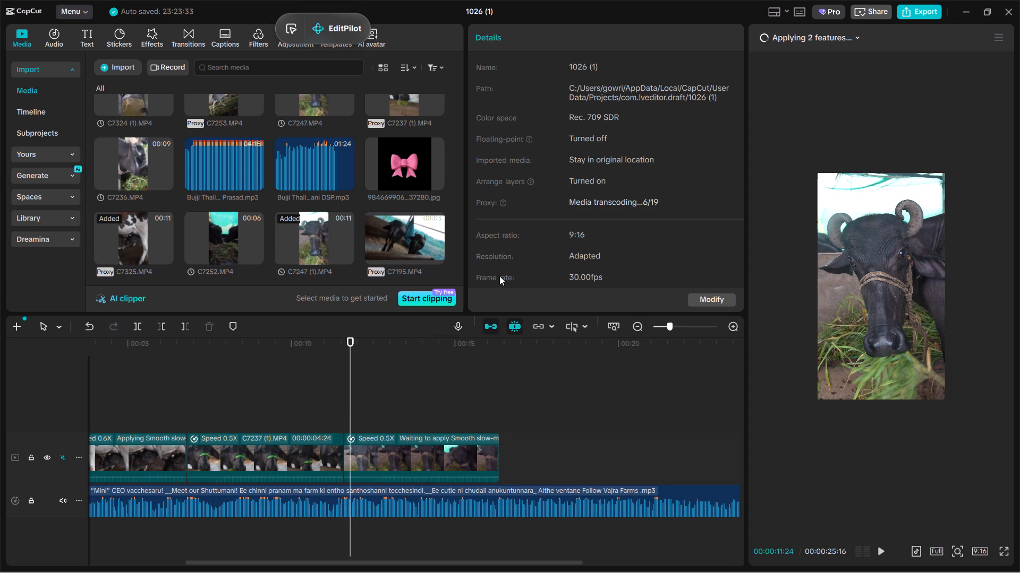
key("space")
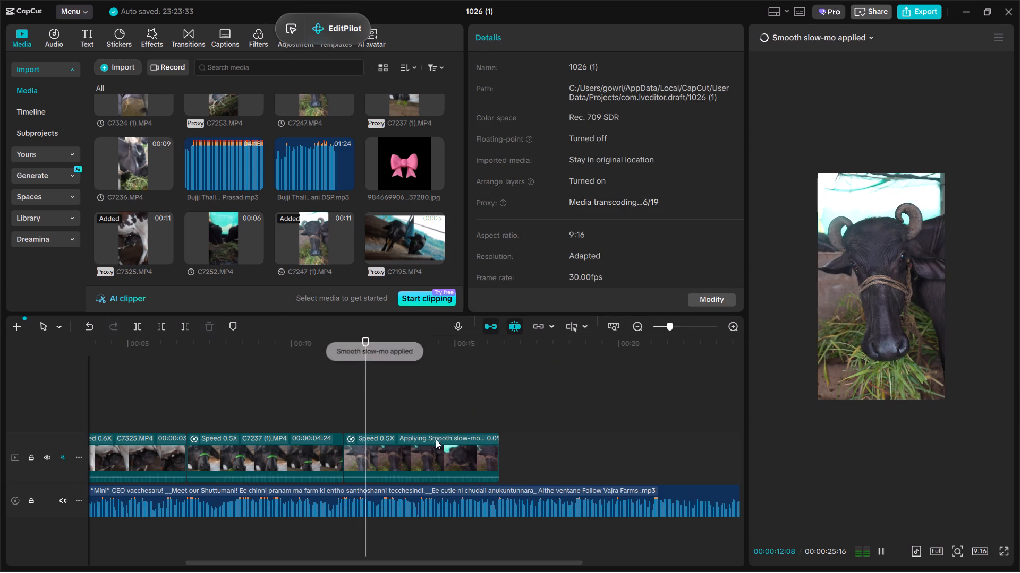
key("space")
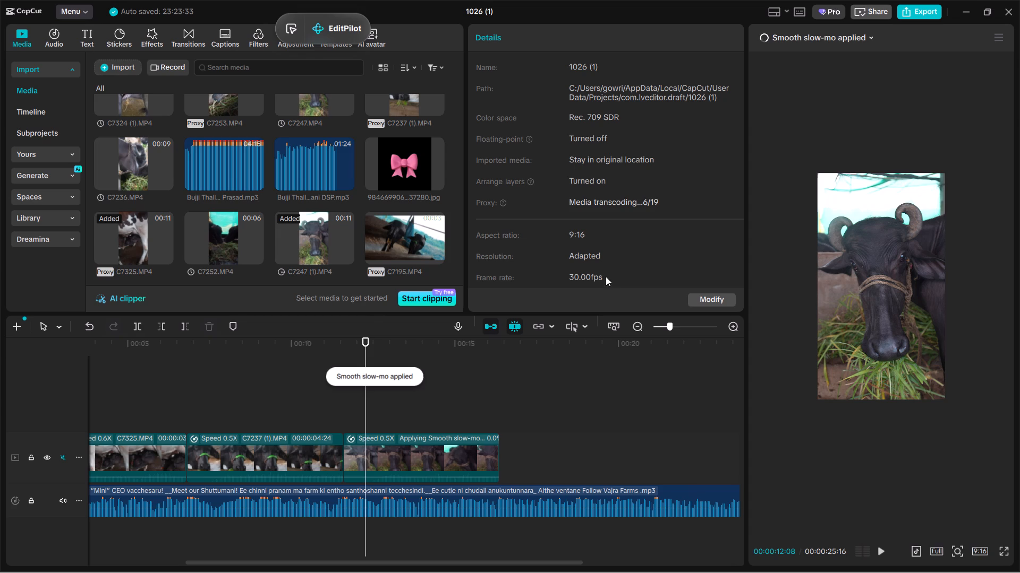
scroll(334, 172, "down", 1)
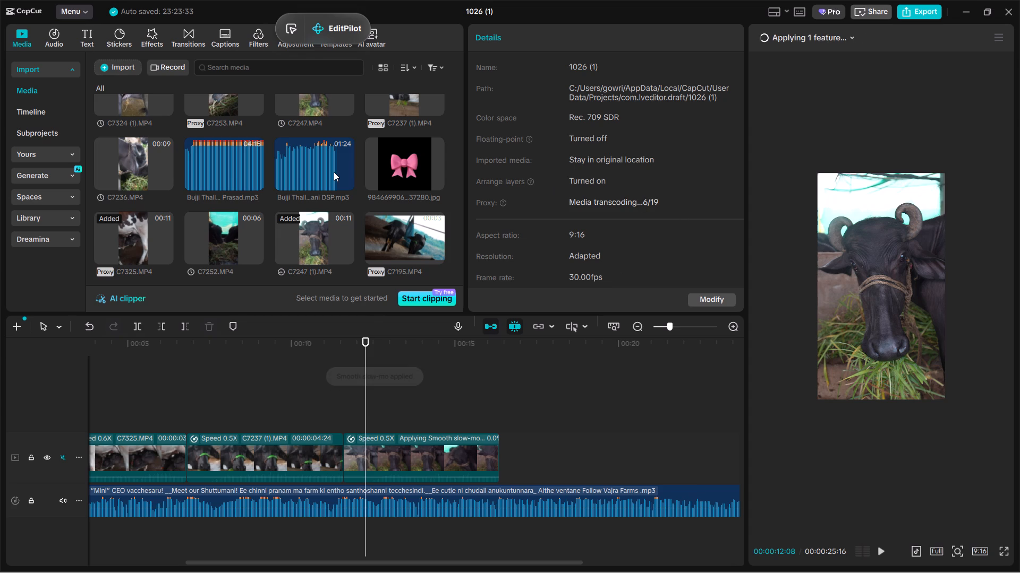
scroll(334, 172, "down", 1)
Open the basic video properties of the slowed C7247 (1) clip.
left_click(410, 459)
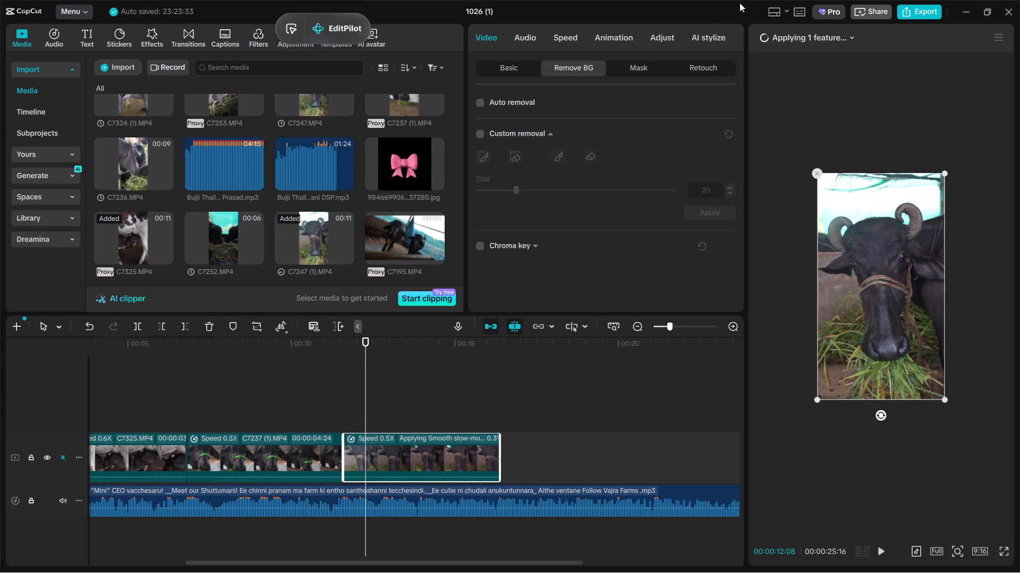
left_click(488, 41)
left_click(513, 83)
left_click(511, 71)
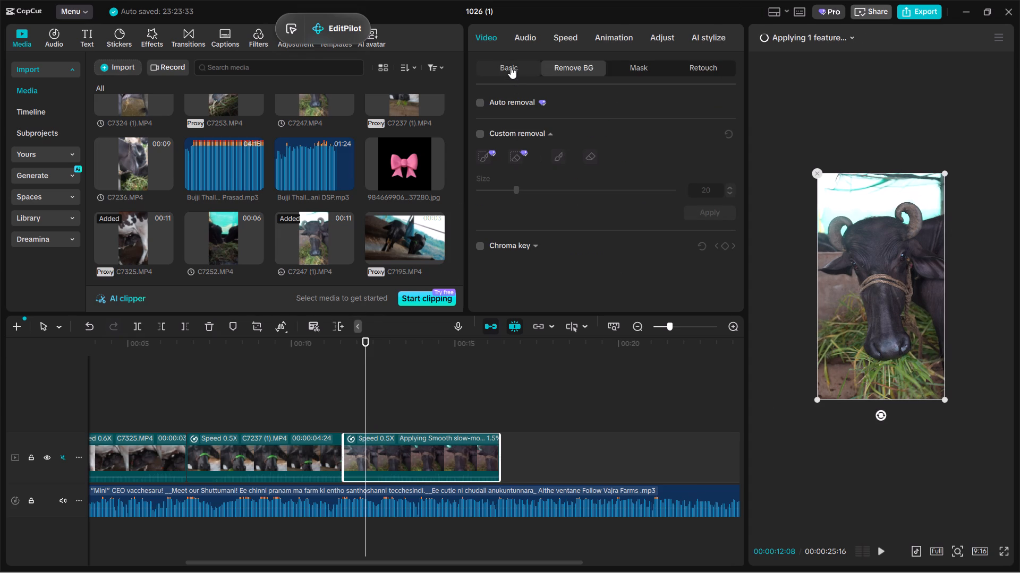
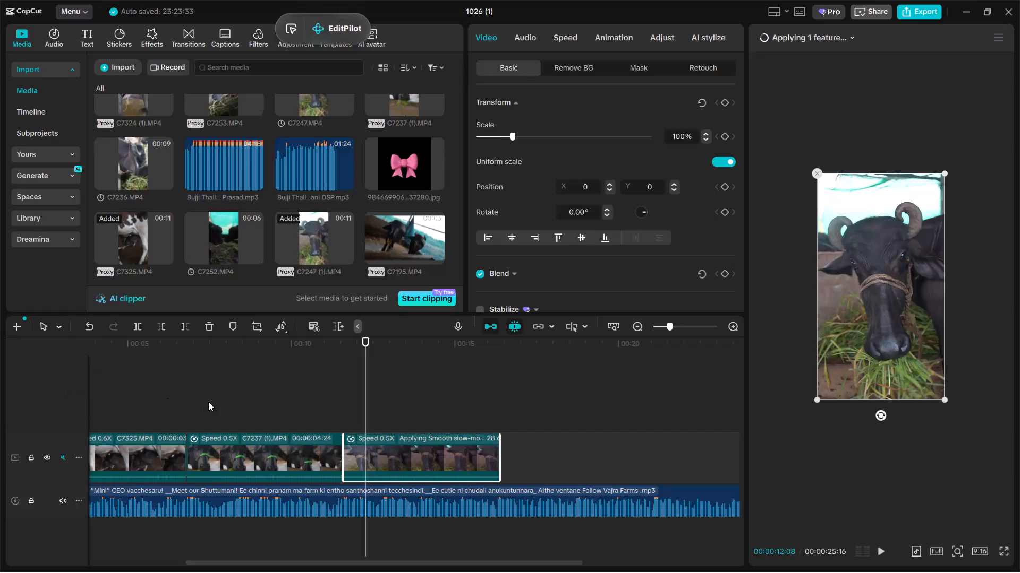
Play the edited sequence from the beginning of the timeline to about 00:00:03:05.
left_click_drag(209, 402, 0, 409)
key("Escape")
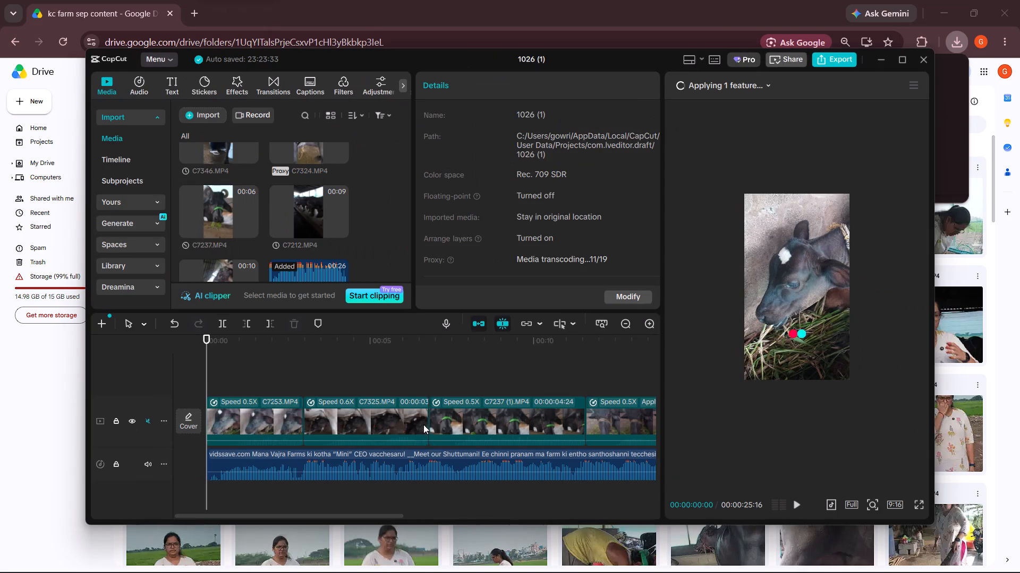
left_click(895, 70)
key("space")
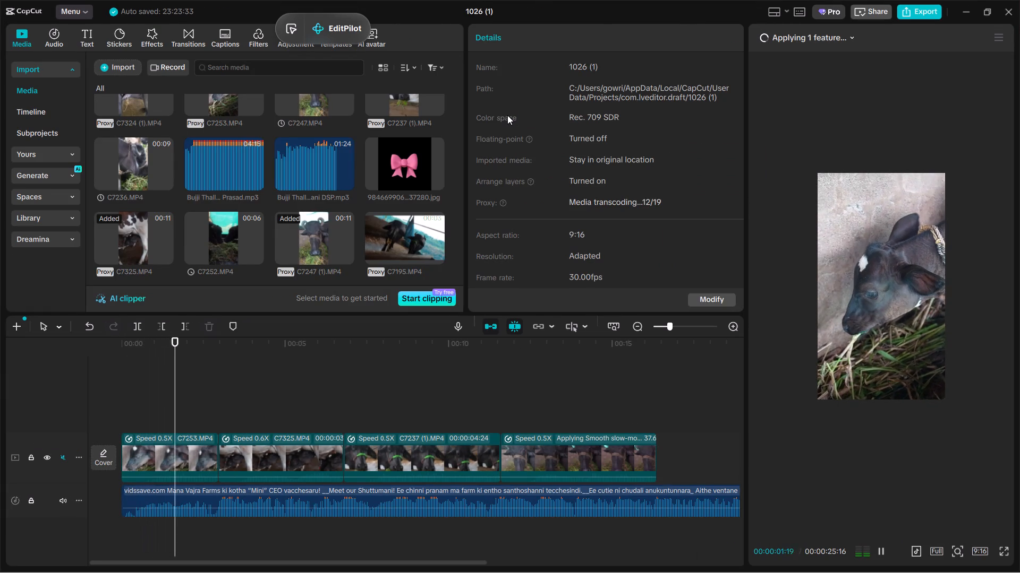
key("space")
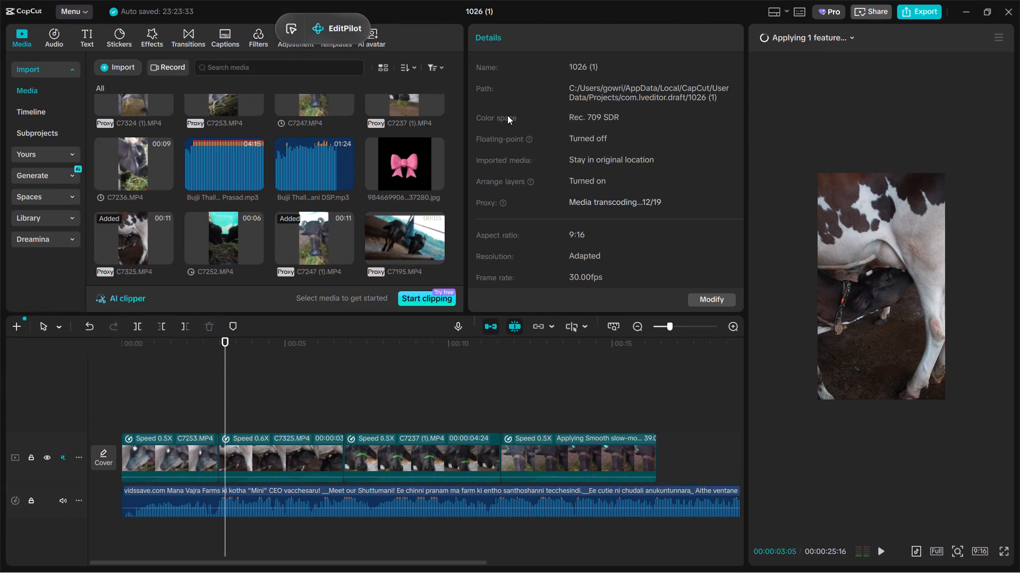
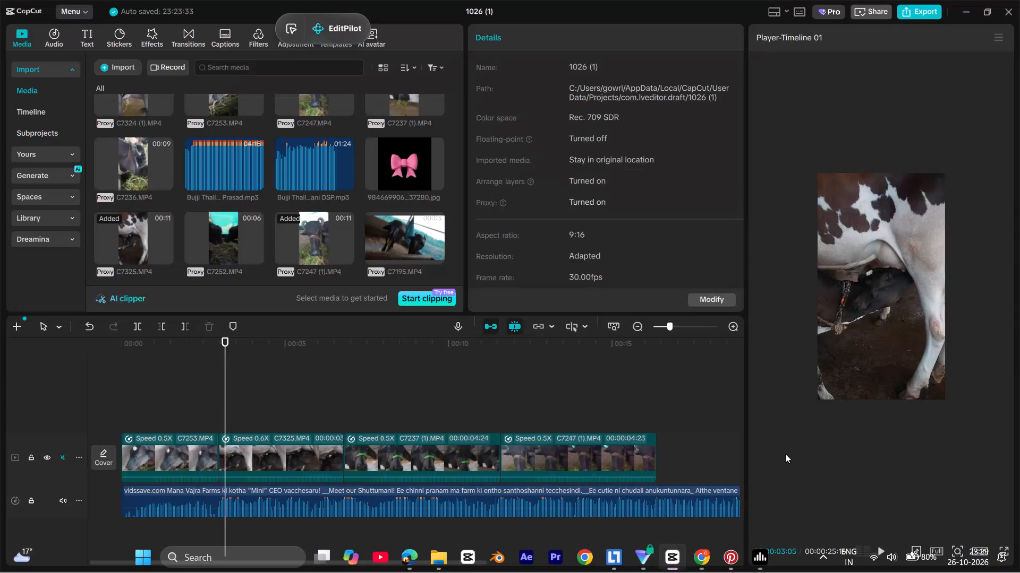
Import the Telugu-titled "#milk #viral #homedeliv" video from Downloads and place it on a new track above the main clips, starting at 00:00.
left_click(273, 396)
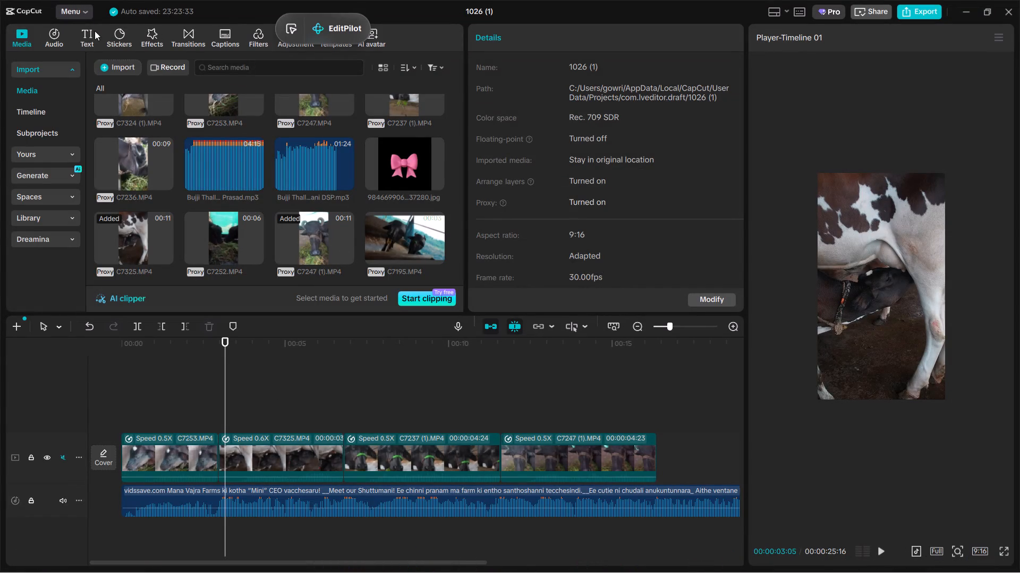
left_click(116, 63)
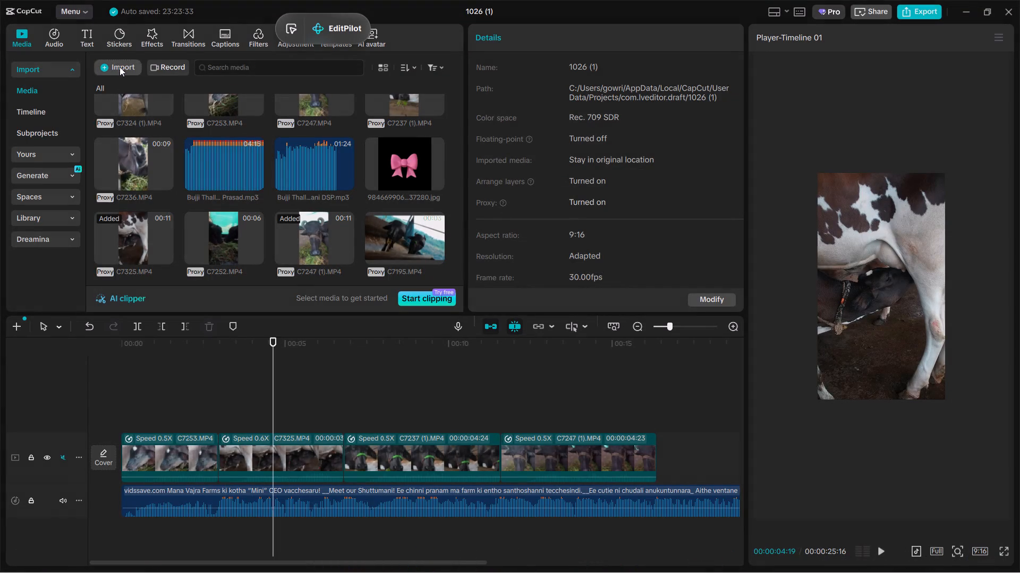
left_click(120, 67)
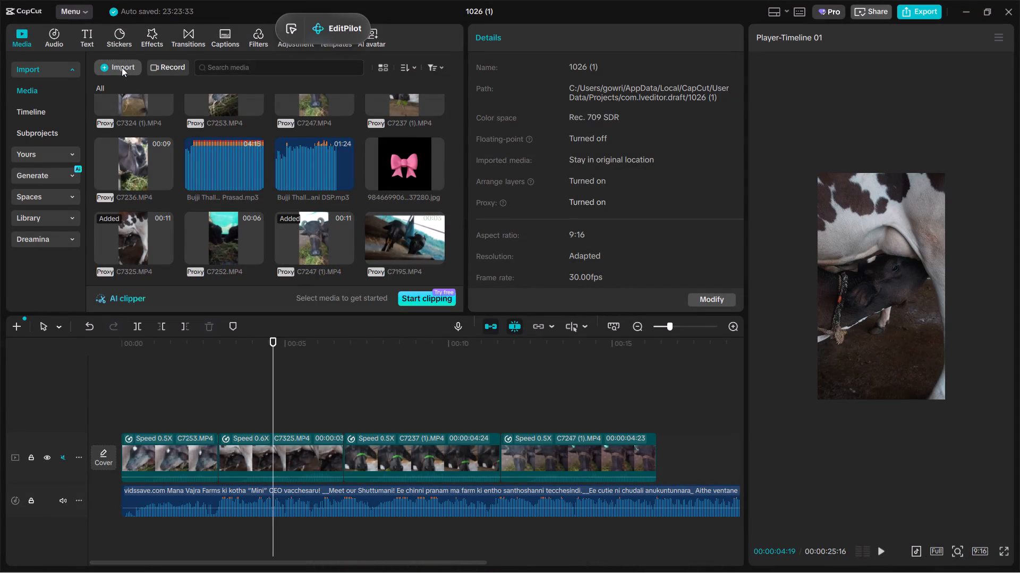
left_click(122, 67)
left_click(199, 98)
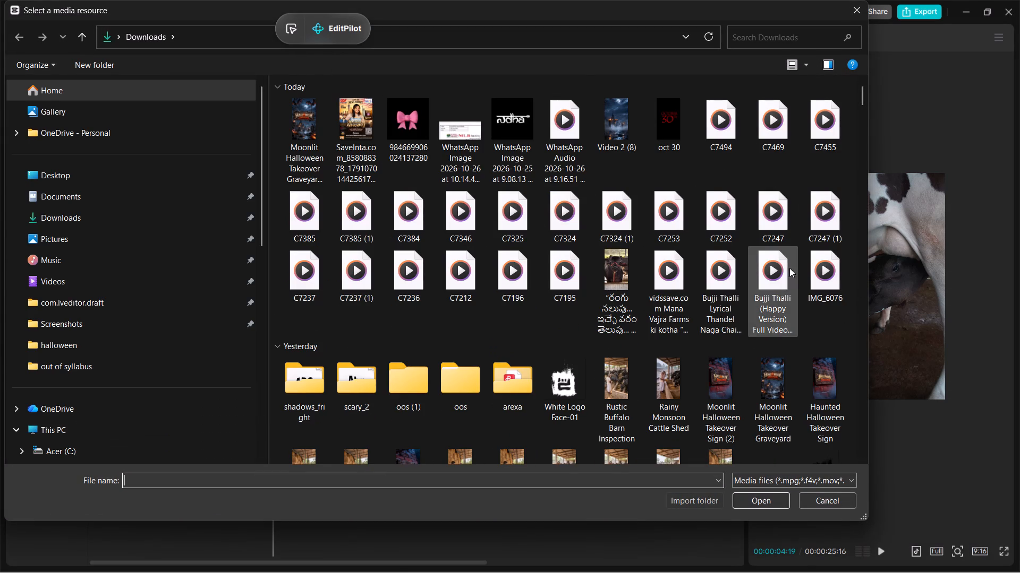
double_click(626, 275)
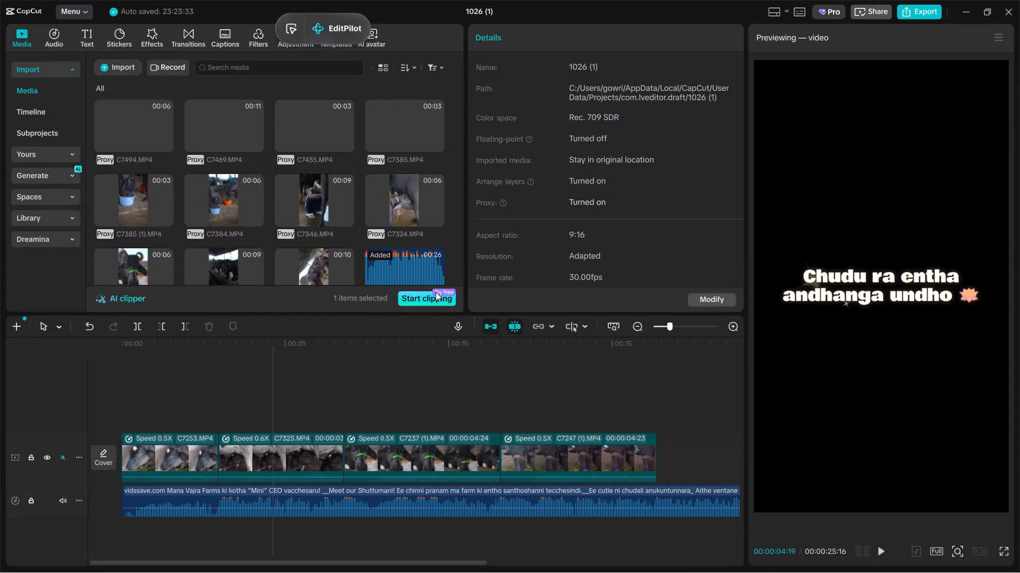
left_click_drag(115, 233, 112, 416)
Extract the audio from the "#milk #viral #homedeliv" clip and delete its video portion, keeping only the extracted audio.
key("ctrl+shift+s")
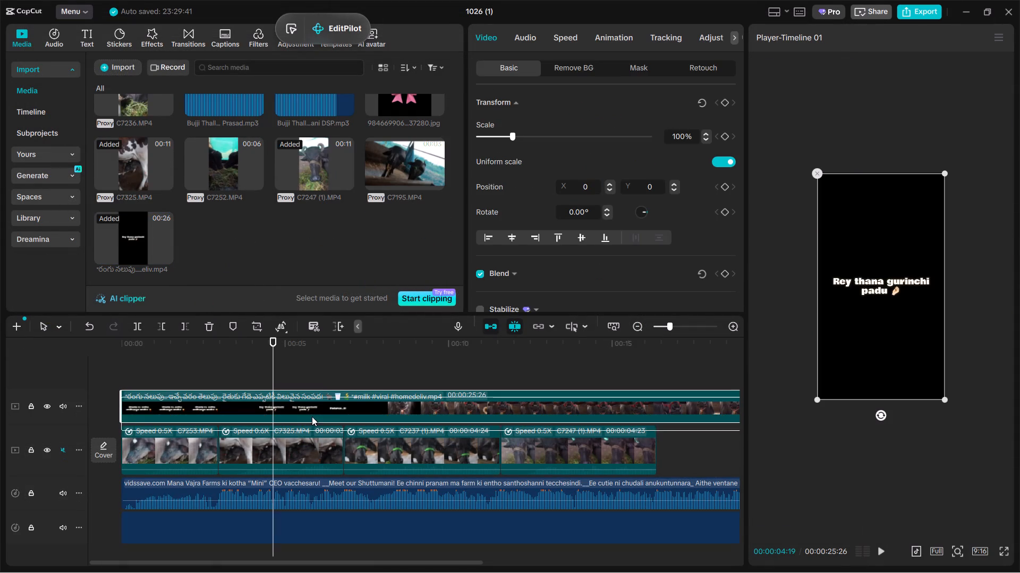
left_click(387, 379)
left_click_drag(387, 379, 743, 445)
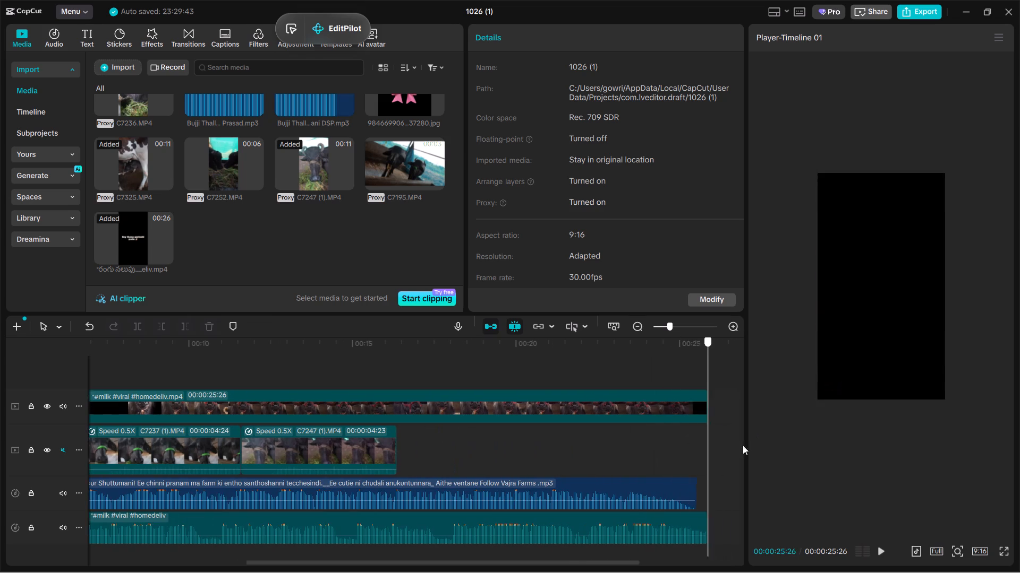
left_click_drag(743, 445, 646, 427)
left_click(613, 416)
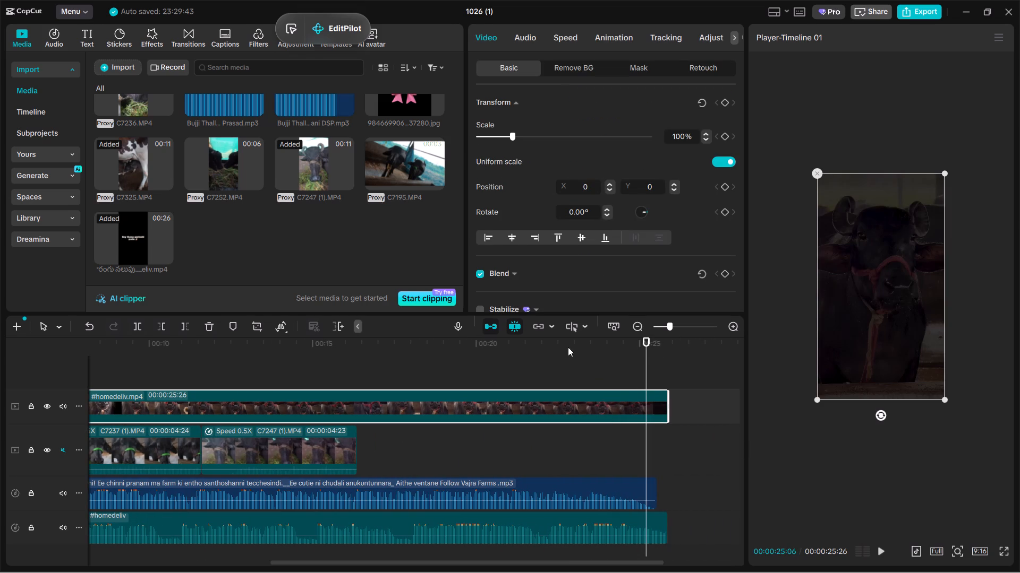
key("BackSpace")
Disable the Mana Vajra Farms voice-over clip and play the sequence from the start with the extracted audio.
left_click(448, 398)
left_click_drag(448, 398, 1, 414)
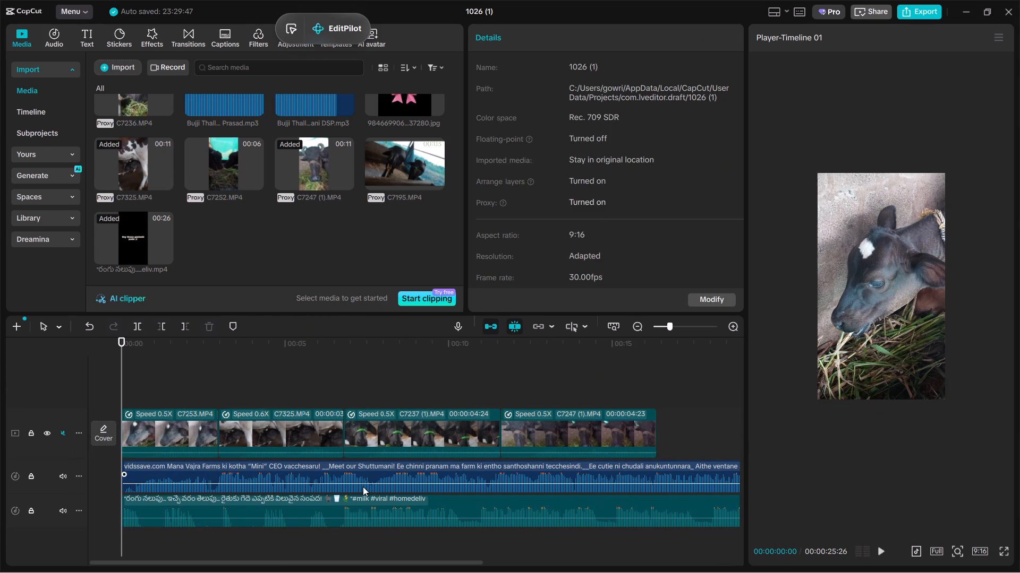
left_click(363, 487)
key("v")
left_click(229, 396)
left_click_drag(229, 396, 0, 394)
key("space")
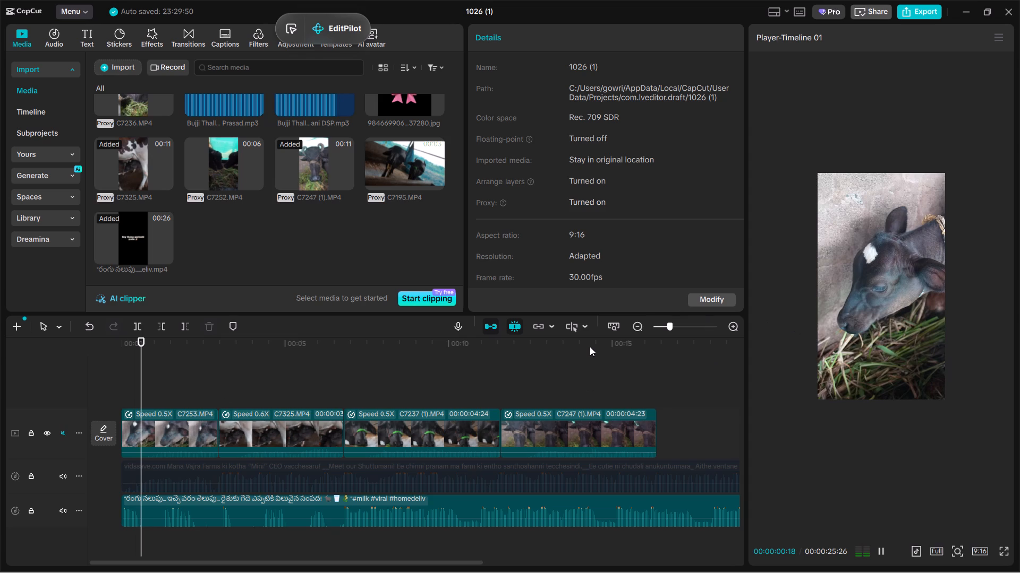
Insert the black stock clip from the Trending library at the start of the main track, before C7253.MP4.
left_click(47, 224)
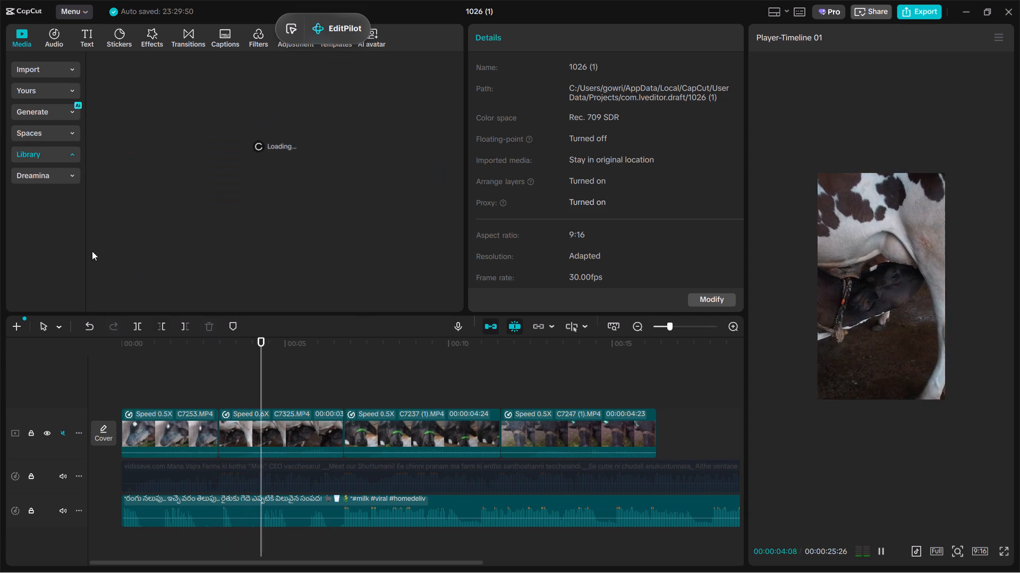
left_click_drag(395, 133, 421, 211)
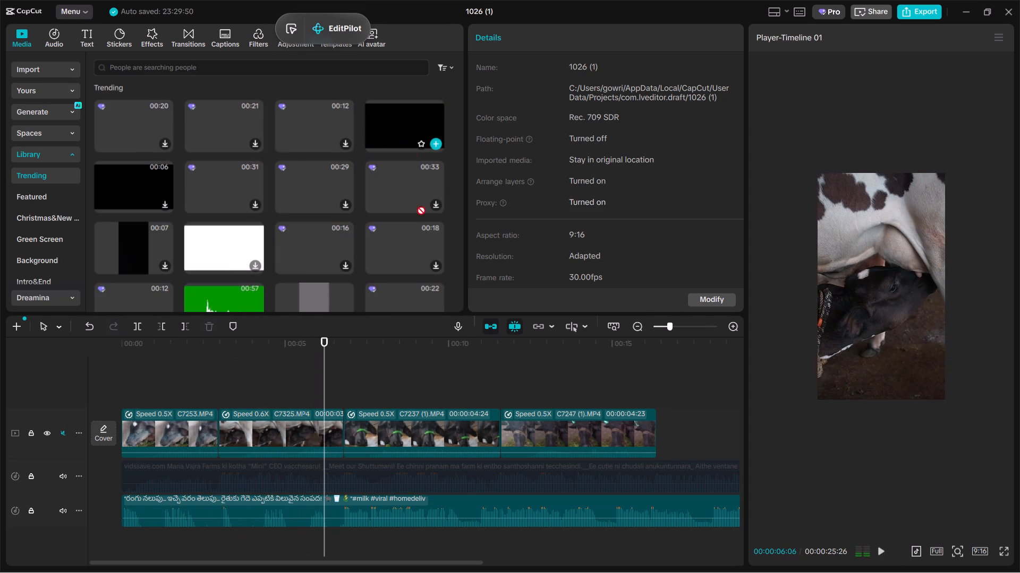
left_click_drag(421, 211, 113, 423)
Play the opening against the extracted audio and extend the black clip to a duration of 00:00:06:28.
left_click(164, 384)
left_click_drag(164, 384, 124, 391)
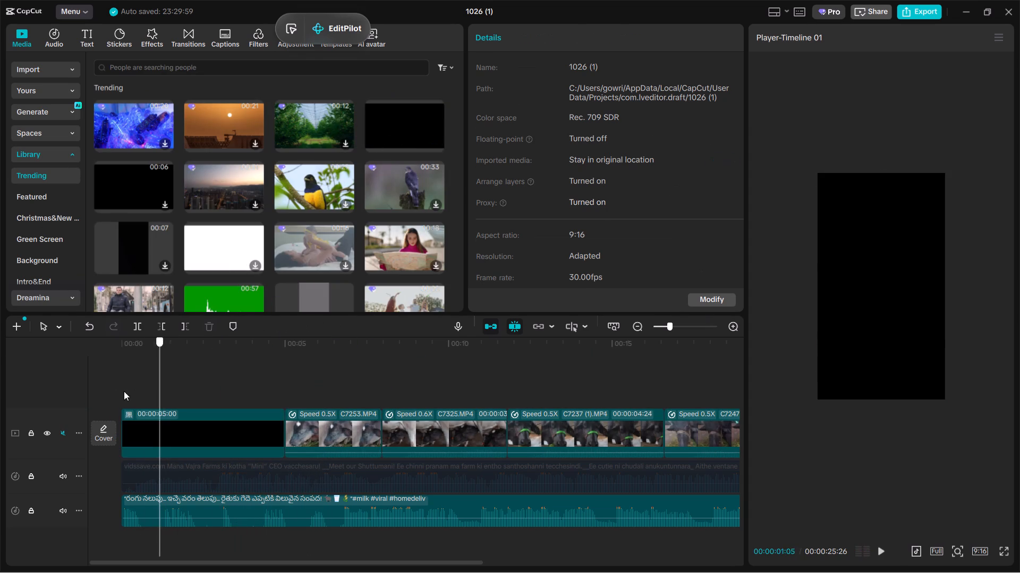
left_click_drag(124, 391, 99, 390)
key("space")
left_click(254, 431)
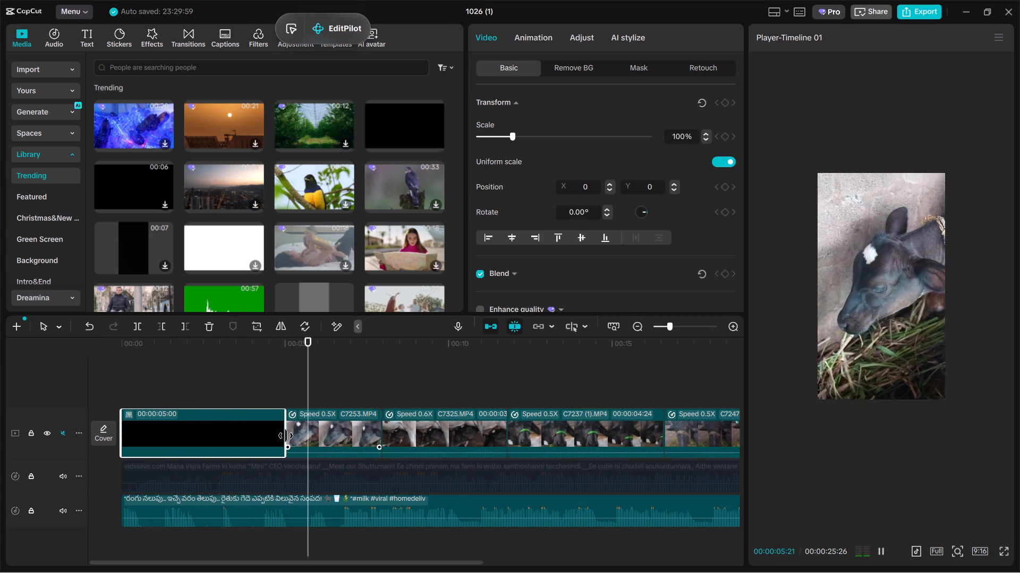
left_click_drag(286, 436, 326, 449)
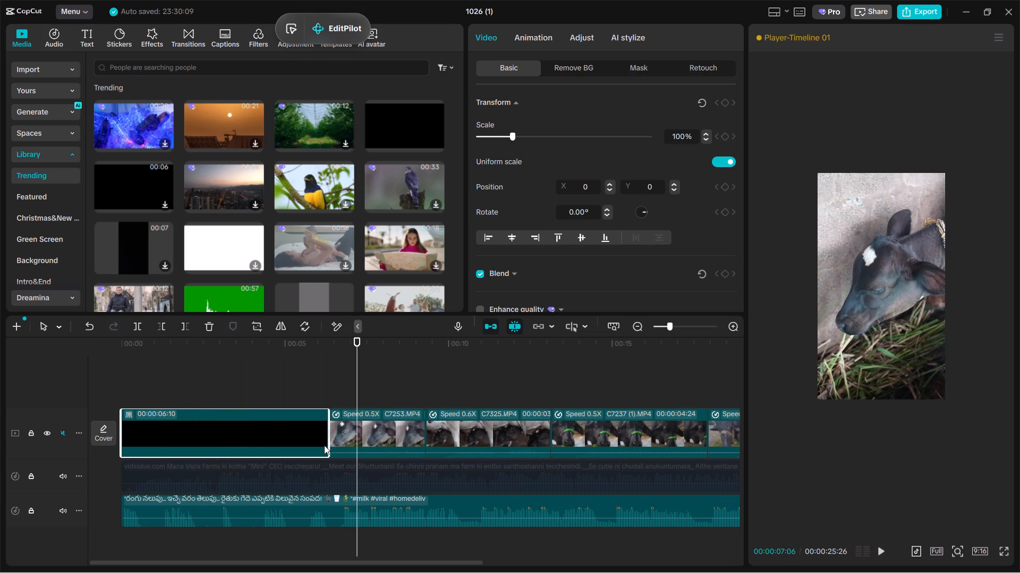
left_click_drag(329, 438, 345, 443)
Rotate the black clip to -90° and enlarge it until it covers the whole 9:16 frame.
left_click(314, 394)
left_click(320, 423)
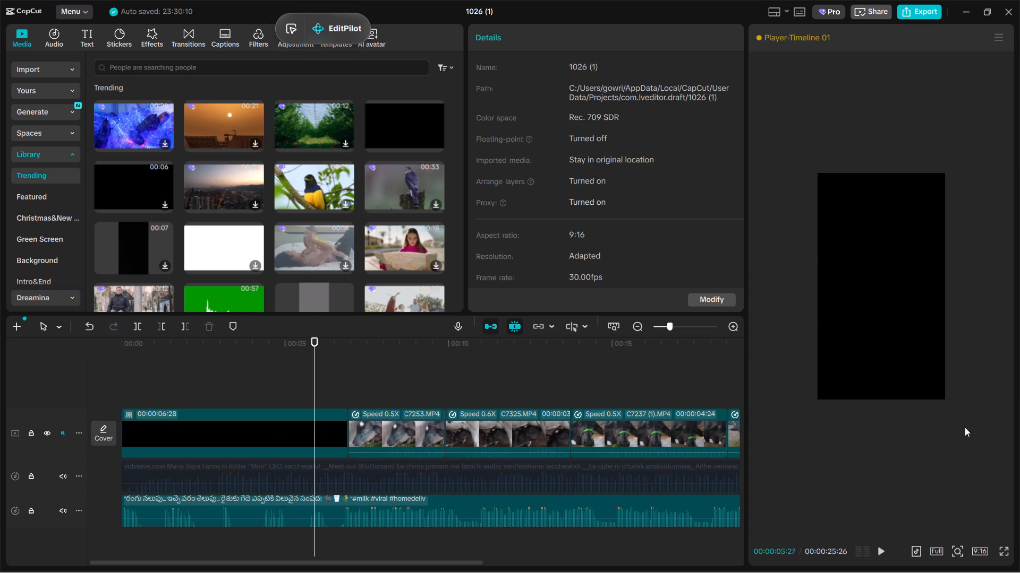
left_click_drag(879, 338, 1012, 292)
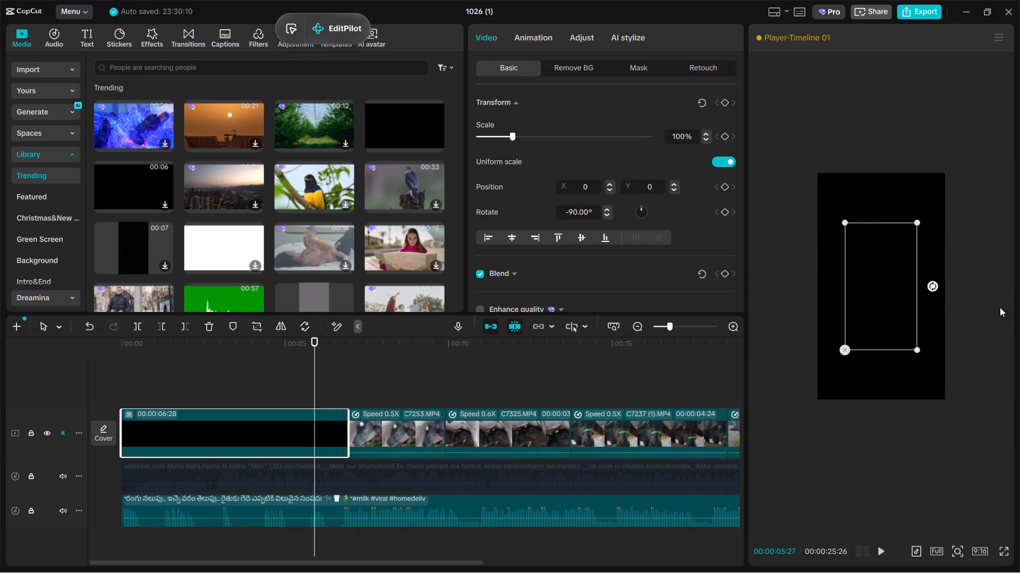
left_click_drag(919, 348, 965, 439)
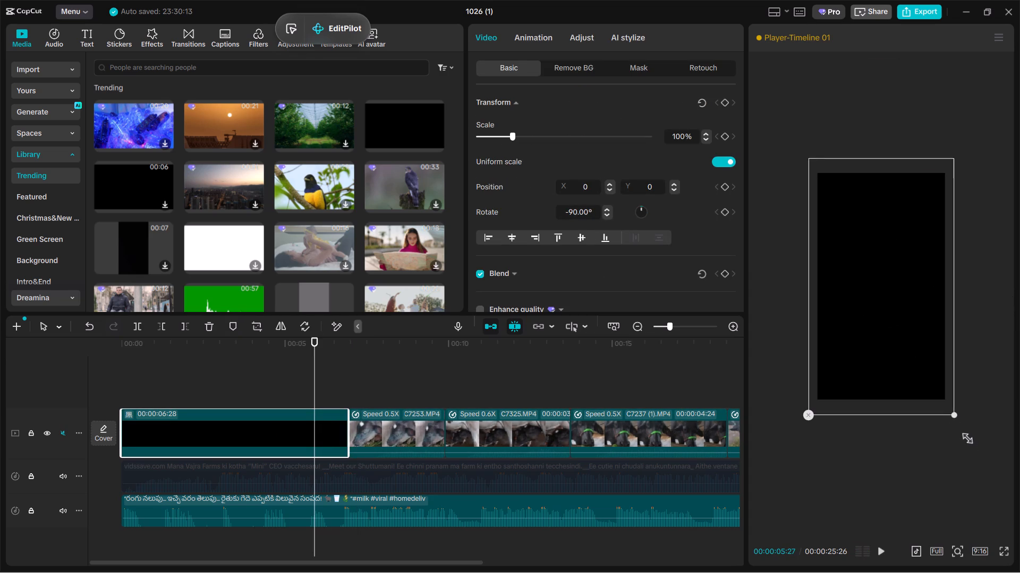
left_click_drag(965, 439, 965, 439)
Add a default text clip at the start of the timeline above the black clip, reading "choodu ra".
left_click(206, 378)
left_click_drag(206, 378, 56, 359)
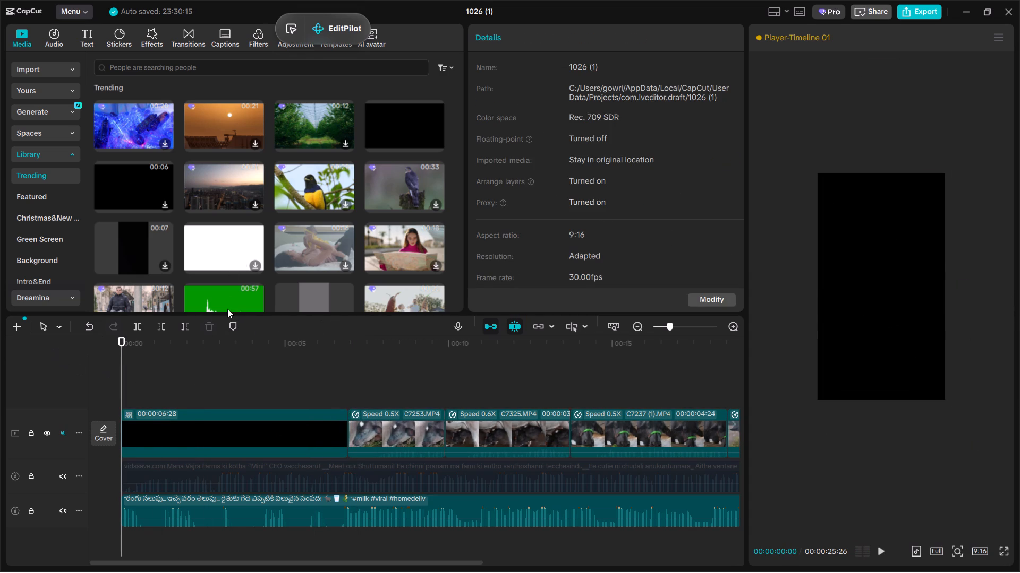
left_click(89, 39)
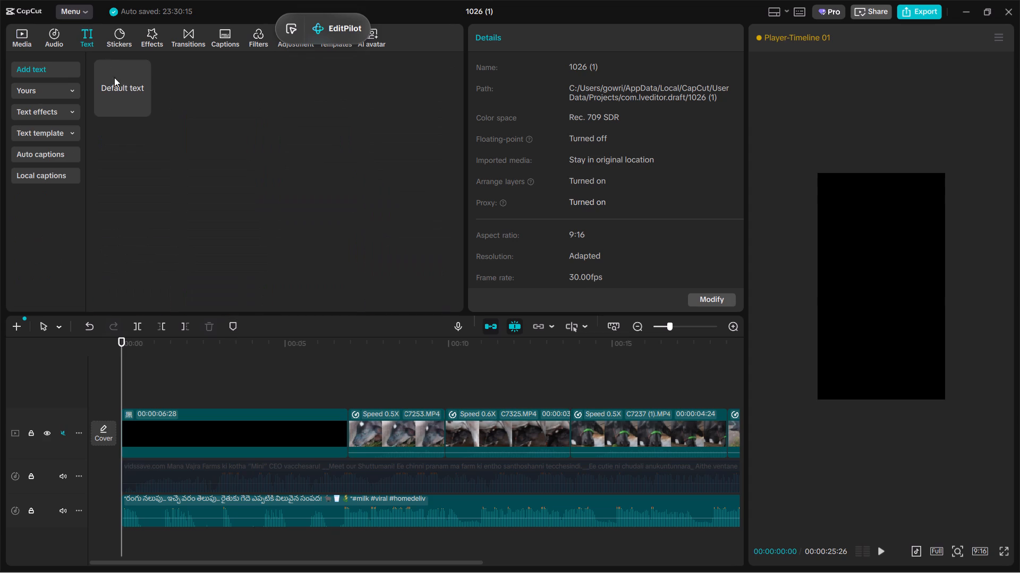
left_click(146, 112)
left_click_drag(580, 94, 270, 84)
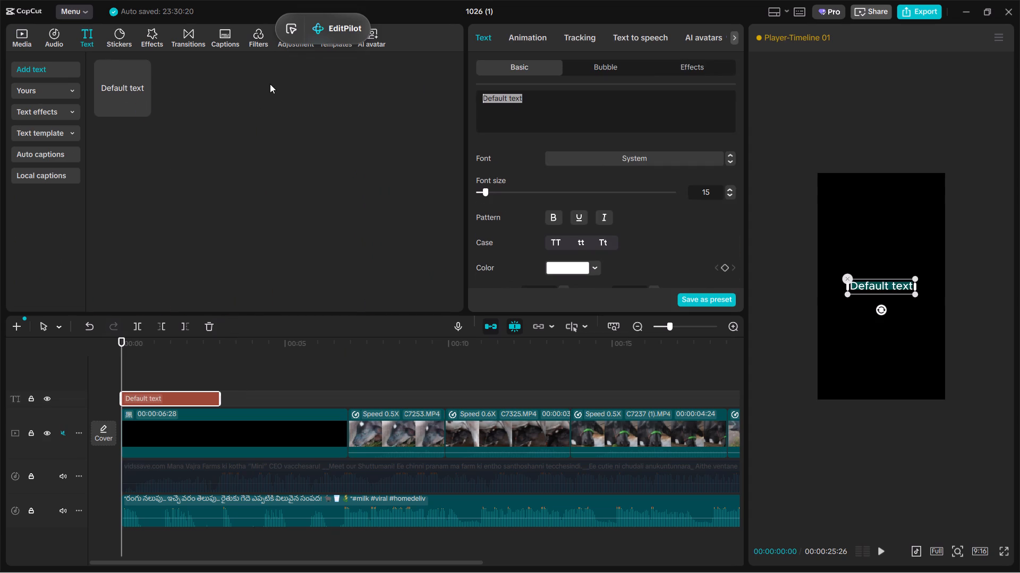
left_click_drag(270, 84, 269, 83)
type("choodu ra")
key("space")
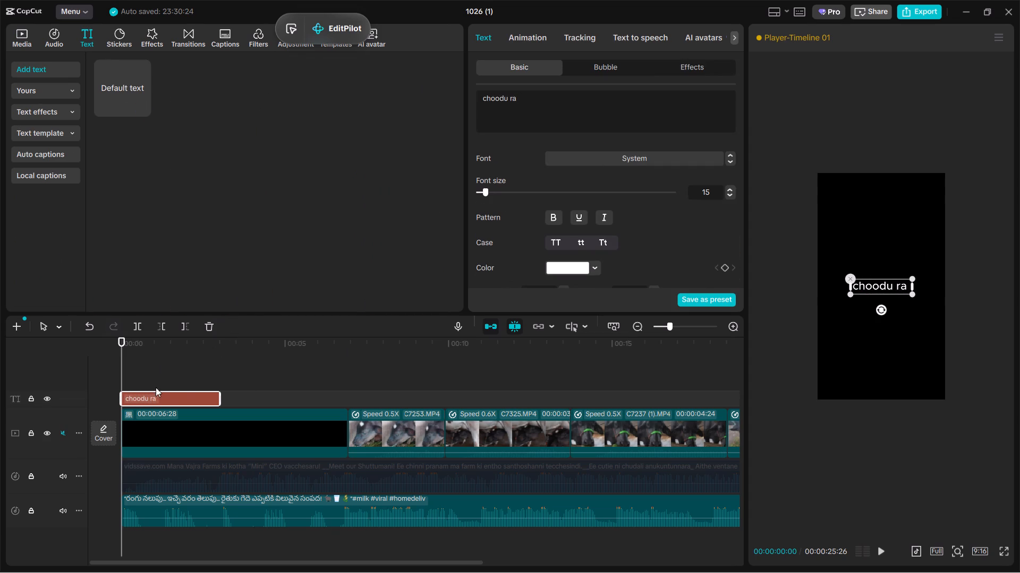
Play from the start to find the end of the first phrase and split the "choodu ra" text at 00:00:01:11.
left_click(128, 371)
left_click(158, 373)
left_click_drag(158, 373, 122, 372)
key("space")
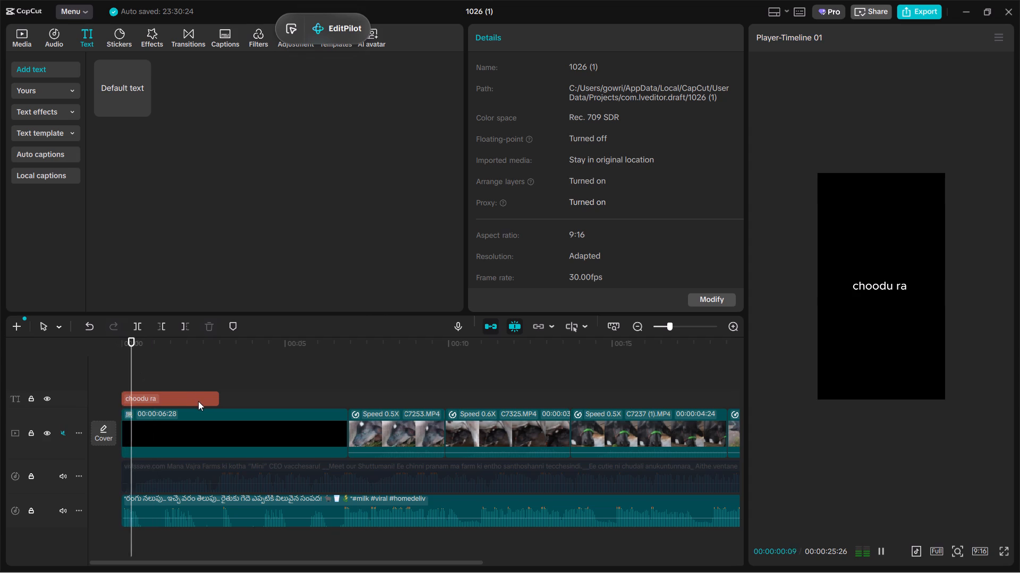
left_click(200, 401)
key("space")
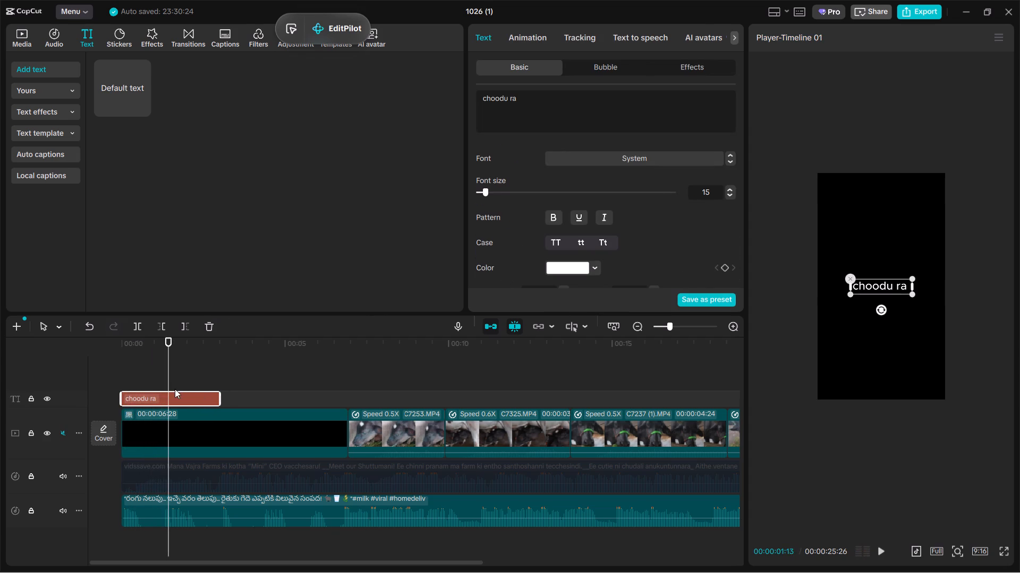
left_click(169, 380)
key("ctrl+b")
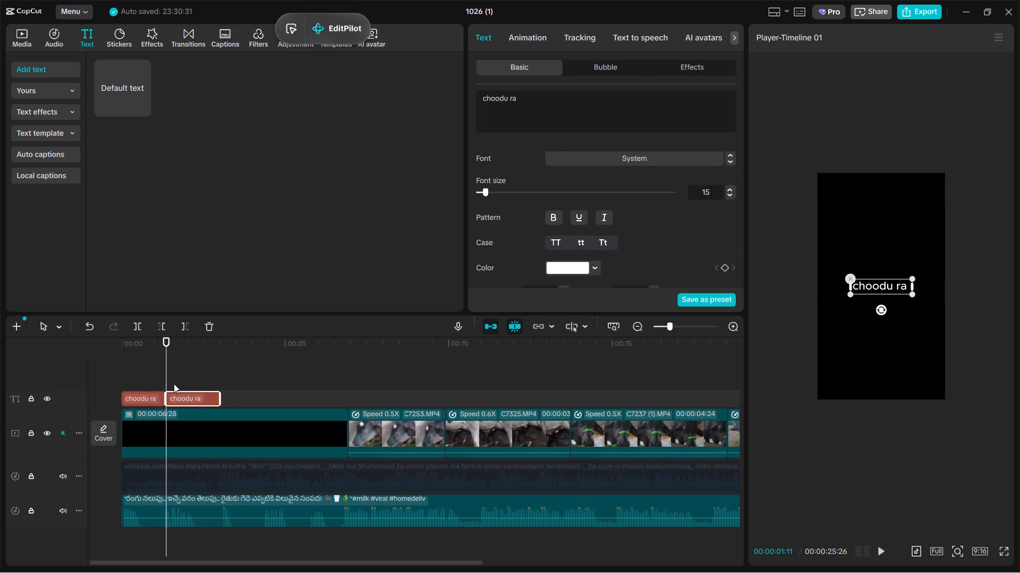
Extend the second "choodu ra" text segment to the end of the black clip.
left_click_drag(222, 398, 321, 422)
left_click_drag(324, 397, 348, 409)
Split the long text segment at the spoken phrase breaks, at 00:00:03:01, 00:00:04:11 and 00:00:05:23.
key("space")
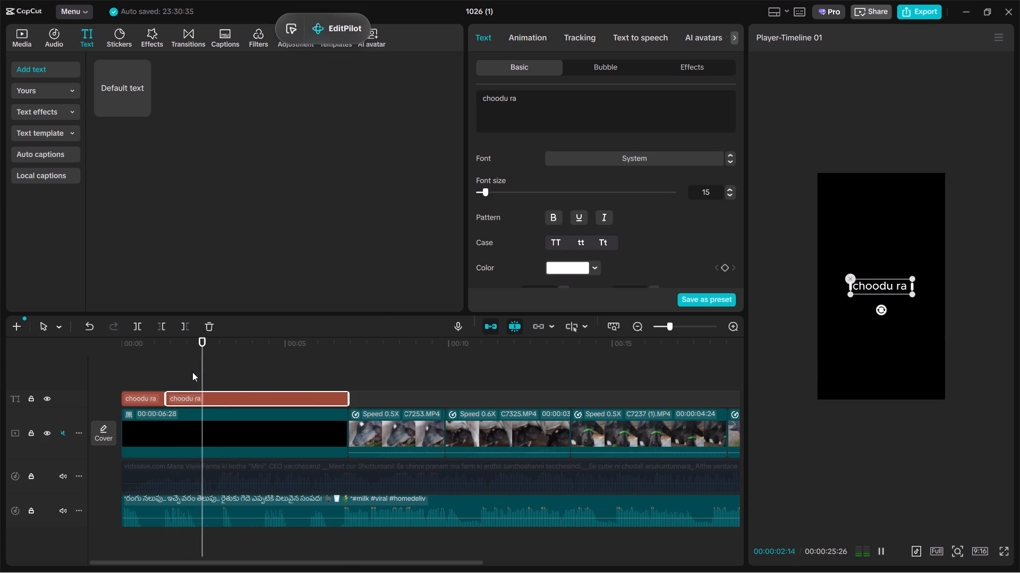
key("space")
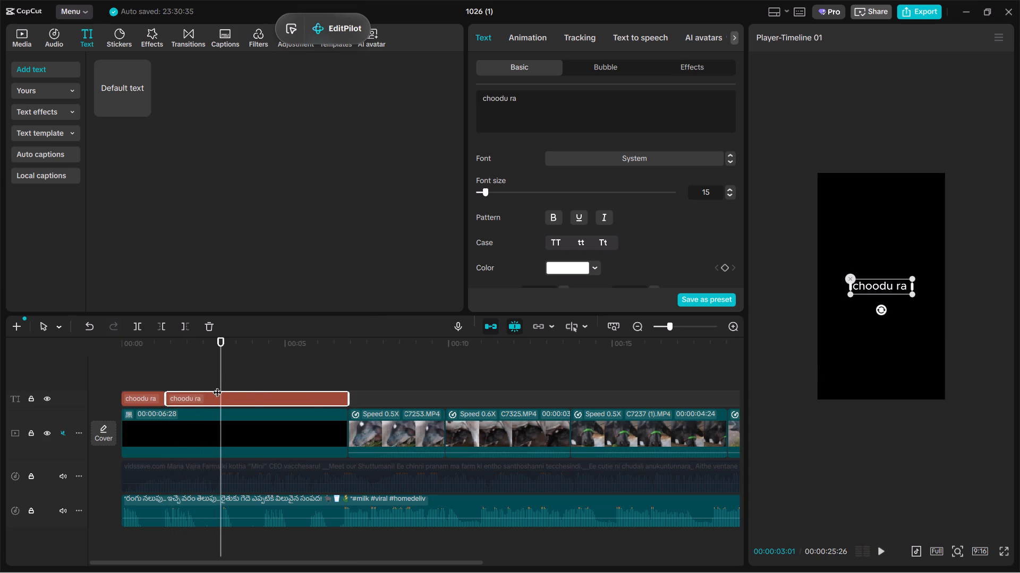
key("ctrl+b")
key("space")
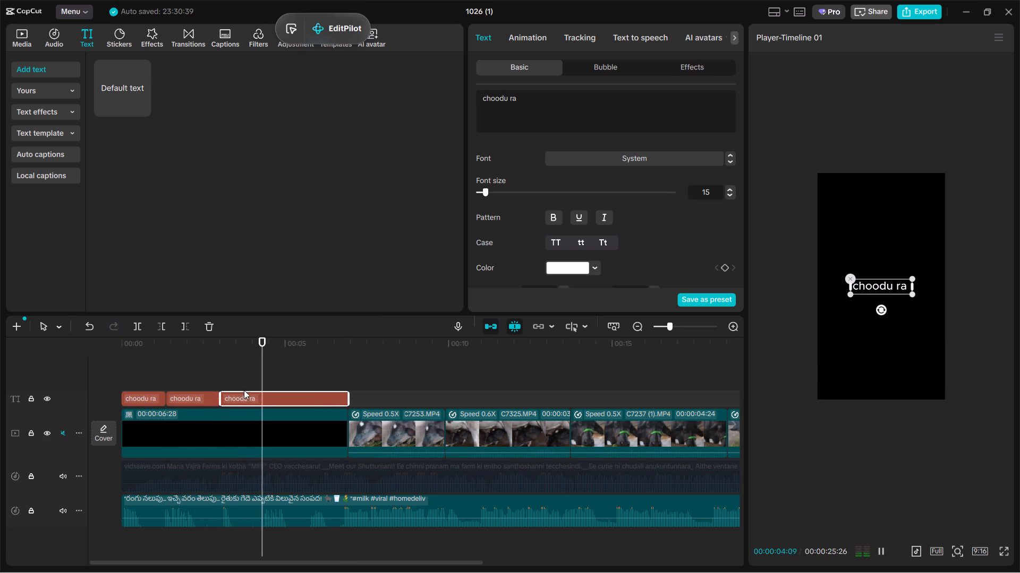
key("space")
key("ctrl+b")
key("space")
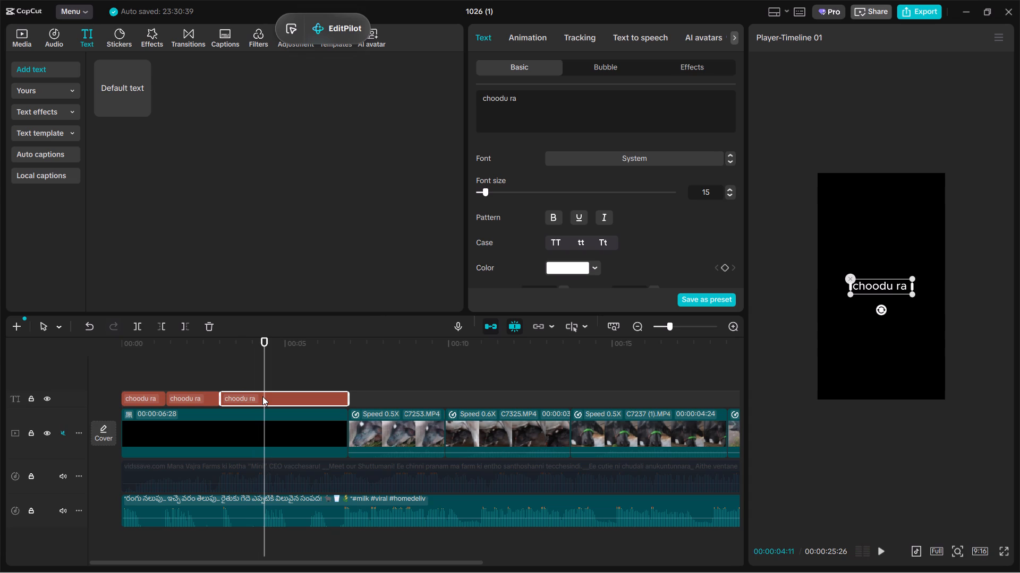
key("space")
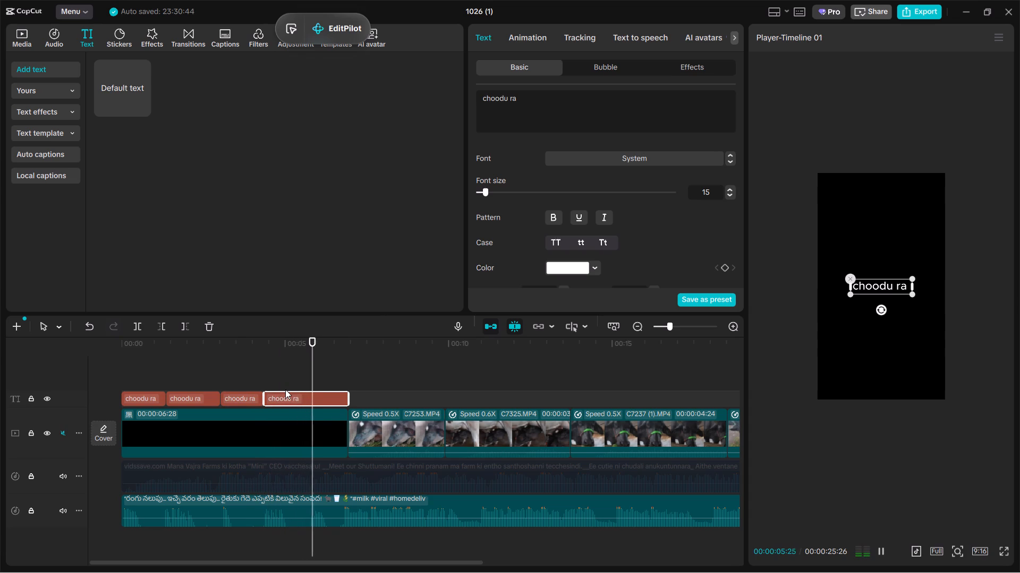
left_click(312, 379)
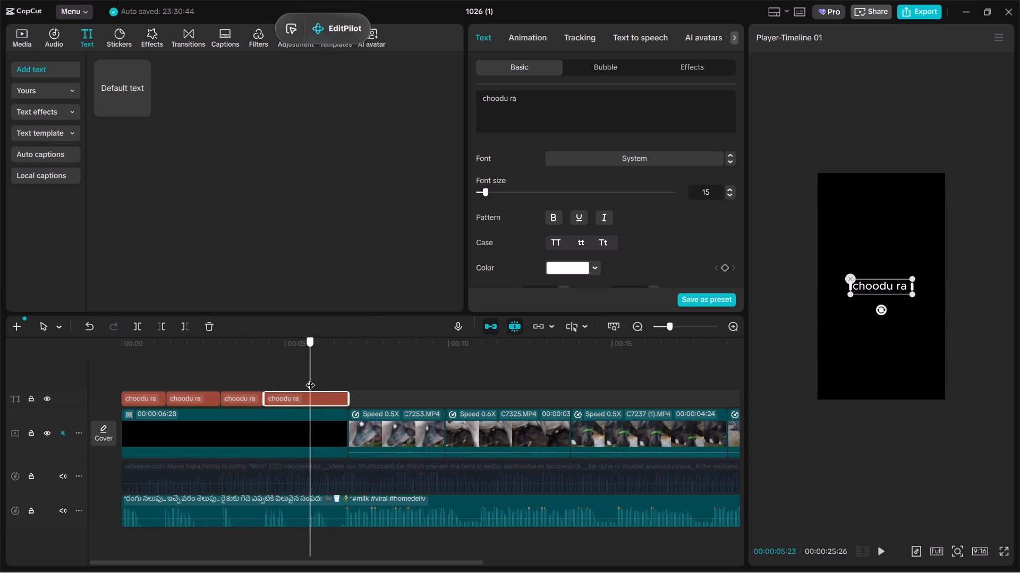
key("ctrl+b")
Replay the opening phrases and change the second text segment to read "entha andham ga undho".
key("space")
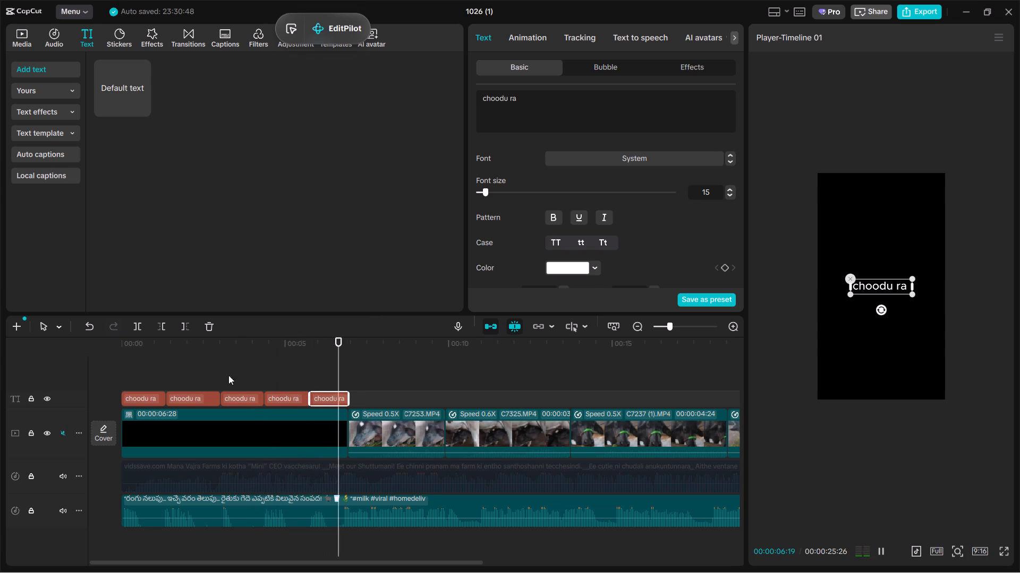
left_click(142, 371)
key("space")
key("space")
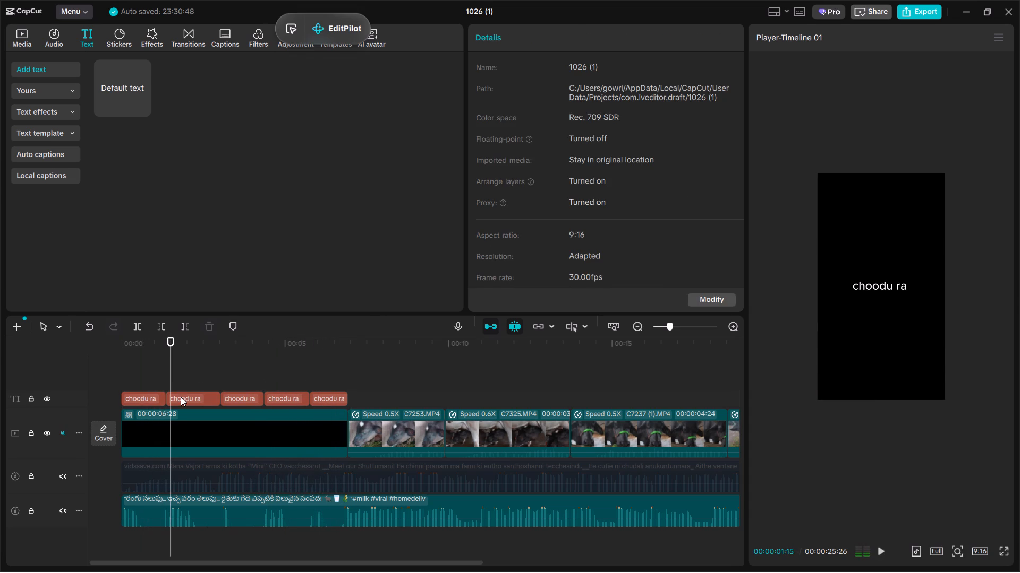
left_click(181, 397)
left_click_drag(560, 109, 224, 48)
type("entha andha")
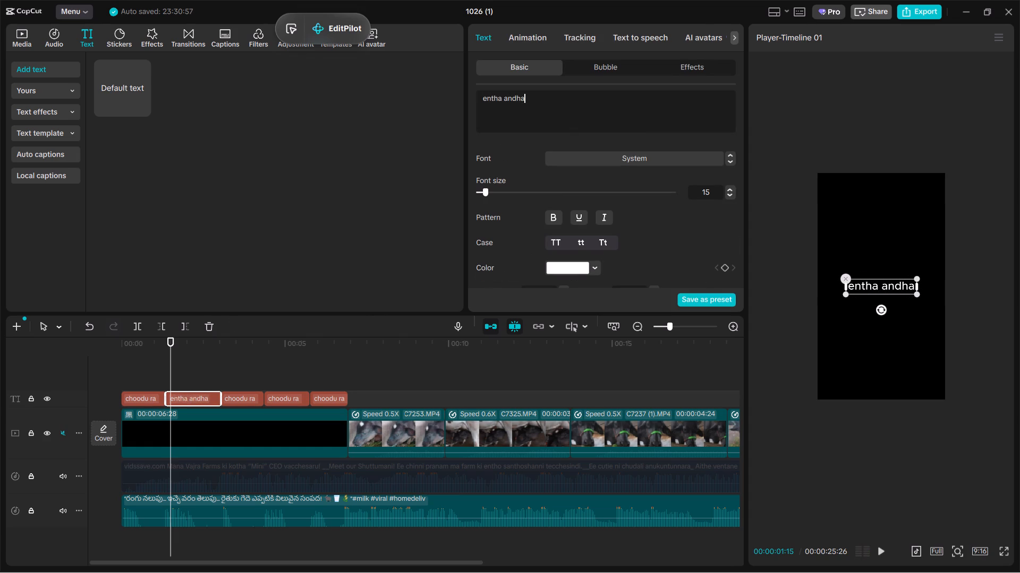
type("mga")
key("space")
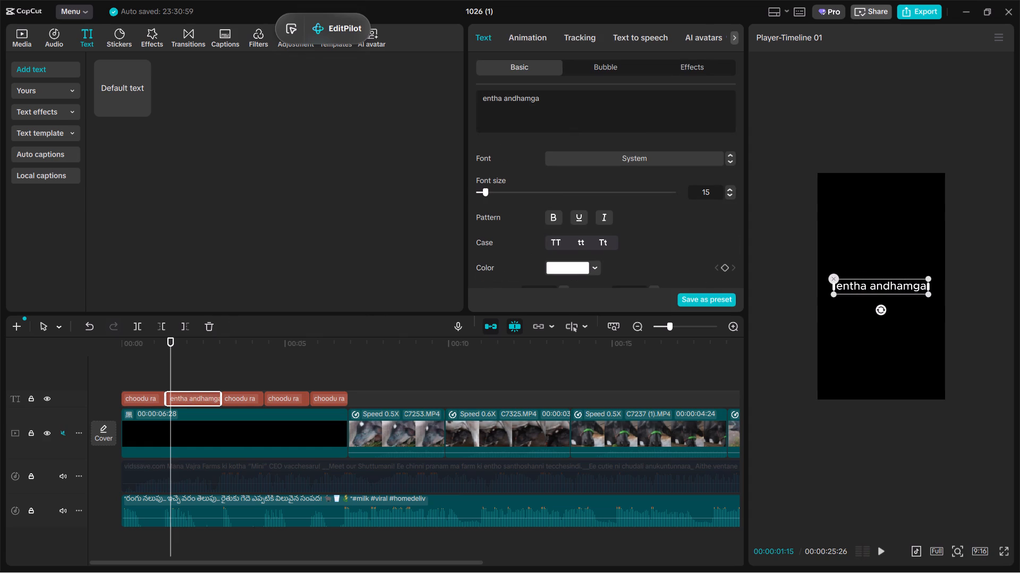
type("yn")
key("BackSpace")
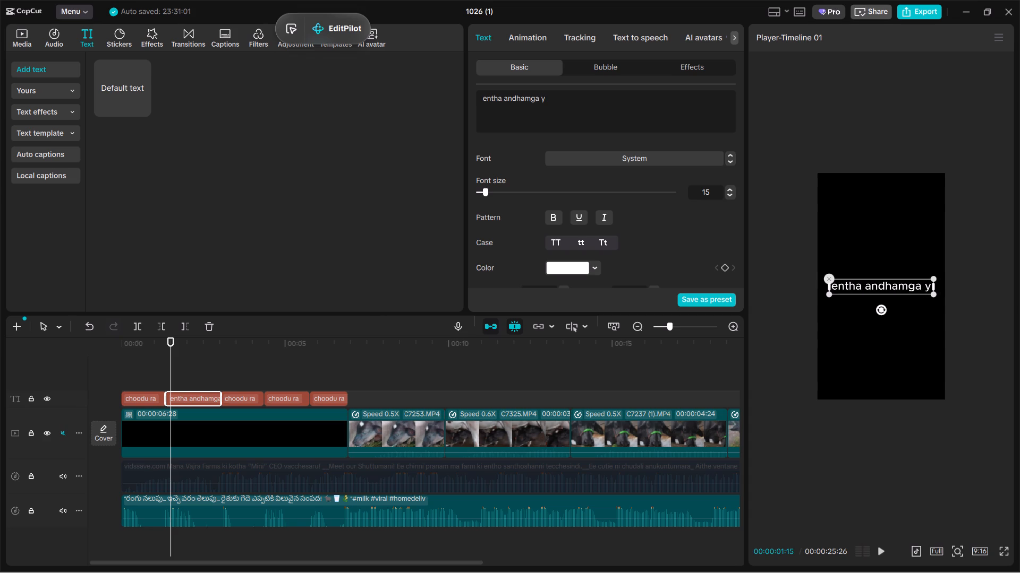
key("BackSpace")
key("BackSpace")
key("BackSpace")
key("BackSpace")
key("BackSpace")
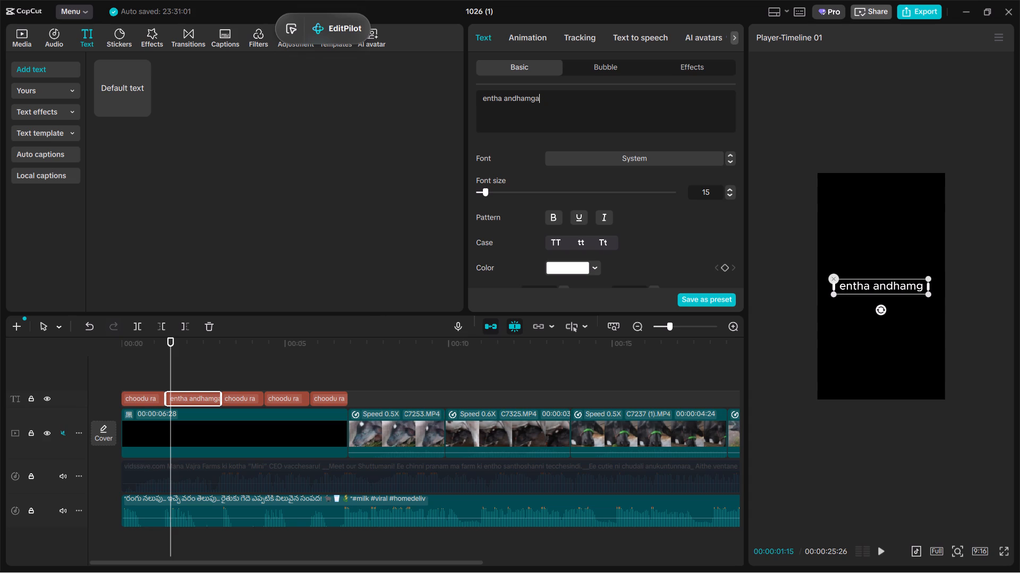
type("m ga")
key("space")
type("undho")
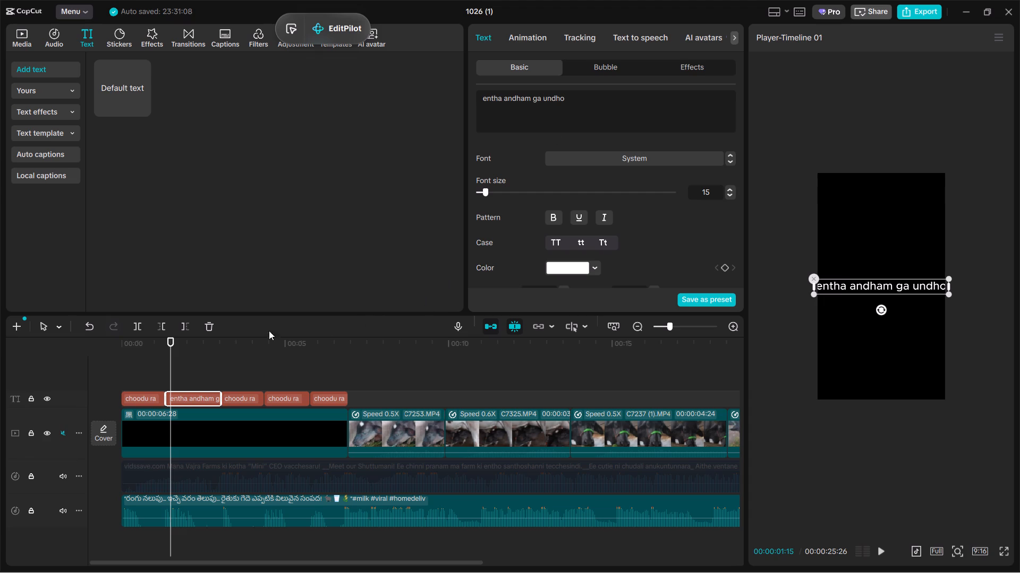
Play the opening from the start and change the third text segment to read "rey".
left_click(123, 360)
key("space")
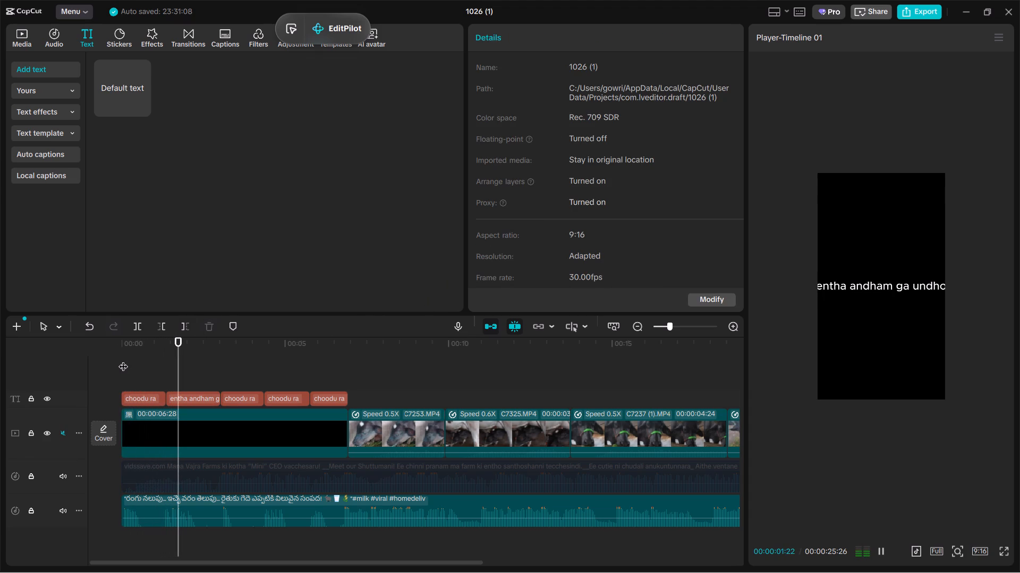
left_click(239, 386)
key("space")
left_click(245, 396)
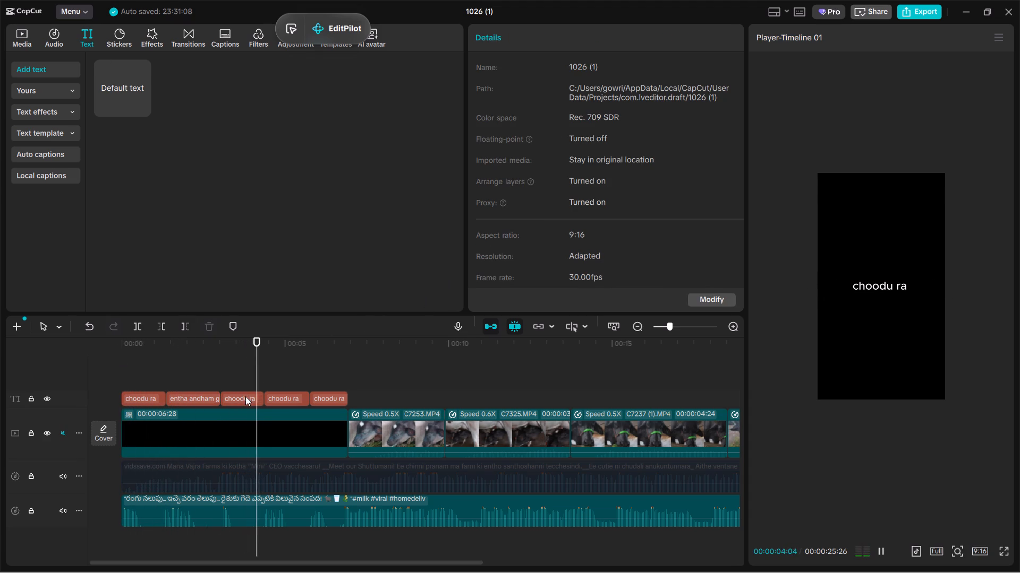
left_click_drag(623, 127, 302, 88)
type("rey")
Change the fourth text segment to read "thana gurinchi paadu".
left_click(282, 363)
left_click(287, 395)
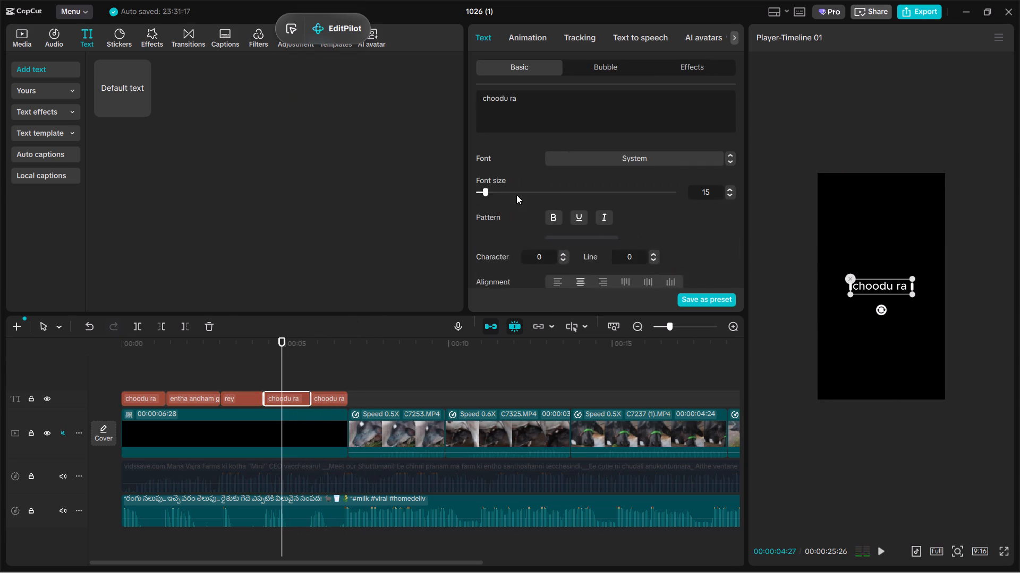
left_click_drag(564, 101, 155, 51)
key("t")
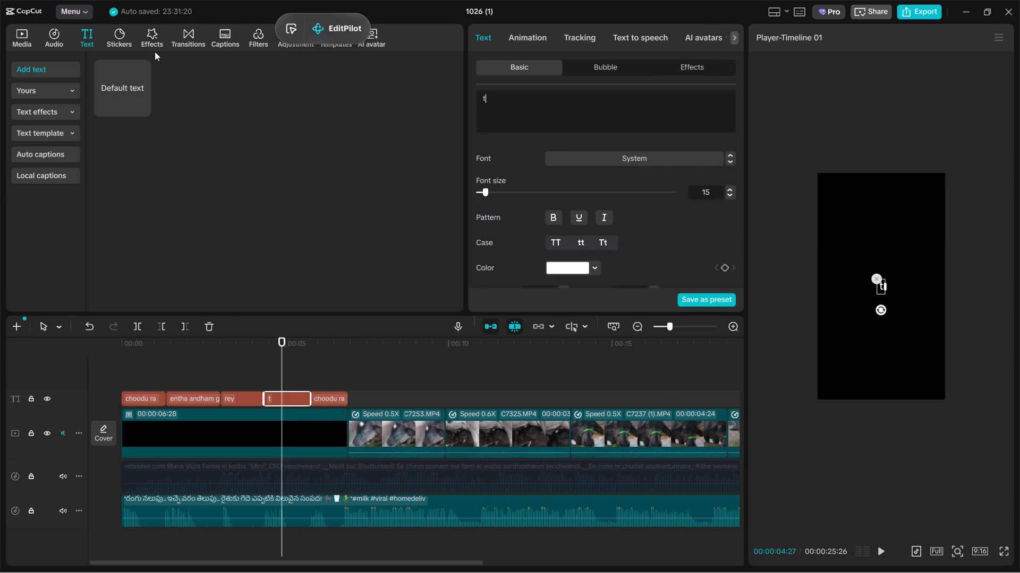
type("hana gurinchi p")
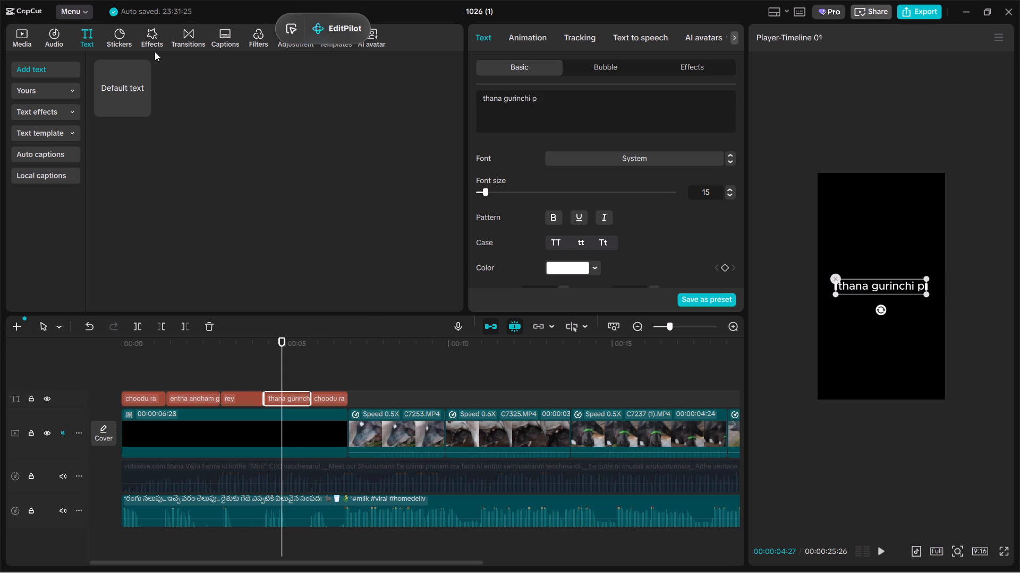
type("aaa")
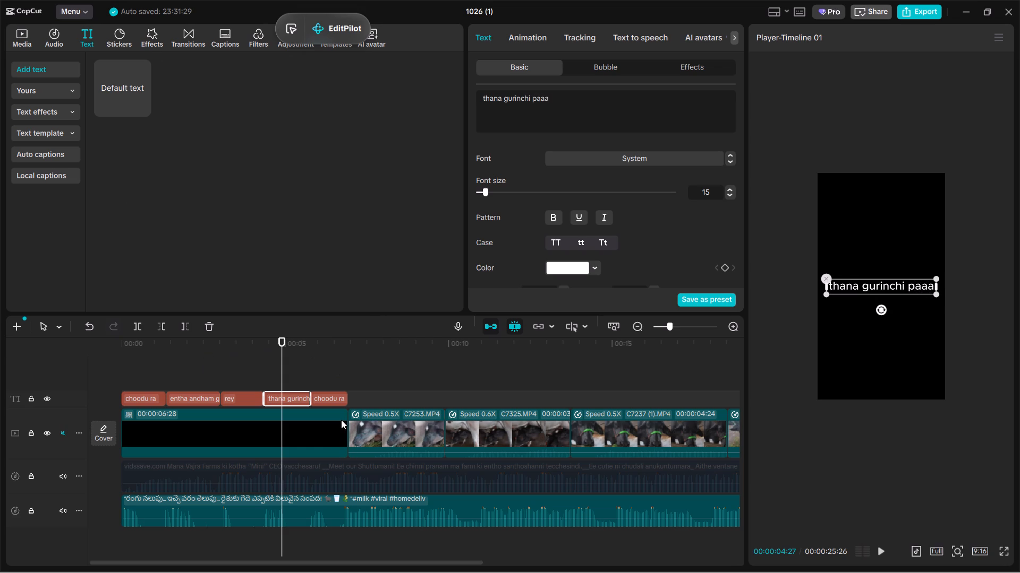
key("BackSpace")
type("du")
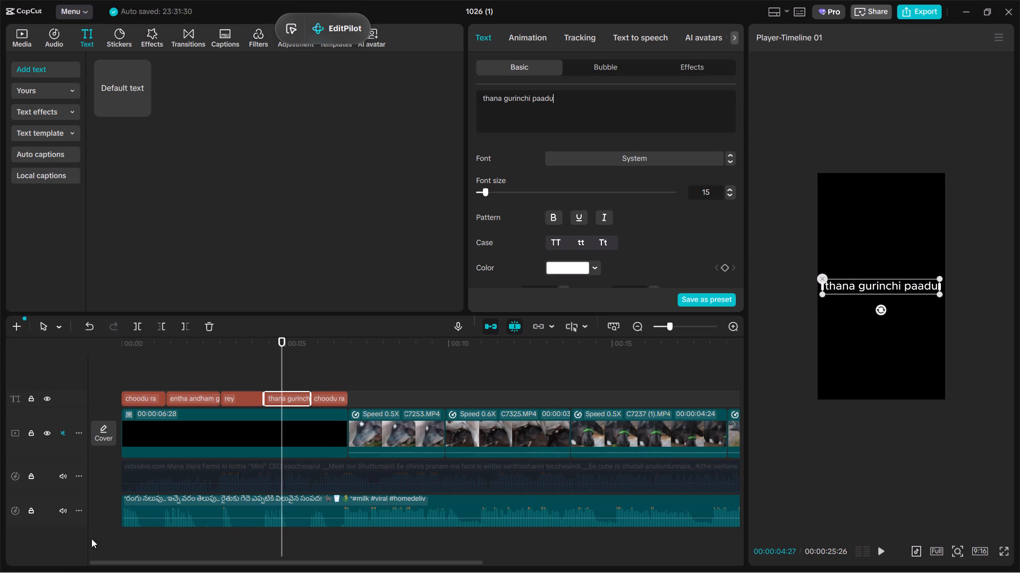
Change the fifth and last text segment to read "paadu ra".
left_click(320, 383)
left_click(329, 400)
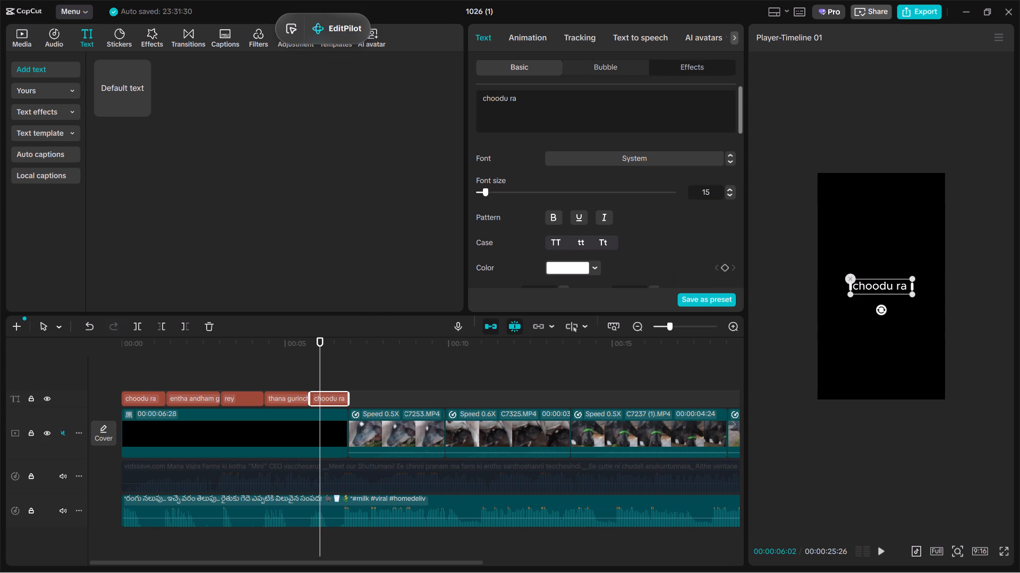
left_click_drag(590, 107, 163, 98)
type("paadu ra")
left_click(200, 372)
Set the font of all five opening text segments to BebasNeue.
left_click_drag(200, 373, 0, 398)
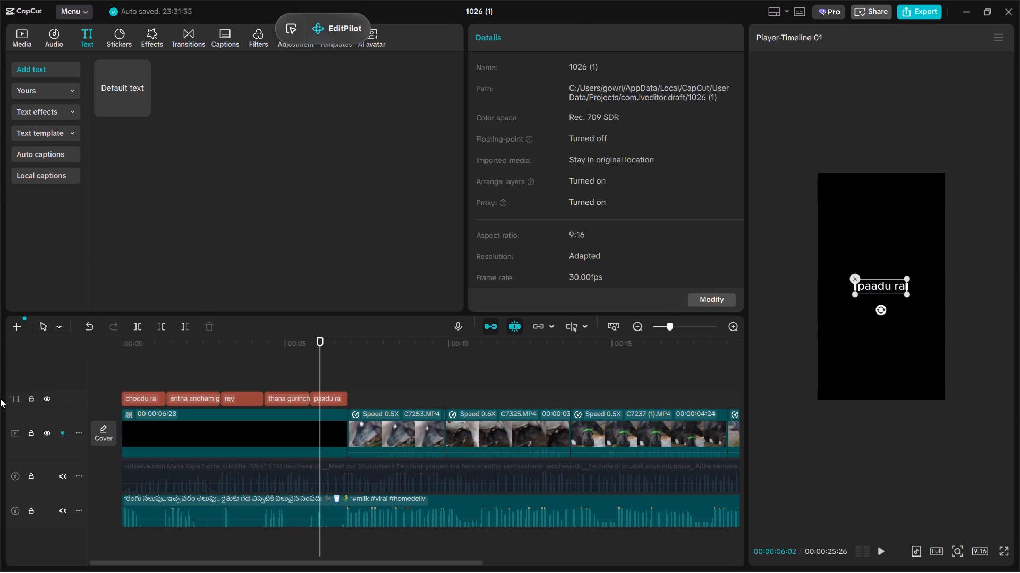
left_click_drag(0, 398, 2, 400)
left_click(215, 366)
triple_click(209, 376)
left_click(211, 376)
left_click_drag(211, 376, 65, 380)
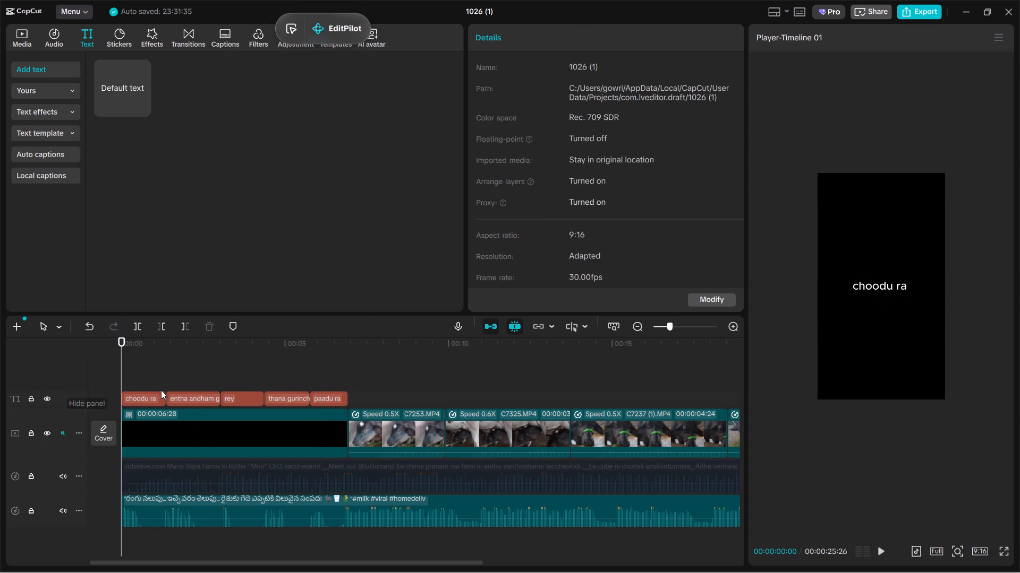
left_click_drag(152, 377, 322, 396)
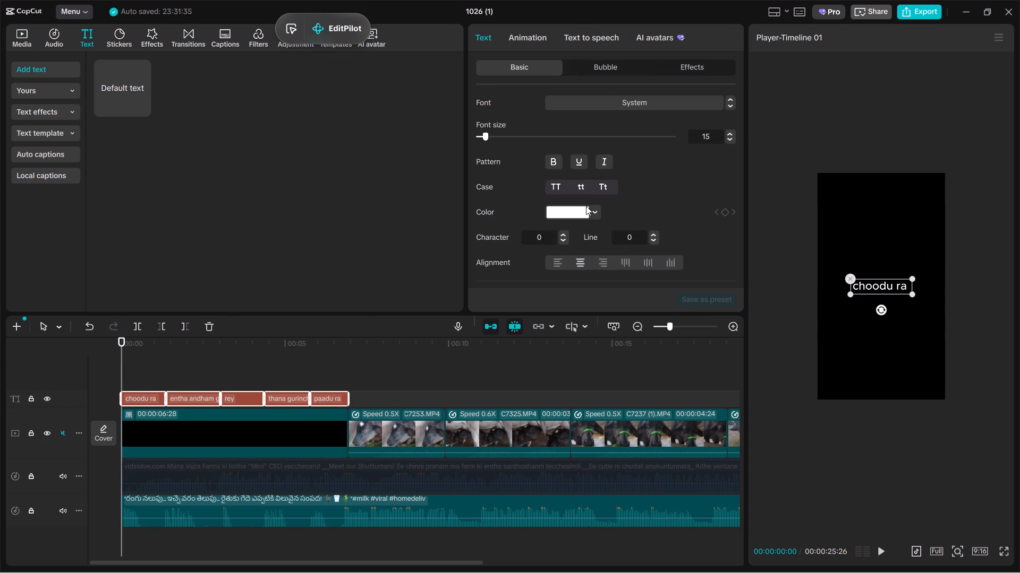
left_click(622, 103)
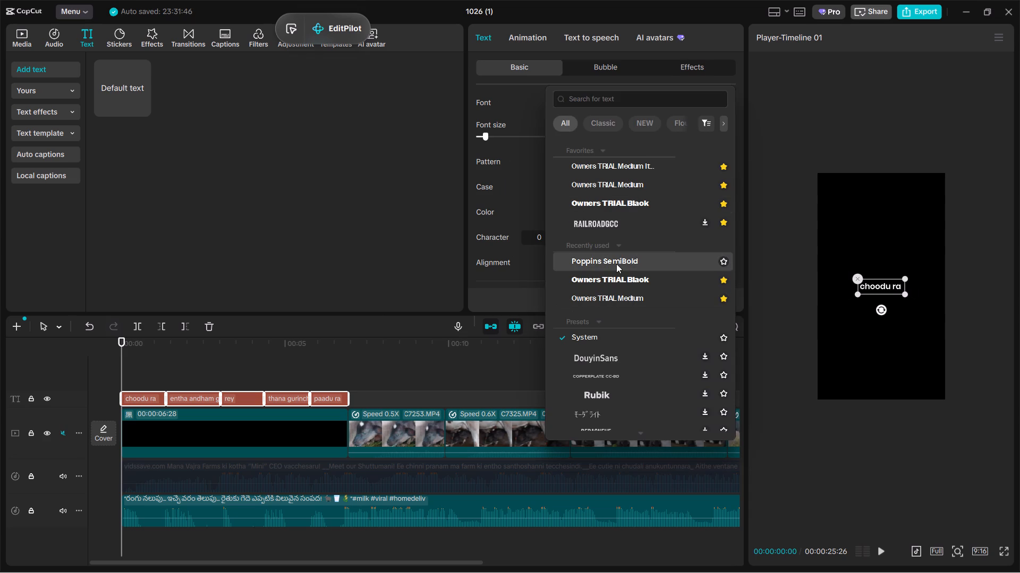
scroll(644, 397, "down", 1)
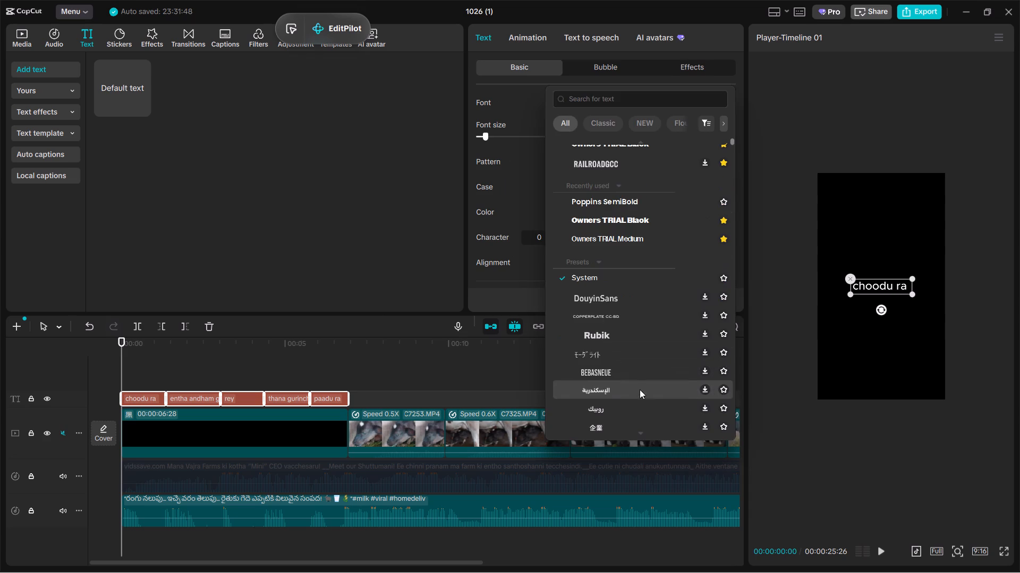
left_click(631, 367)
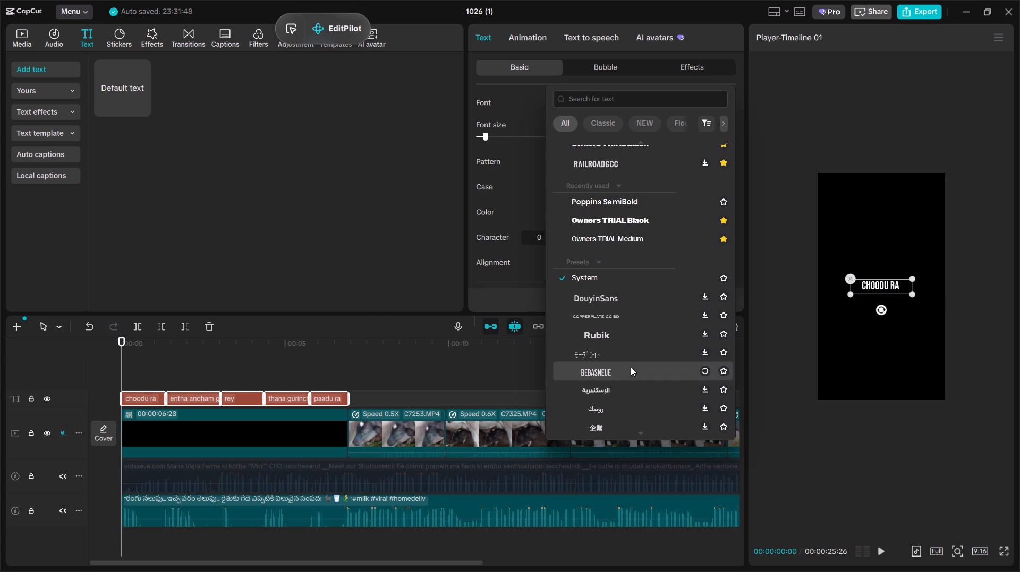
scroll(622, 344, "down", 5)
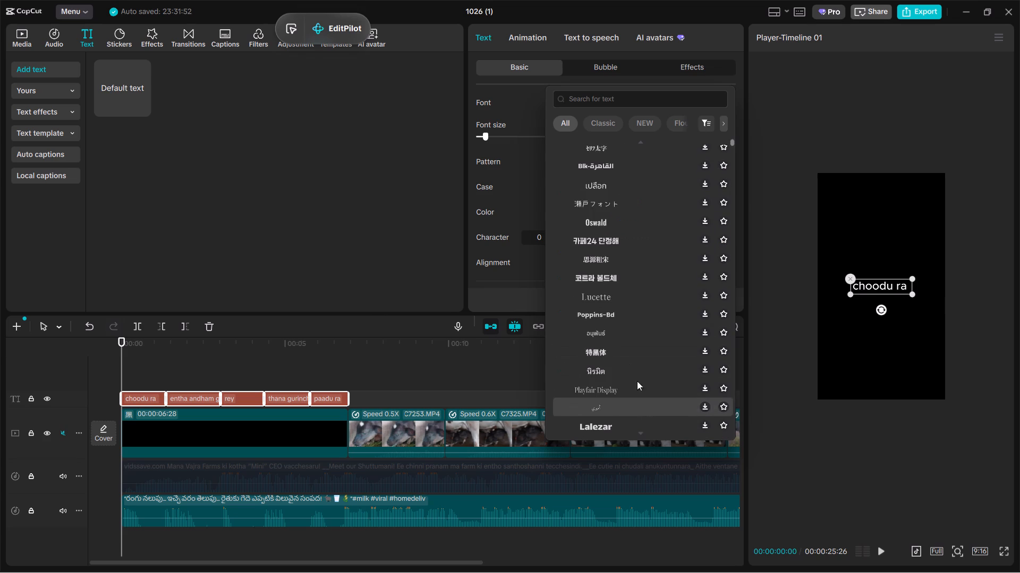
left_click(199, 376)
Play the opening from the start to check the restyled text against the spoken phrases.
left_click_drag(199, 376, 67, 380)
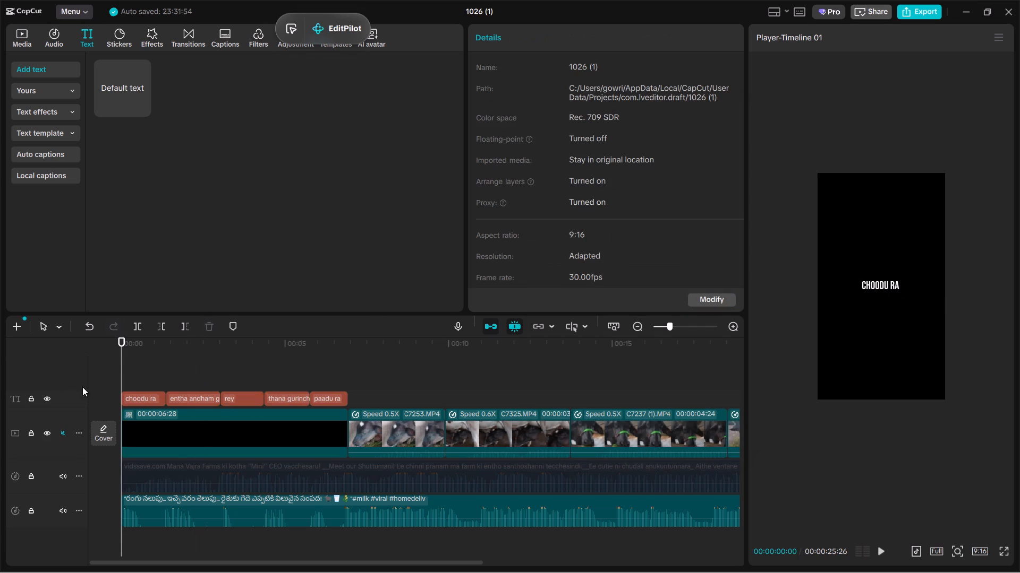
key("space")
key("space")
key("space")
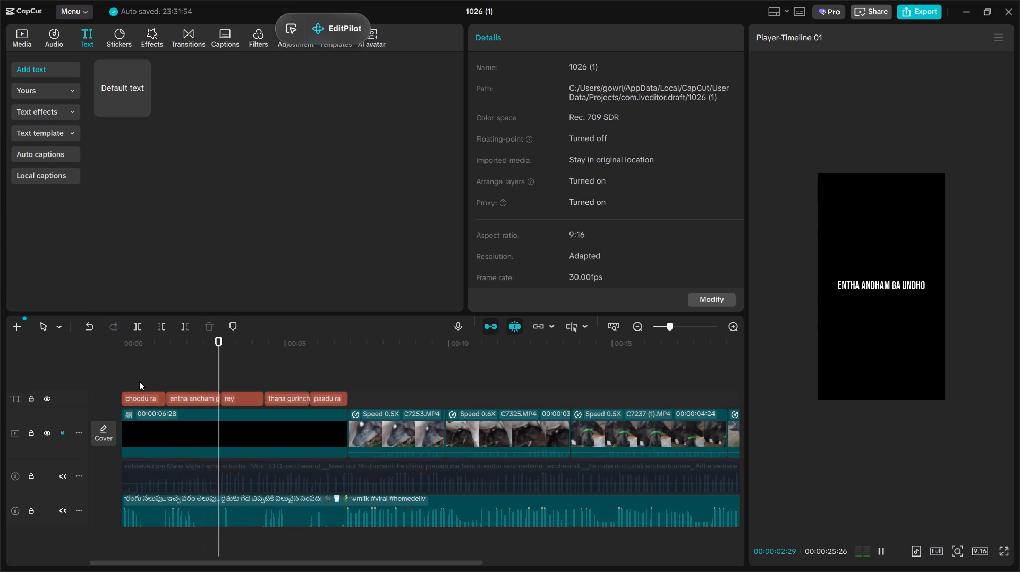
scroll(139, 381, "up", 2, "ctrl")
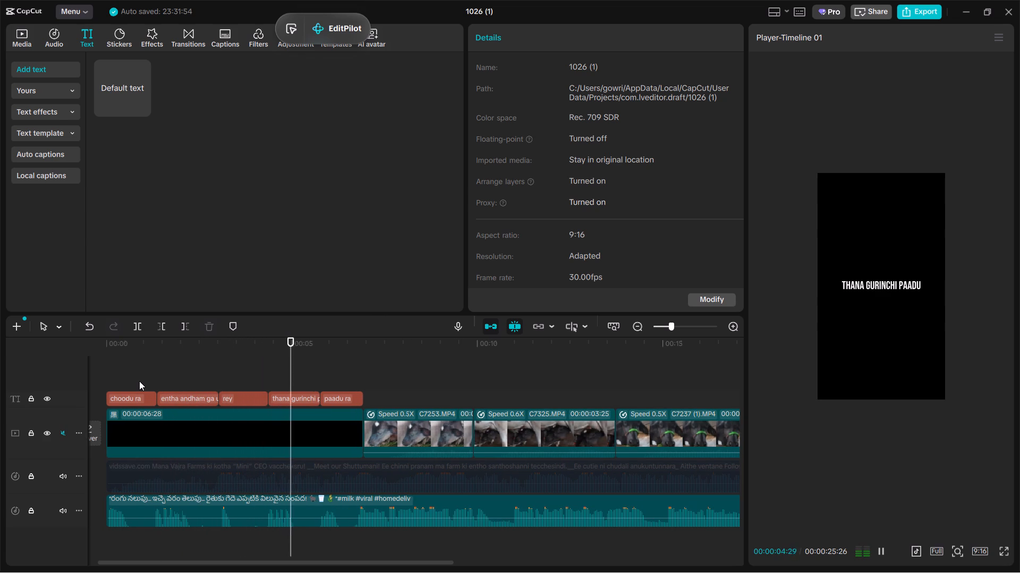
scroll(279, 375, "down", 4, "ctrl")
left_click(282, 375)
left_click_drag(282, 375, 109, 375)
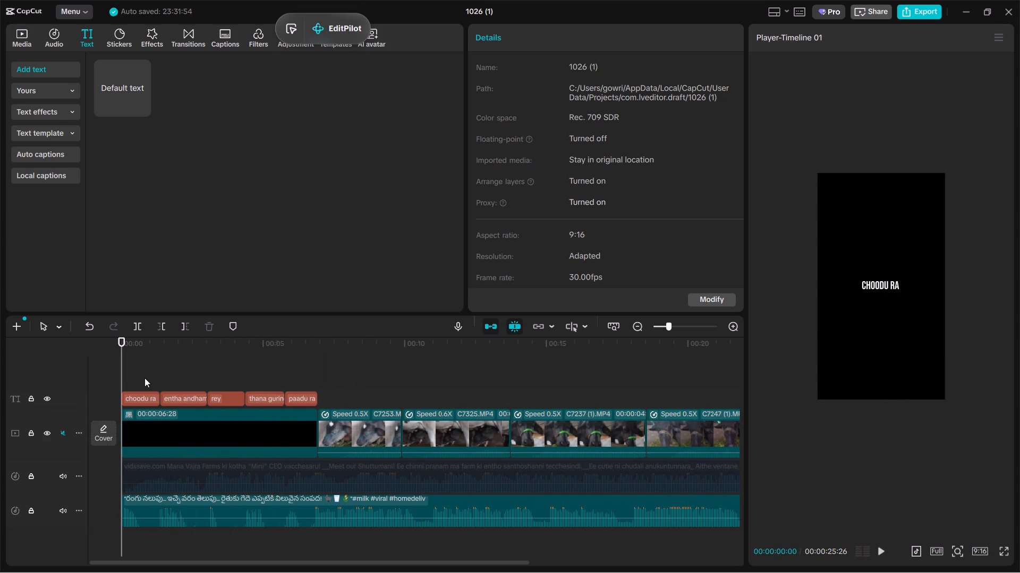
Narrow the "entha andham ga undho" text box to wrap onto two lines, centred in the frame and slightly enlarged.
left_click_drag(144, 378, 307, 393)
scroll(180, 391, "up", 6, "ctrl")
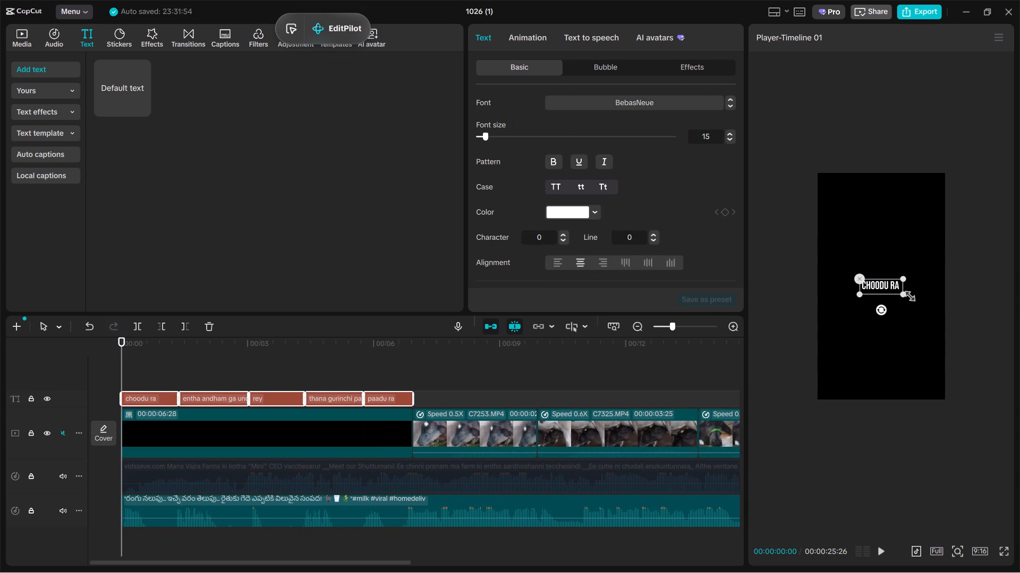
left_click(190, 381)
left_click(224, 401)
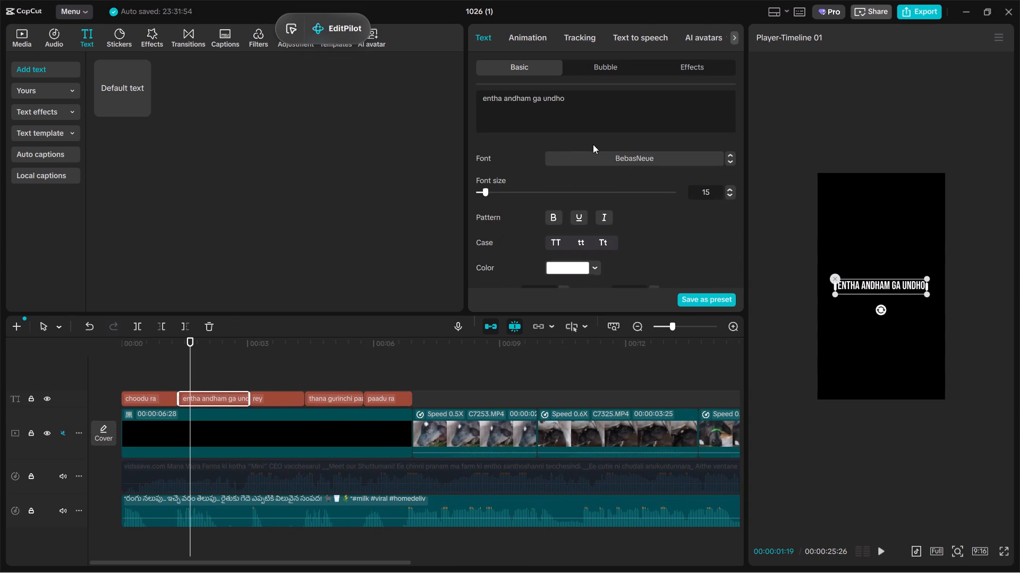
left_click_drag(926, 287, 912, 289)
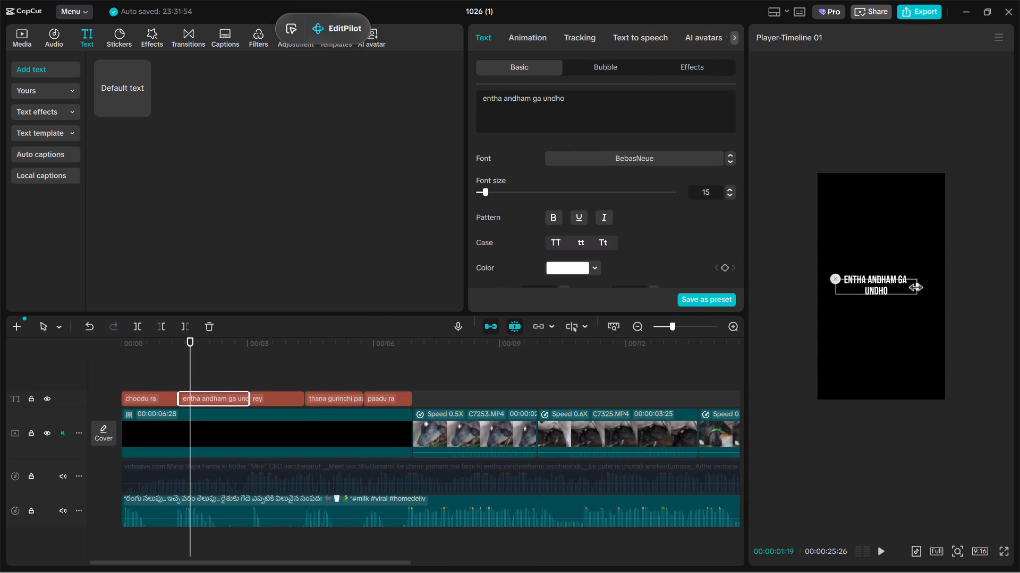
left_click_drag(912, 289, 911, 289)
left_click_drag(890, 286, 899, 287)
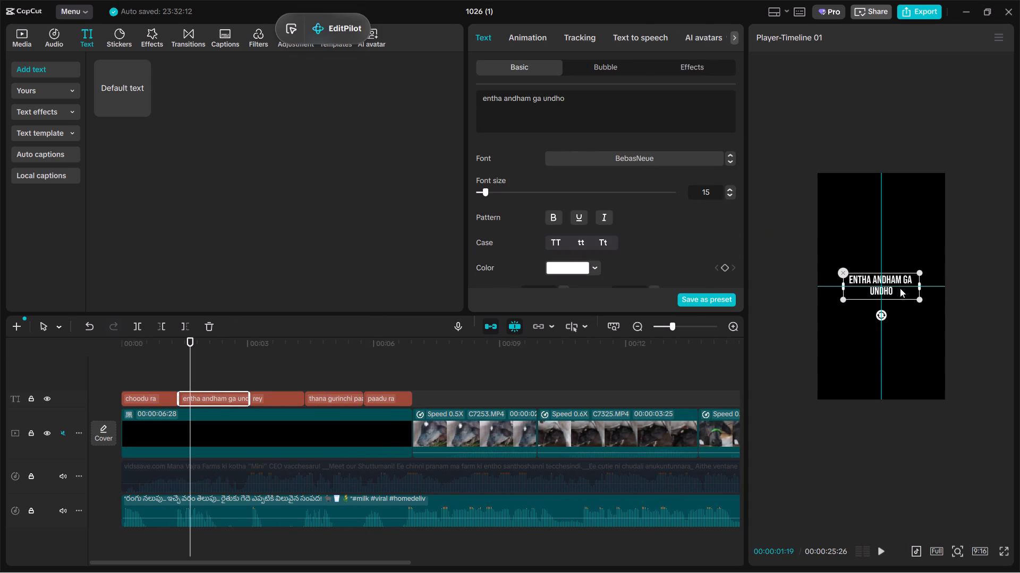
left_click_drag(919, 301, 924, 309)
Turn the first "choodu ra" text segment into a compound clip.
left_click_drag(166, 379, 228, 394)
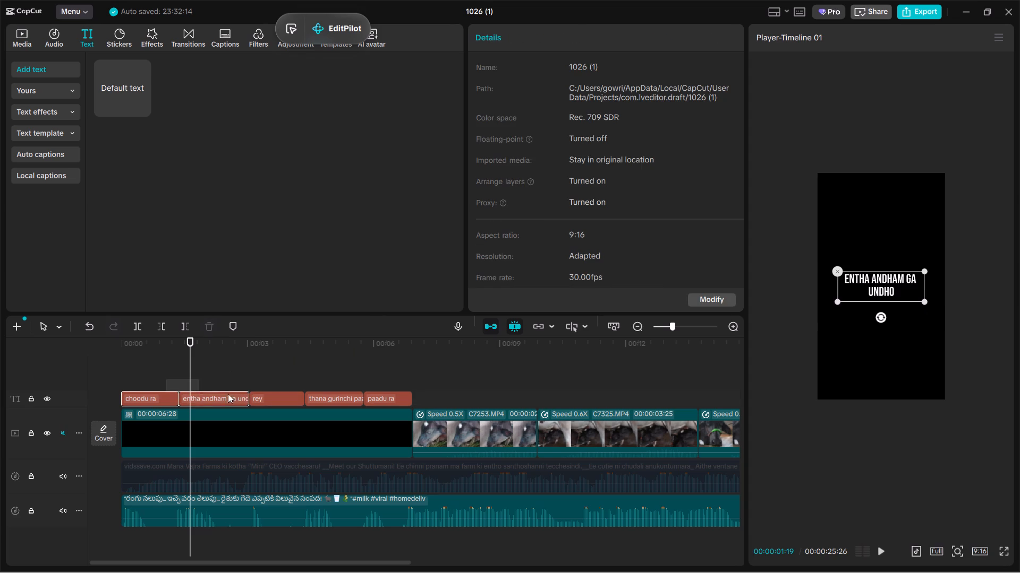
left_click_drag(228, 394, 393, 391)
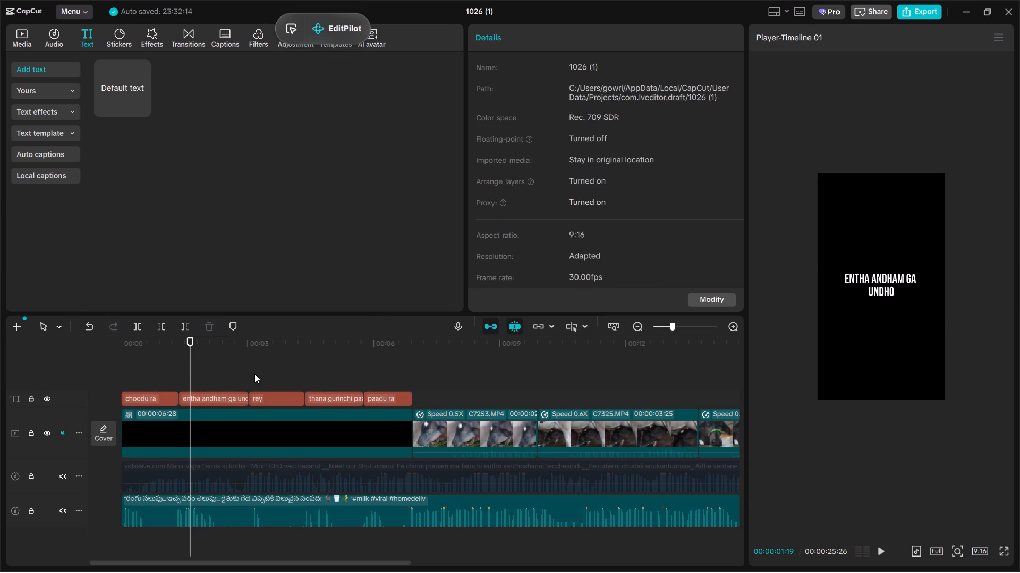
left_click(150, 396)
left_click_drag(140, 379, 292, 390)
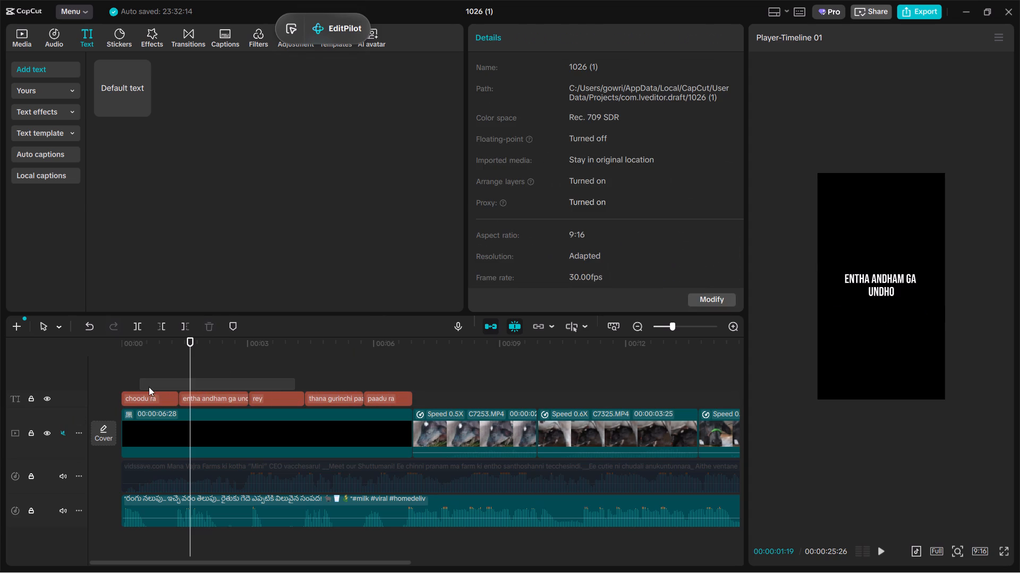
left_click(156, 397)
key("alt+g")
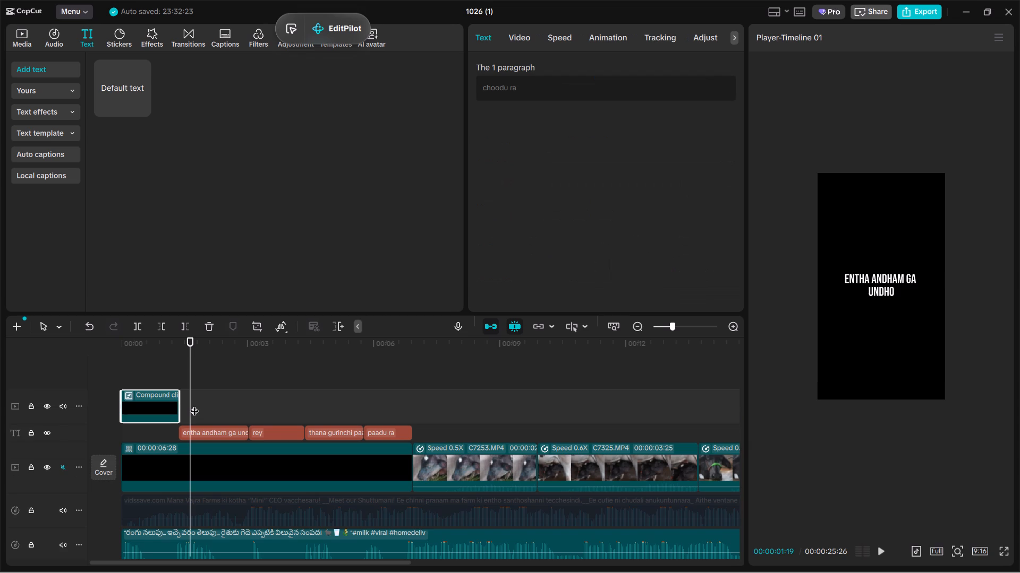
Undo the compound clip of the first text segment and turn the "choodu ra" text into a compound clip again.
key("ctrl+z")
left_click(157, 385)
left_click(159, 395)
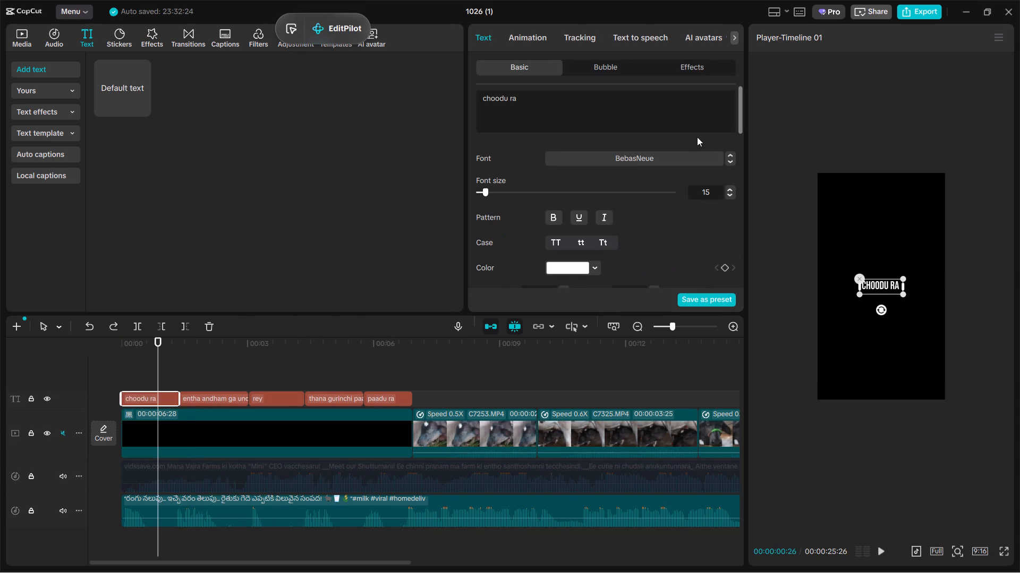
left_click(535, 36)
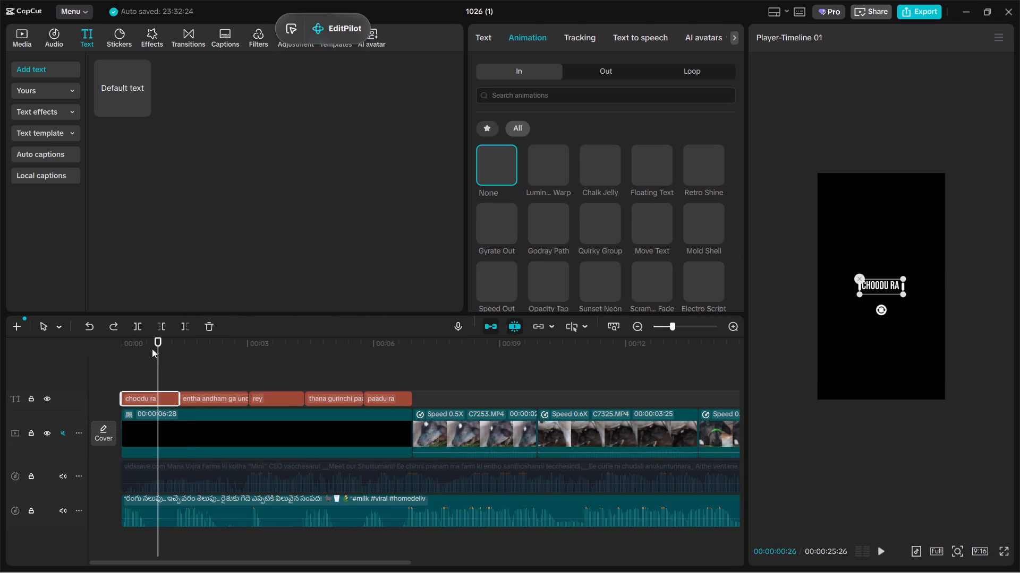
key("alt+g")
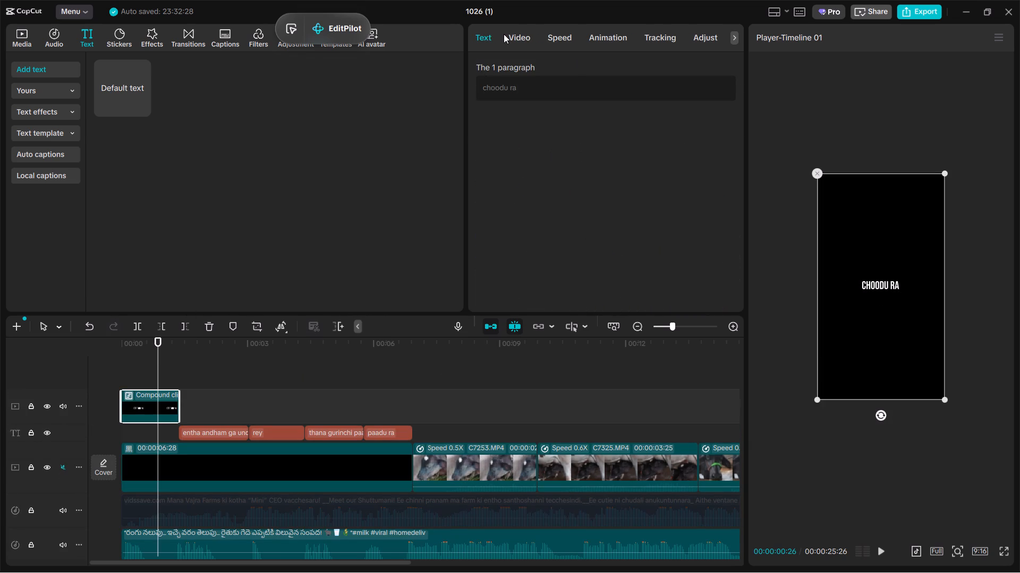
Keyframe the "choodu ra" compound clip's transform to zoom from 100% at its start to a larger scale at its end, and preview it.
left_click(504, 34)
left_click(722, 104)
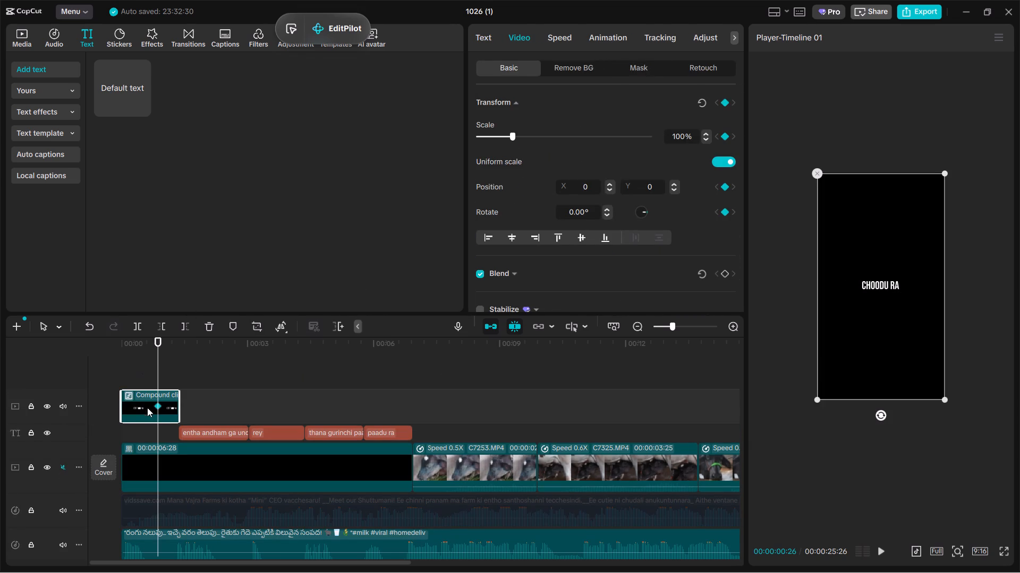
left_click_drag(160, 409, 53, 426)
left_click_drag(943, 402, 945, 403)
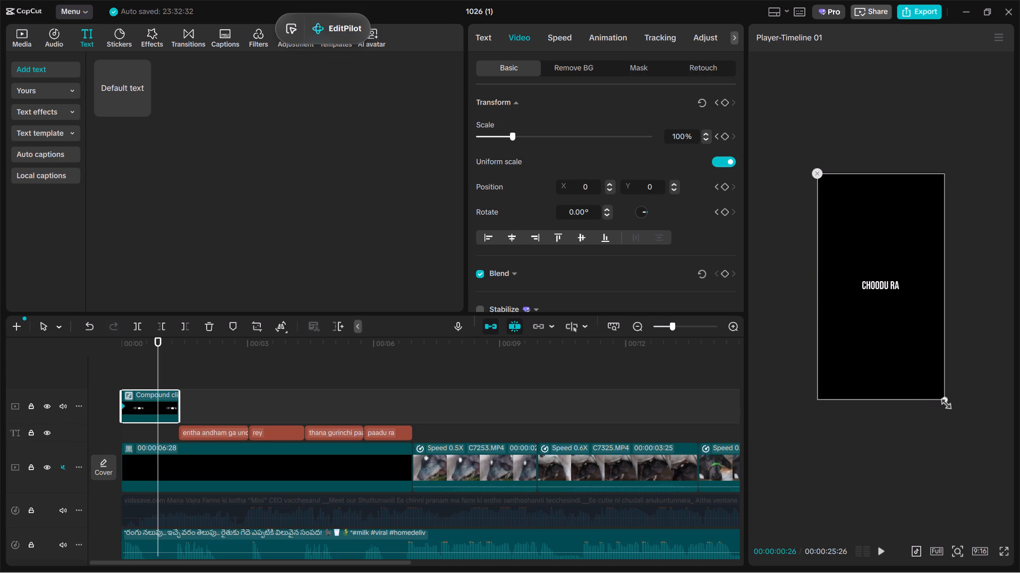
left_click_drag(945, 403, 983, 450)
left_click_drag(153, 407, 257, 430)
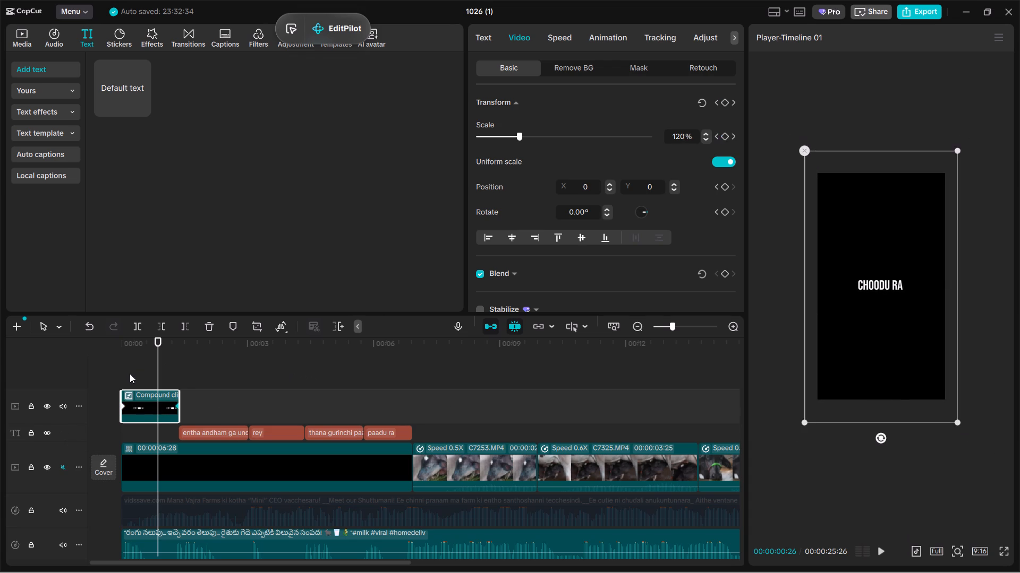
left_click(128, 371)
left_click_drag(128, 371, 85, 377)
key("space")
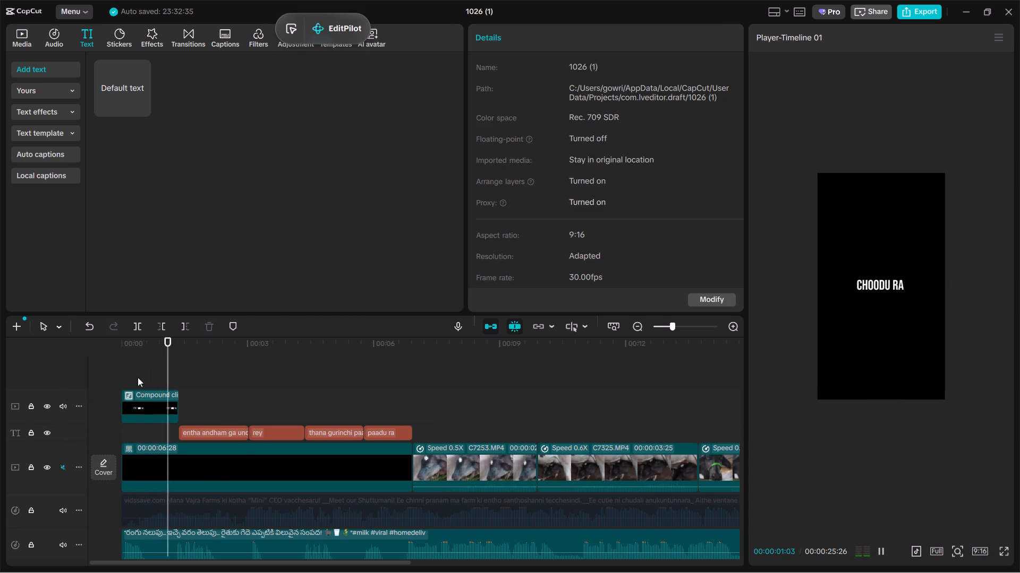
key("space")
Slightly enlarge the scale at the "choodu ra" clip's first keyframe, keep that keyframe at the clip's start, and preview the zoom.
left_click(141, 403)
left_click_drag(122, 407, 129, 411)
left_click(128, 410)
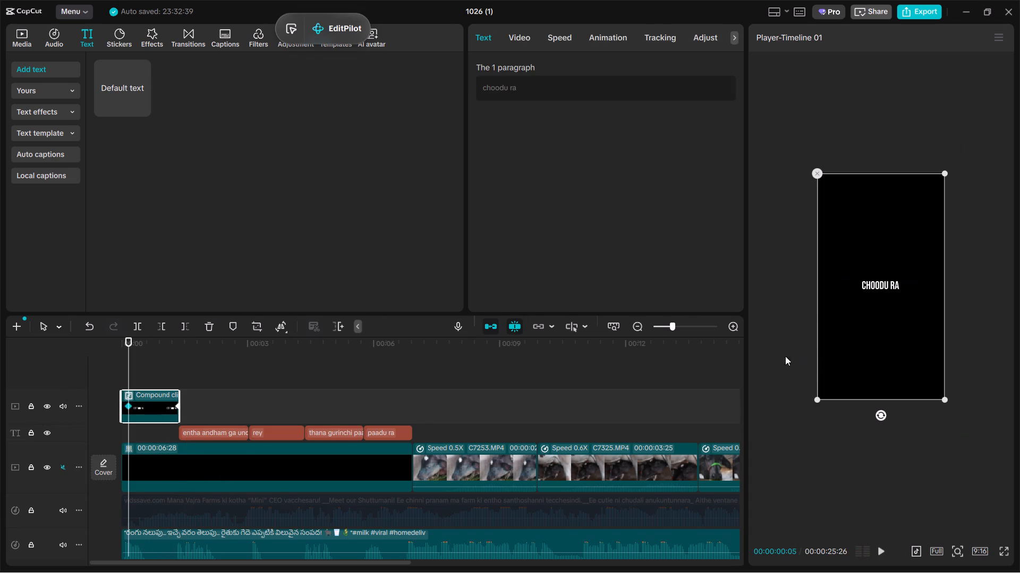
left_click_drag(945, 402, 966, 432)
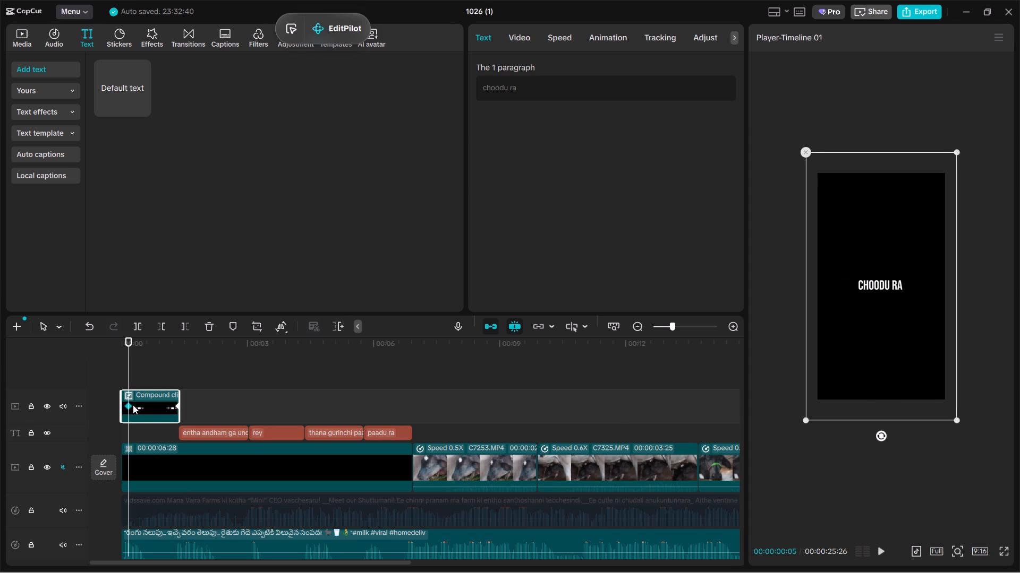
left_click_drag(130, 406, 101, 408)
left_click(157, 383)
left_click_drag(157, 383, 52, 384)
key("space")
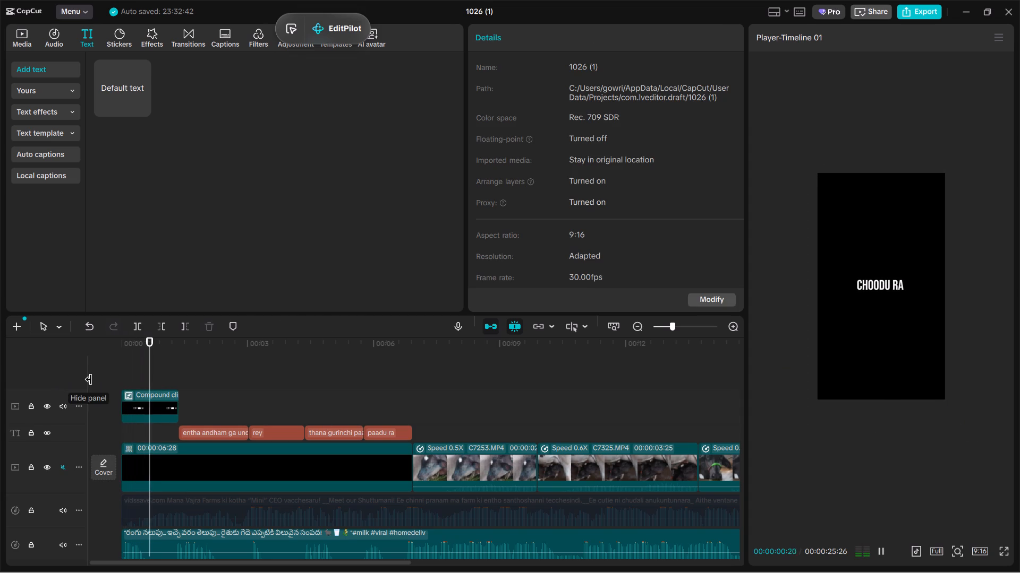
key("space")
Turn the "entha andham ga undho", "rey", "thana gurinchi paadu" and "paadu ra" text segments into separate compound clips.
left_click(214, 429)
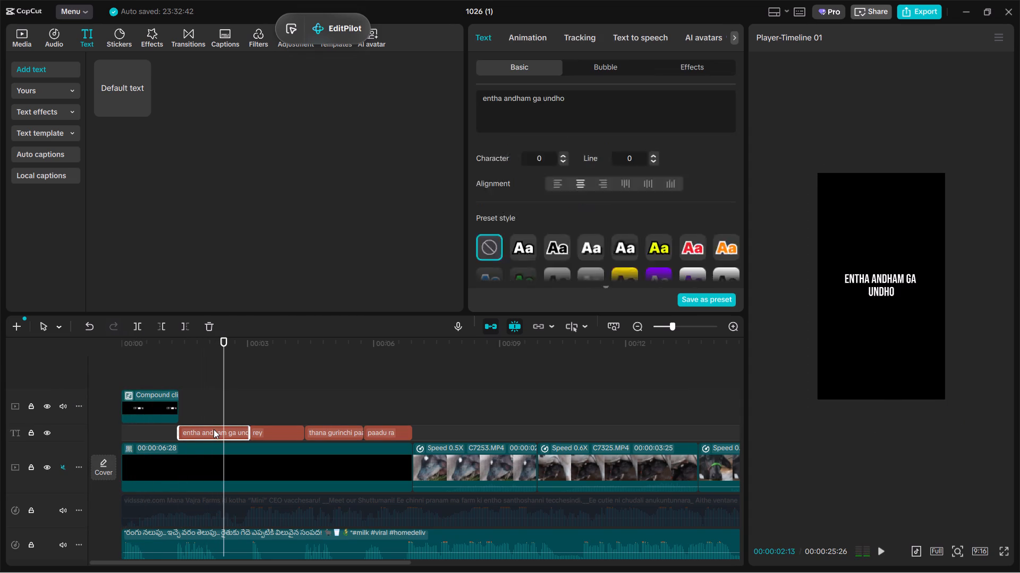
key("alt+g")
left_click(288, 465)
key("alt+g")
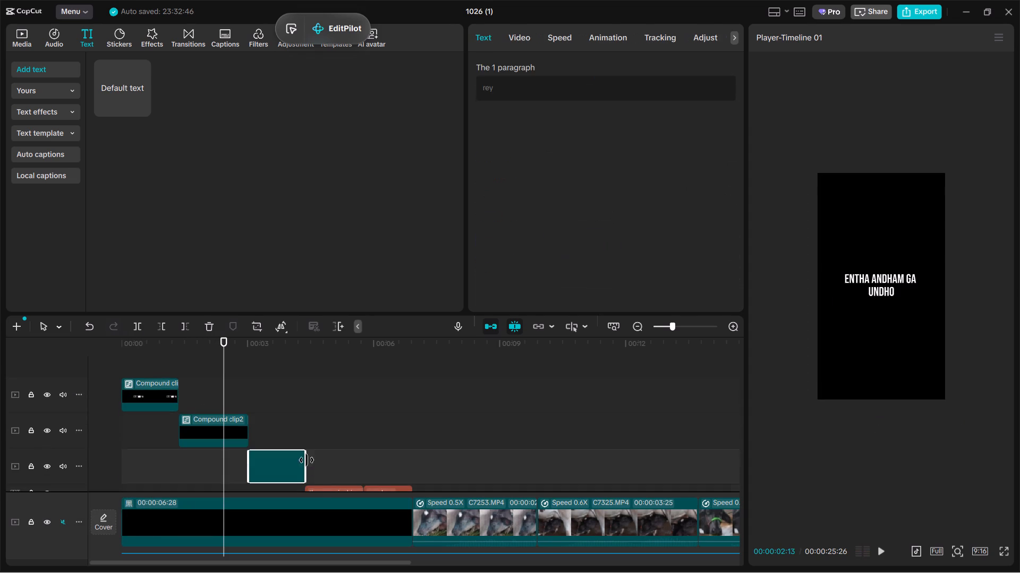
left_click(326, 486)
key("alt+g")
scroll(348, 476, "down", 2)
left_click(317, 466)
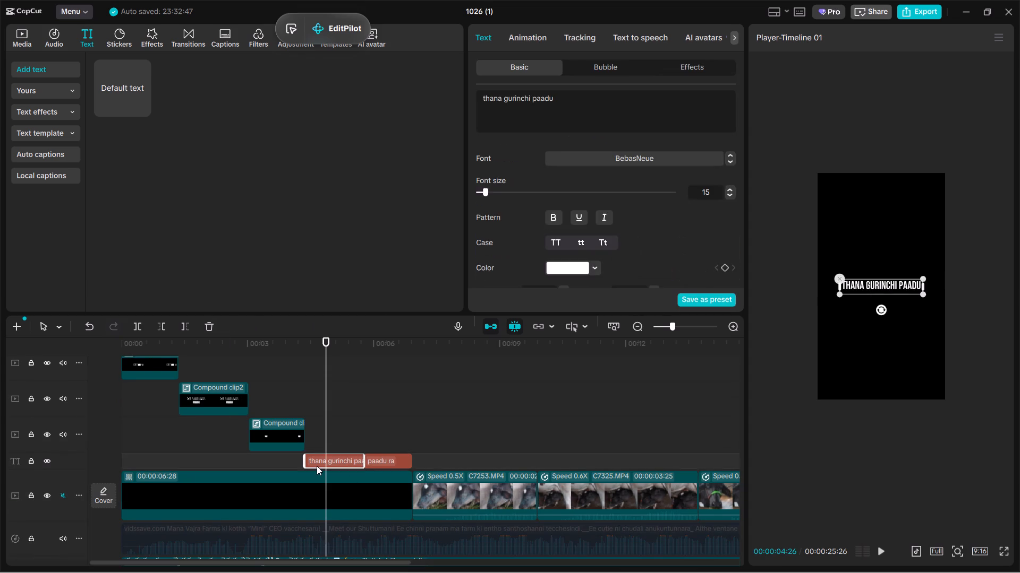
key("alt+g")
left_click(383, 487)
key("alt+g")
Keyframe the "entha andham ga undho" compound clip to zoom from 100% at its start to 111% at its end, and preview it.
left_click(206, 403)
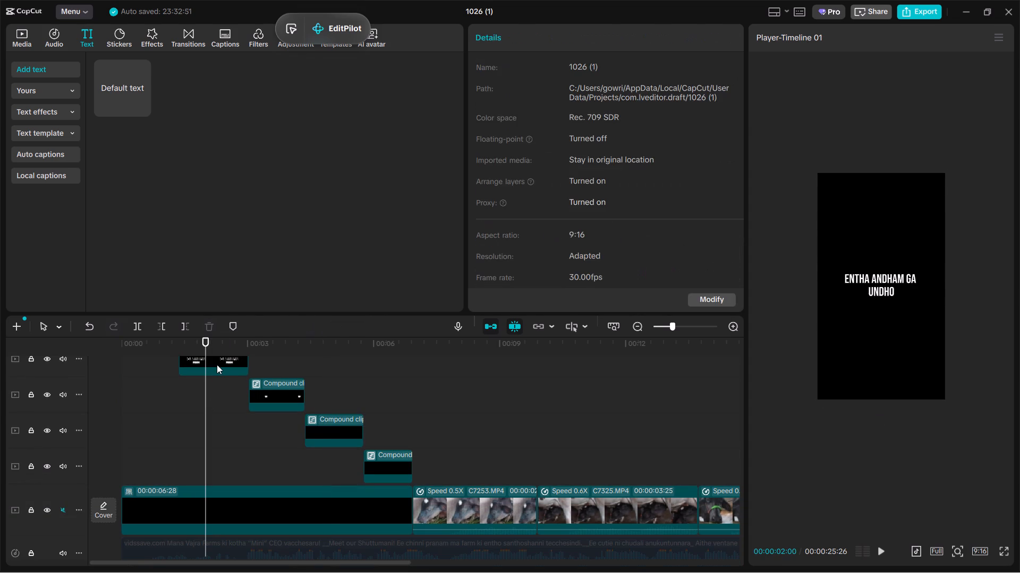
left_click(217, 364)
scroll(653, 224, "up", 1)
left_click(520, 39)
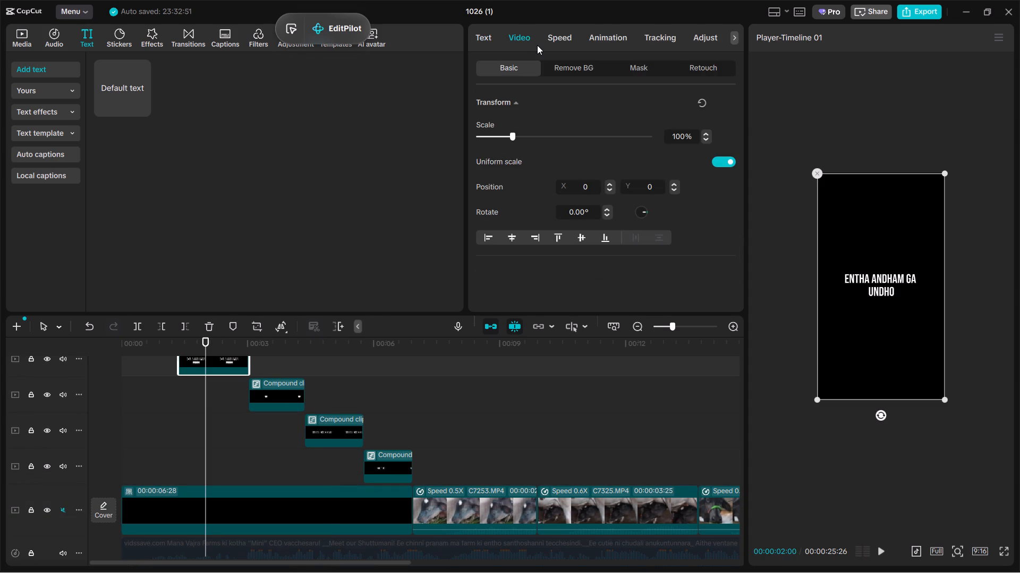
left_click(725, 103)
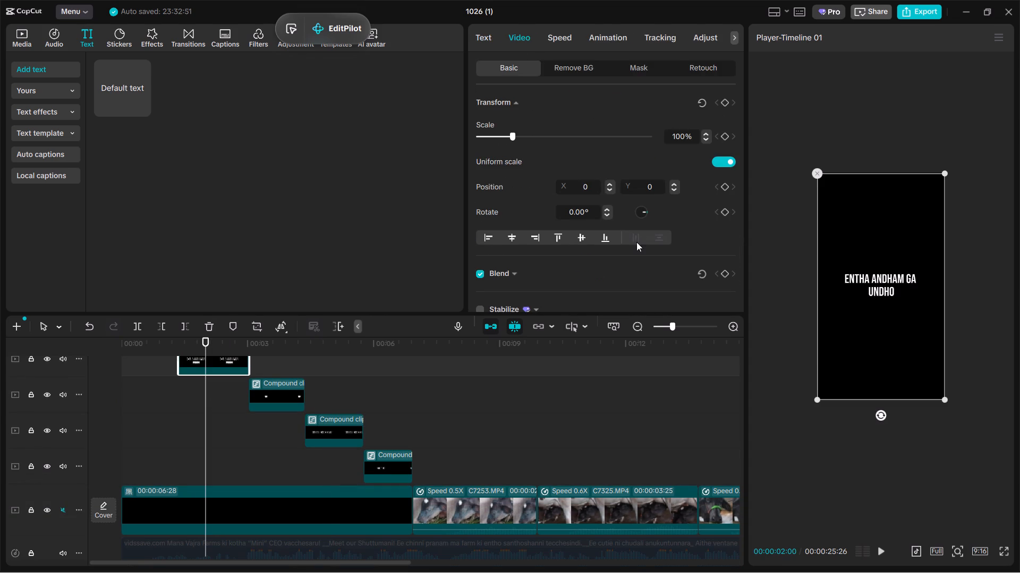
left_click(724, 103)
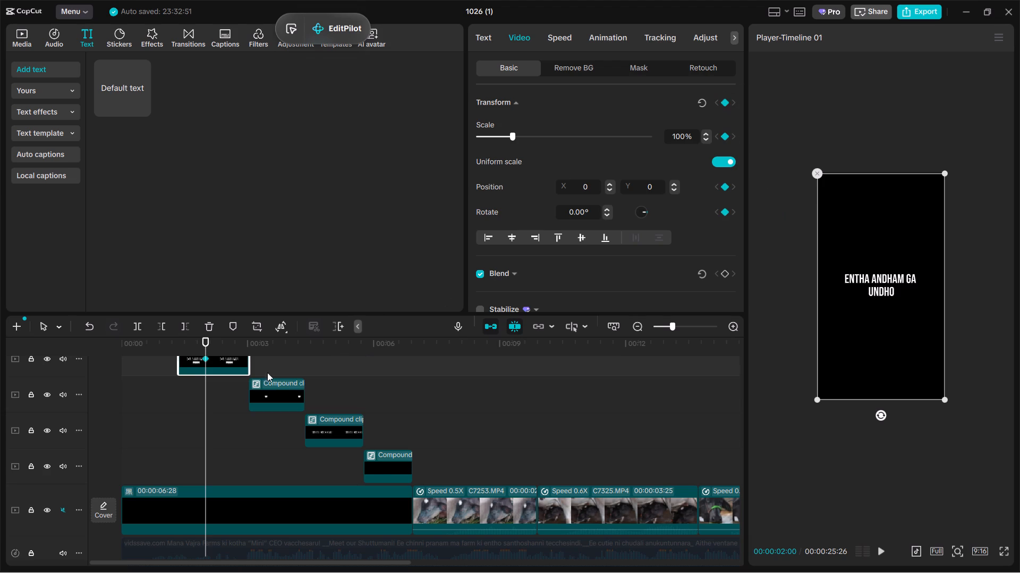
left_click_drag(208, 362, 135, 364)
left_click_drag(943, 401, 954, 420)
left_click_drag(203, 359, 217, 366)
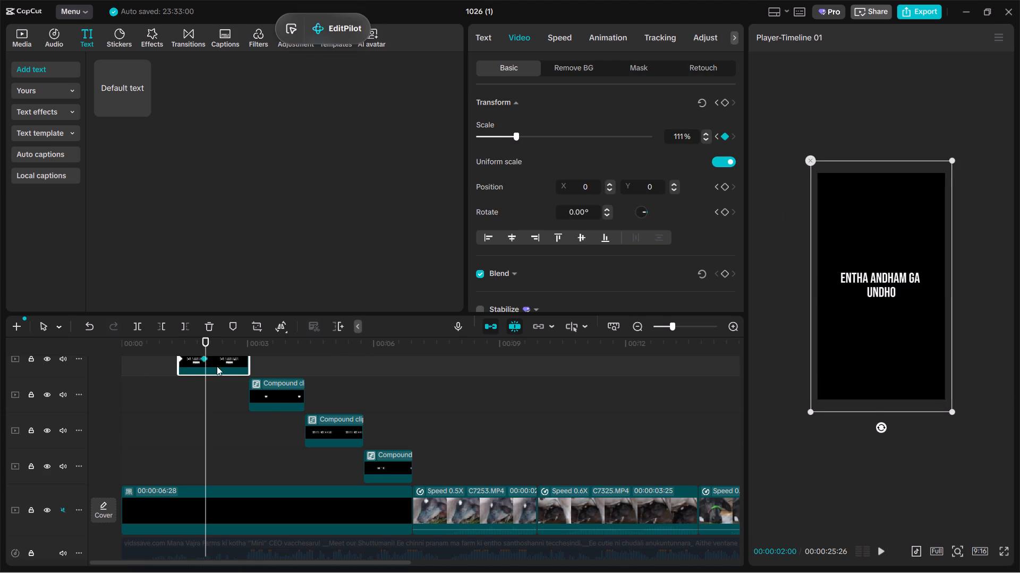
left_click_drag(217, 366, 271, 392)
left_click(170, 410)
key("space")
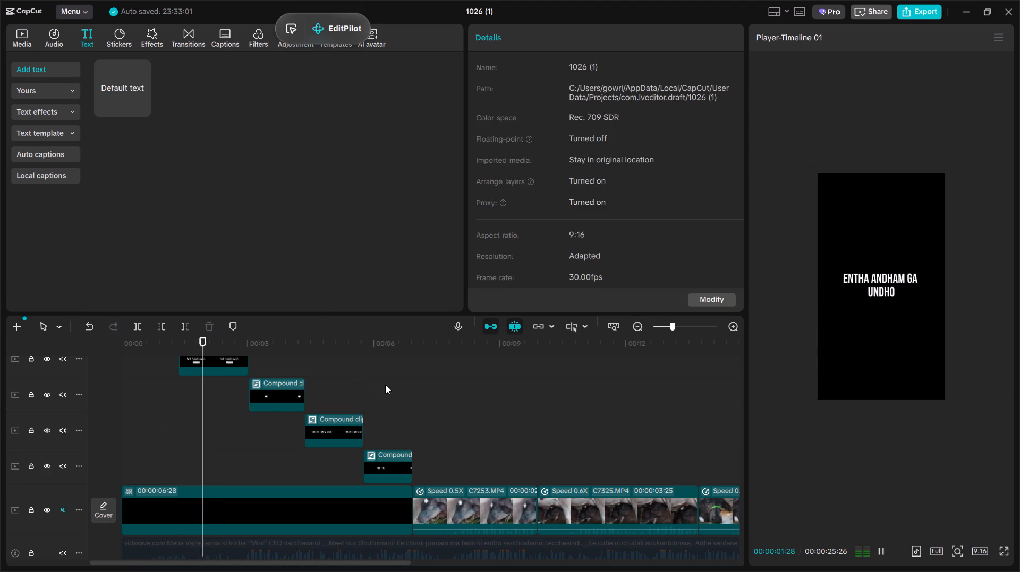
key("space")
Keyframe the "rey" compound clip to zoom from 130% at its start to a slightly larger scale at its end.
left_click(264, 398)
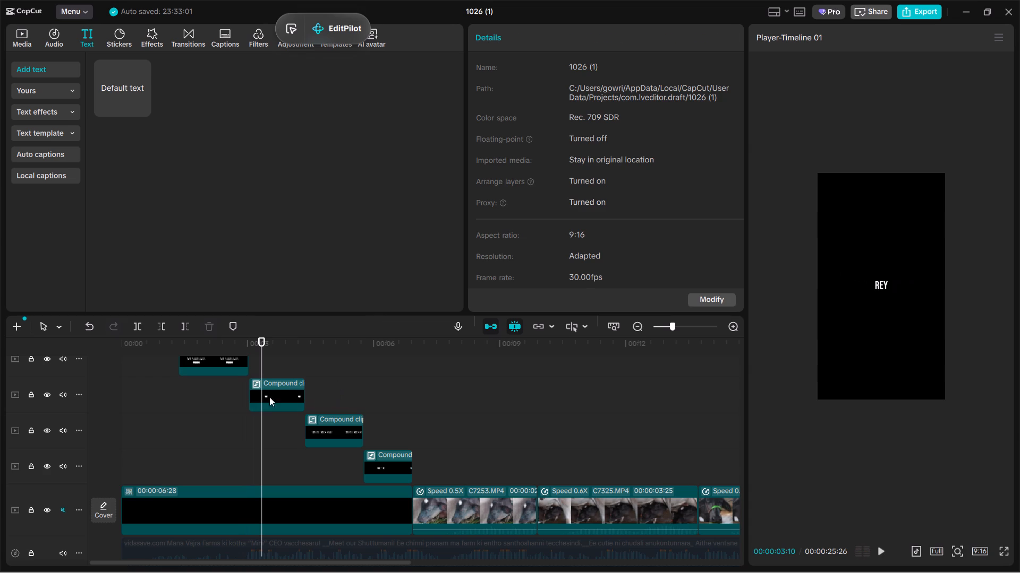
left_click_drag(946, 400, 977, 449)
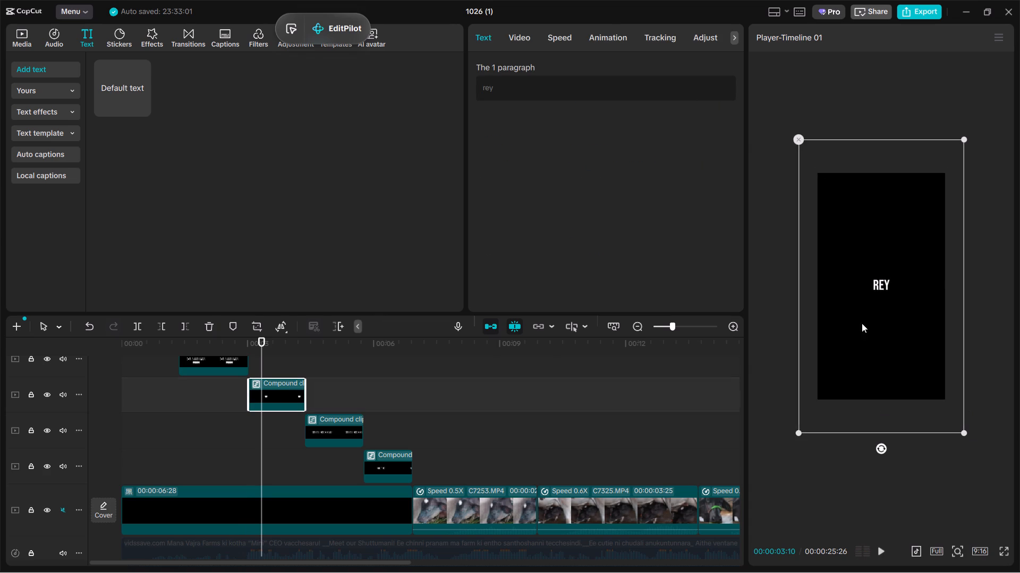
left_click(508, 39)
left_click(725, 103)
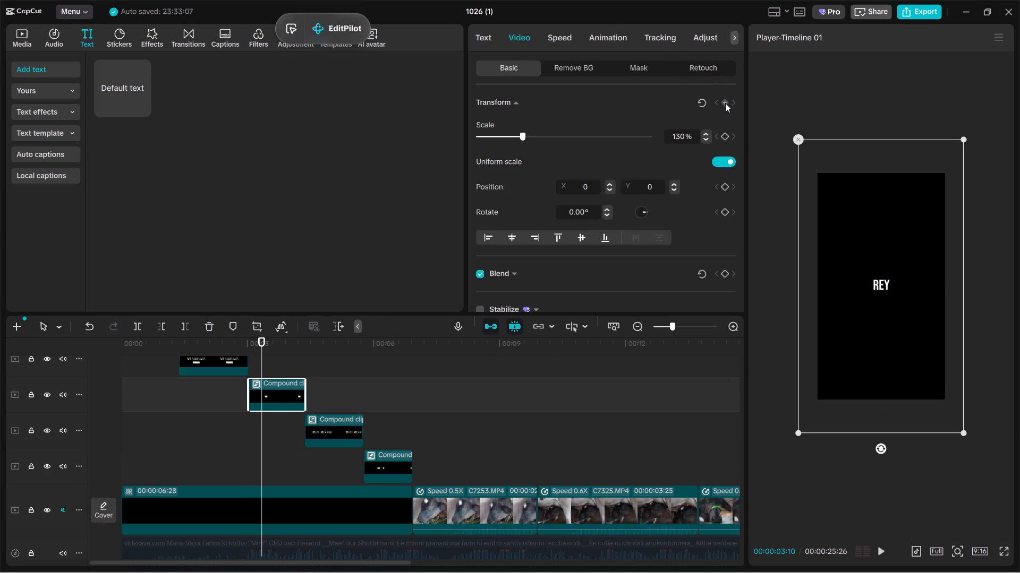
left_click_drag(264, 401, 195, 412)
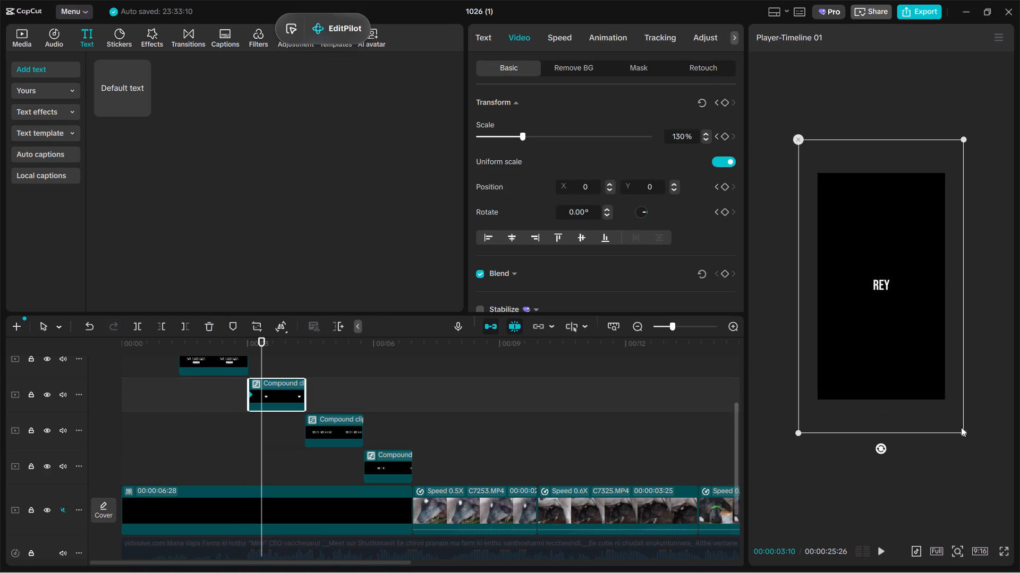
left_click_drag(963, 428, 977, 453)
left_click_drag(258, 392, 369, 424)
Keyframe the "thana gurinchi paadu" compound clip to zoom from 109% at its start to 124% at its end.
left_click(320, 384)
left_click(341, 432)
left_click(521, 42)
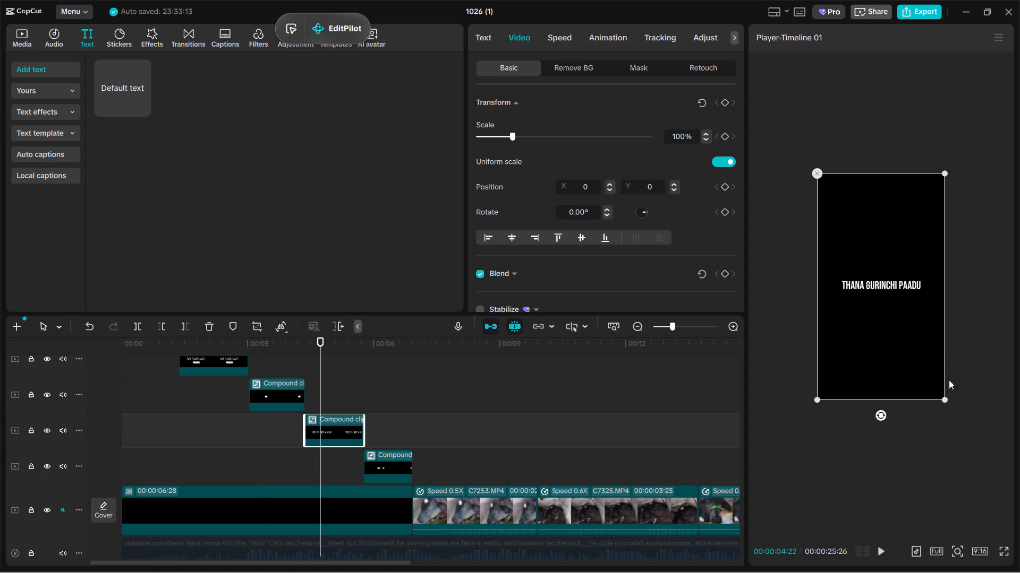
left_click_drag(947, 398, 958, 412)
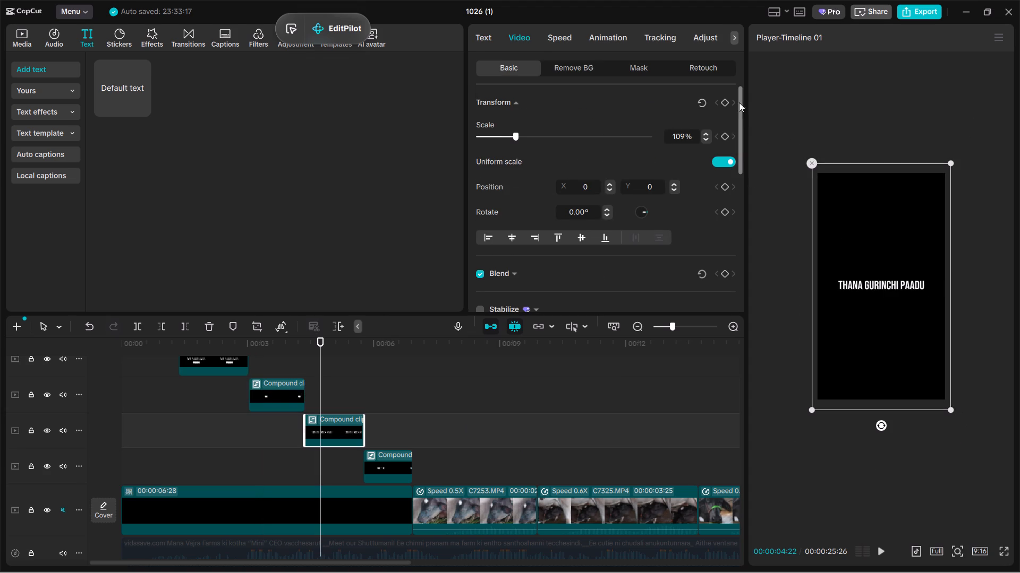
left_click(726, 103)
left_click_drag(320, 432, 257, 438)
left_click_drag(954, 409, 964, 436)
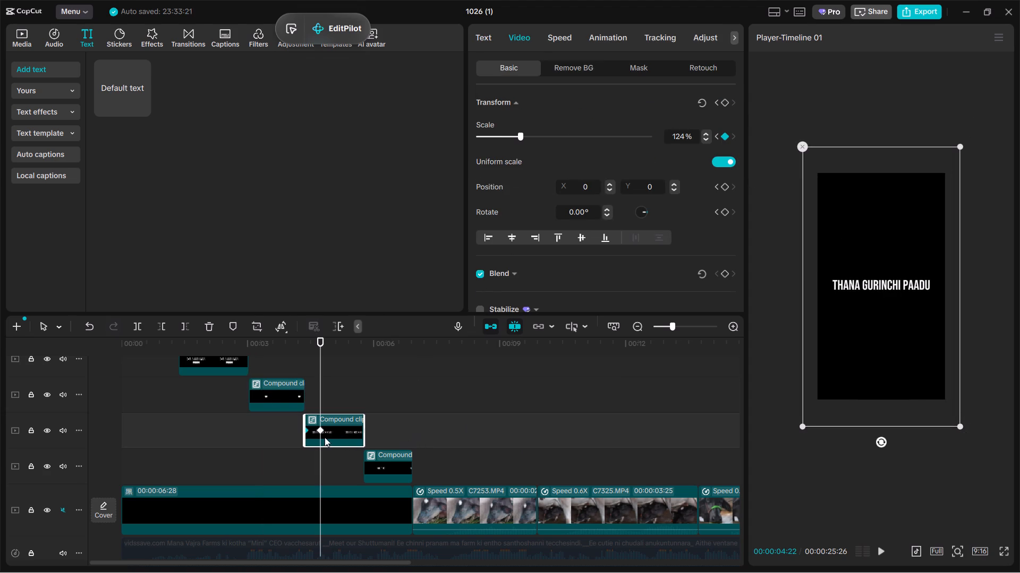
left_click_drag(321, 436, 446, 461)
Keyframe the "paadu ra" compound clip to zoom from 121% at its start to a larger scale at its end.
left_click(381, 445)
left_click(385, 467)
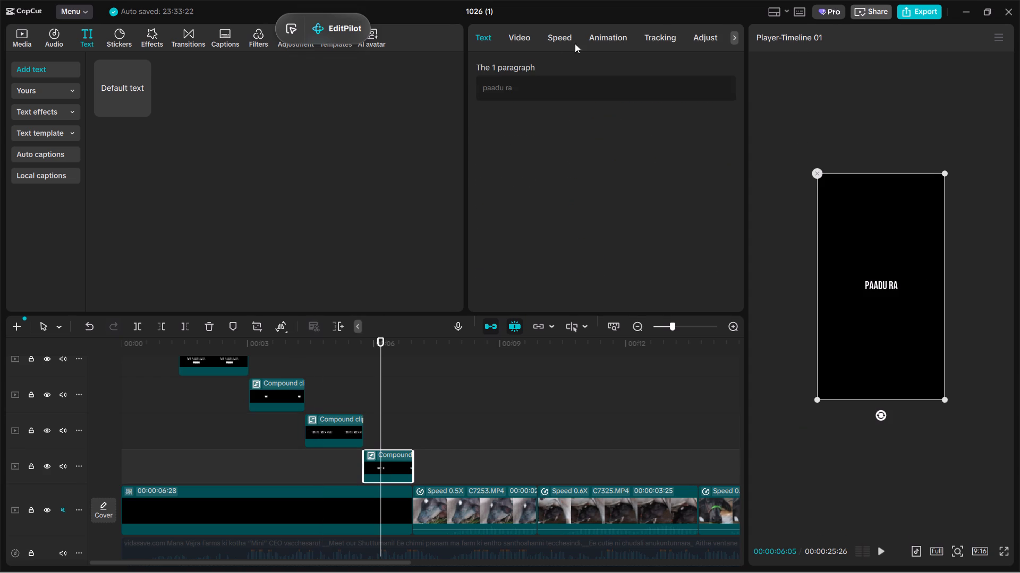
left_click(521, 39)
left_click_drag(946, 397, 963, 424)
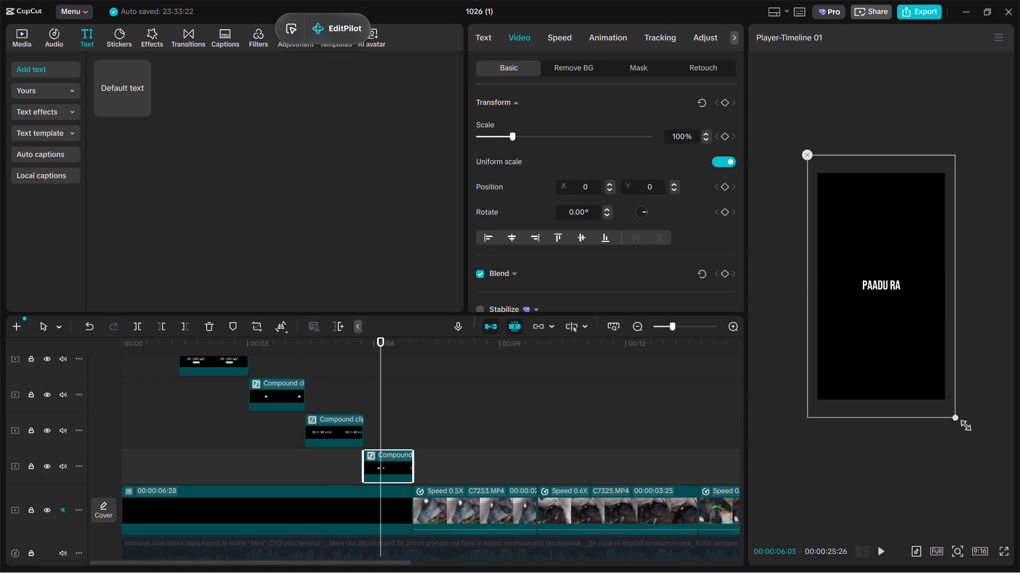
left_click_drag(963, 424, 967, 431)
left_click(727, 104)
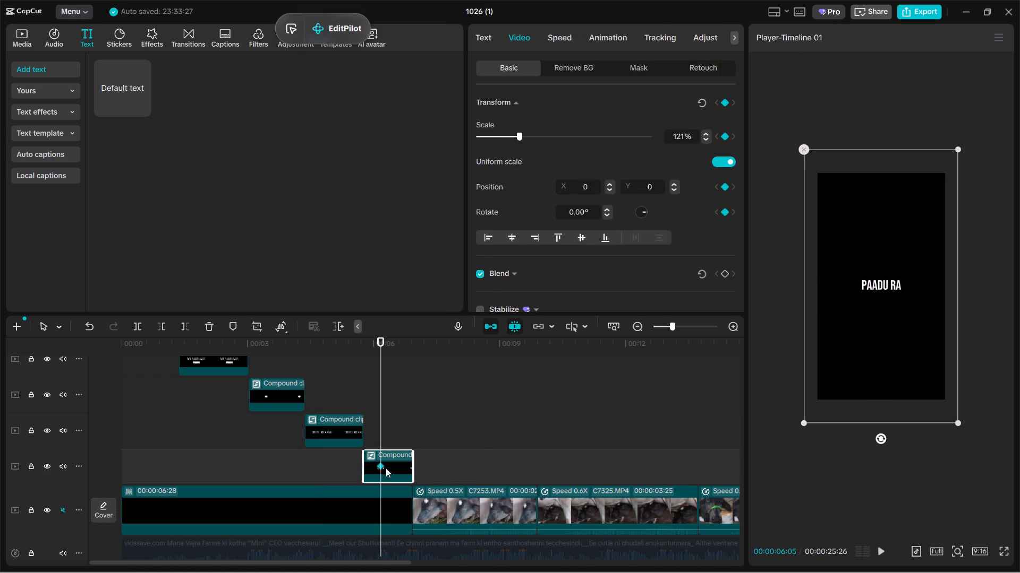
left_click_drag(382, 468, 205, 469)
left_click_drag(960, 421, 969, 437)
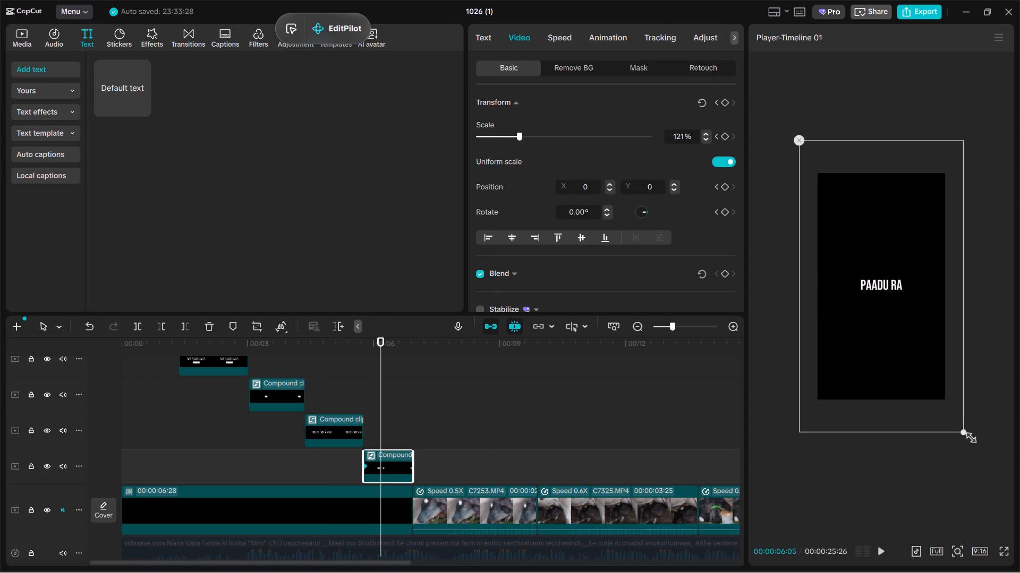
left_click_drag(969, 437, 985, 460)
left_click_drag(379, 468, 595, 515)
Play the opening from the start to review the text zooms, and check the frame near the end of "entha andham ga undho".
left_click(327, 460)
left_click_drag(322, 459, 0, 424)
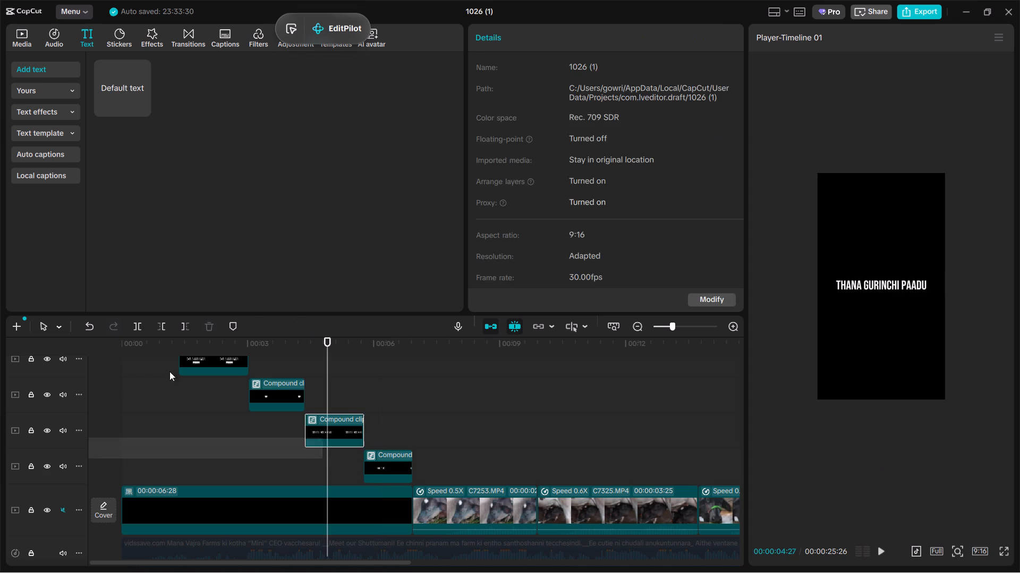
double_click(238, 475)
left_click_drag(238, 474, 0, 462)
key("space")
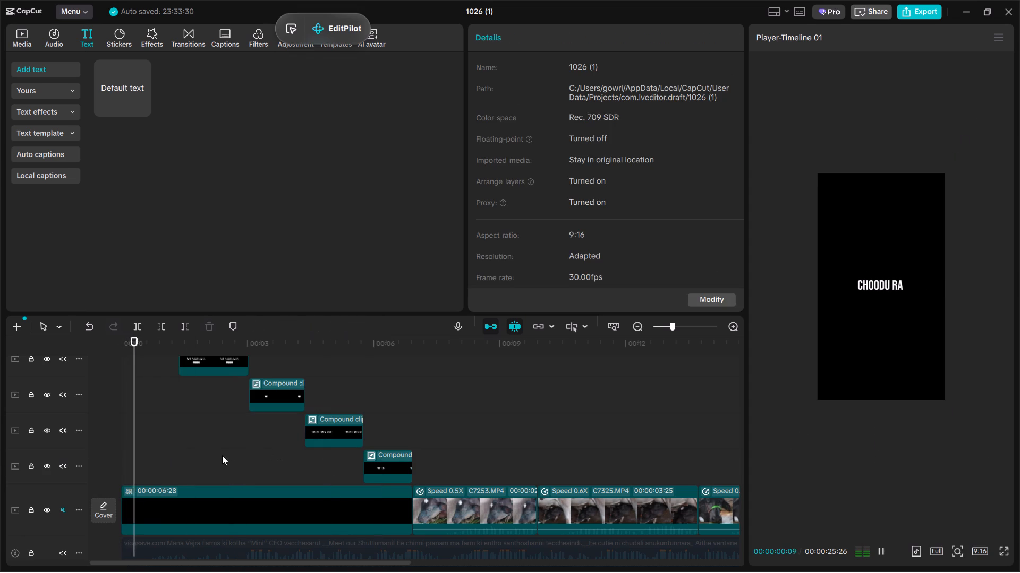
scroll(222, 456, "up", 2)
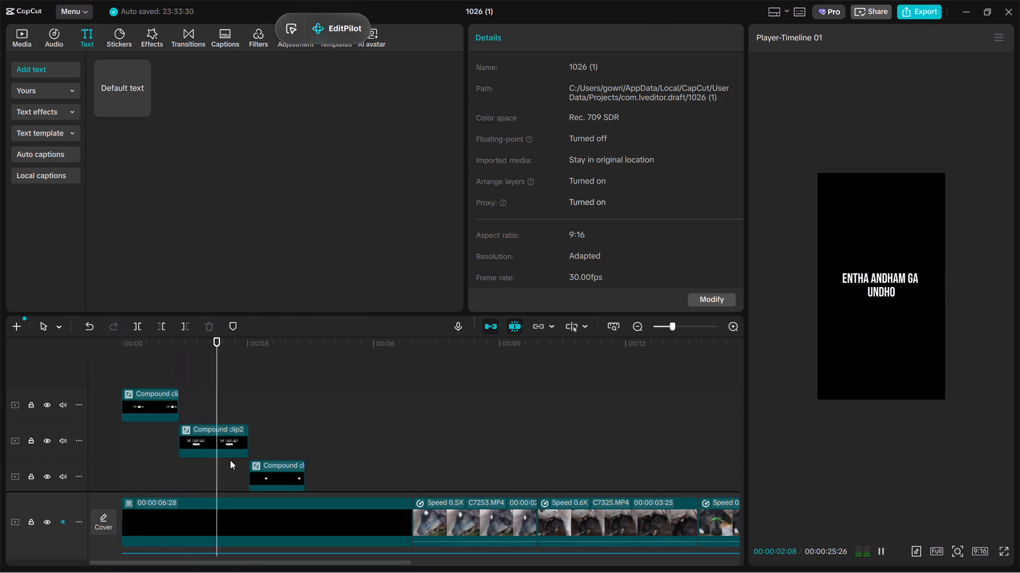
key("space")
left_click(242, 411)
left_click(241, 449)
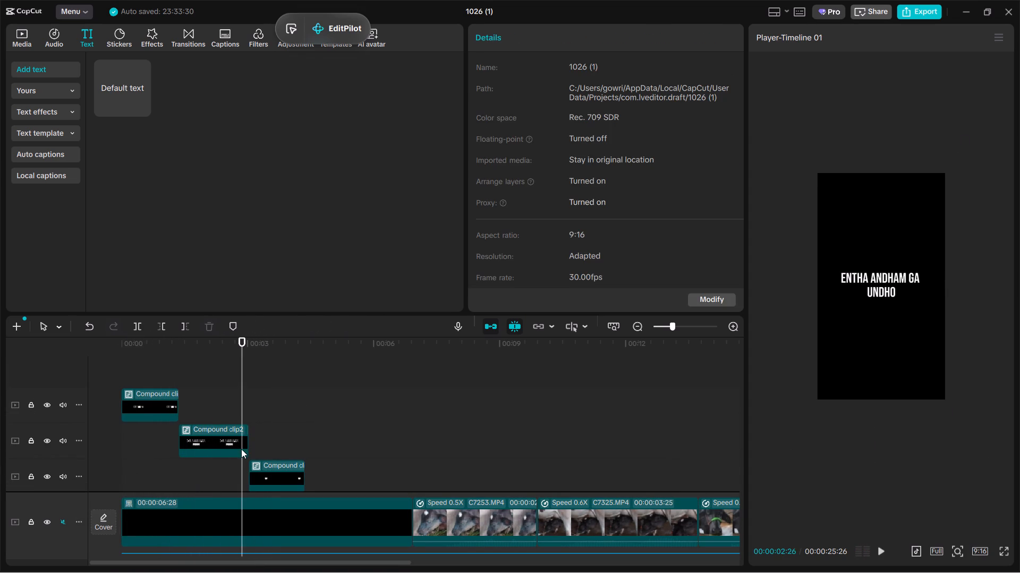
Slightly reduce the scale at the end keyframe of the "entha andham ga undho" compound clip.
left_click_drag(245, 442, 237, 444)
left_click(237, 444)
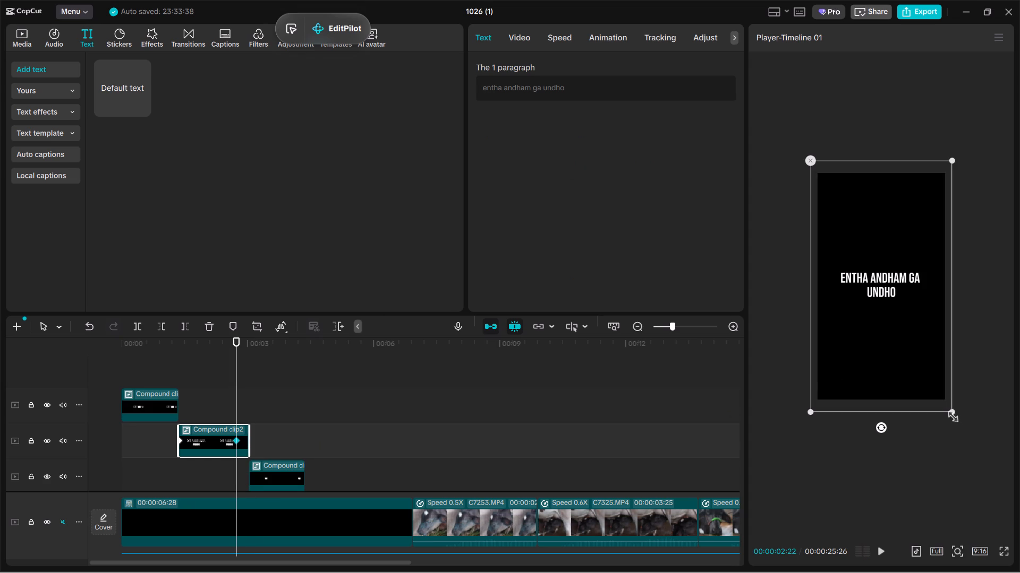
left_click(950, 414)
left_click_drag(237, 444, 246, 449)
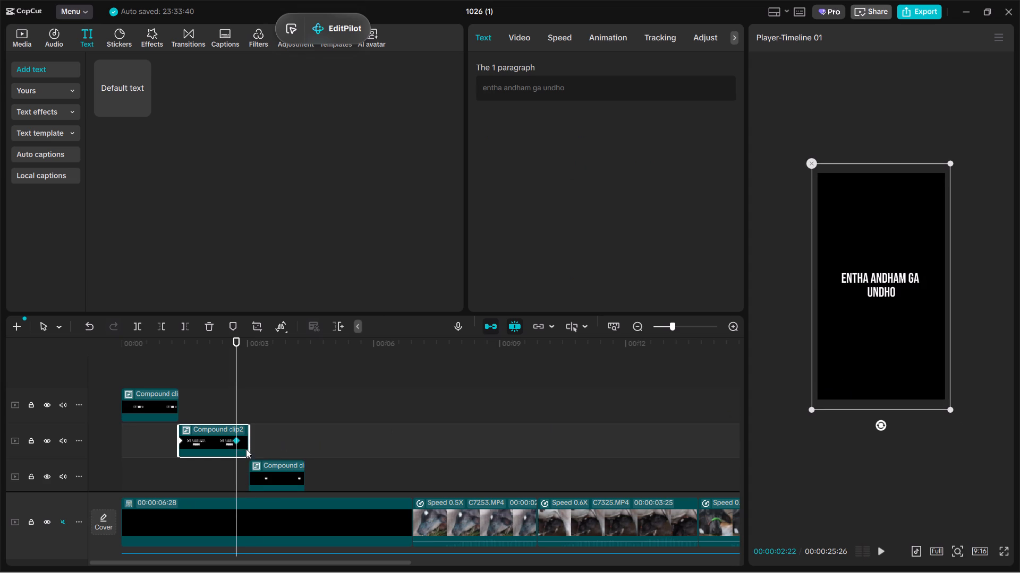
left_click_drag(246, 449, 275, 466)
Play from near the start through the opening text and into the footage, checking zooms and the C7253-to-C7325 cut against the audio.
left_click(144, 466)
key("space")
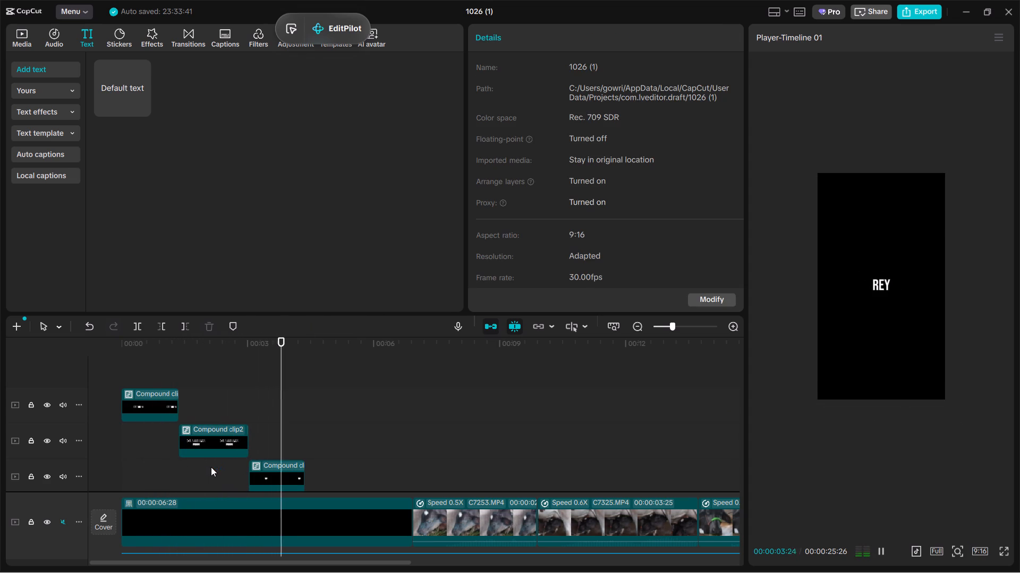
scroll(338, 465, "down", 3)
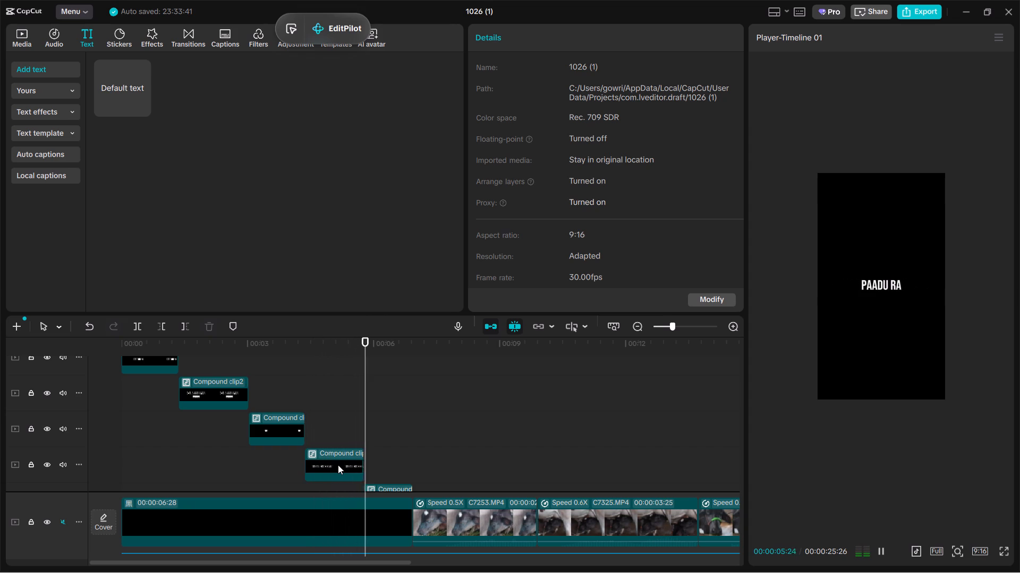
scroll(461, 465, "down", 4, "ctrl")
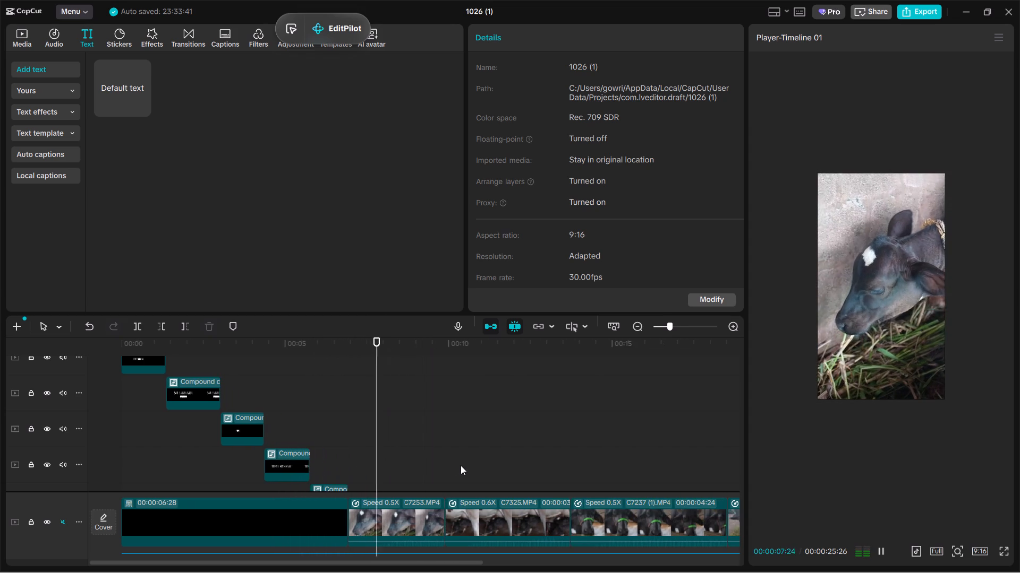
scroll(461, 465, "down", 3)
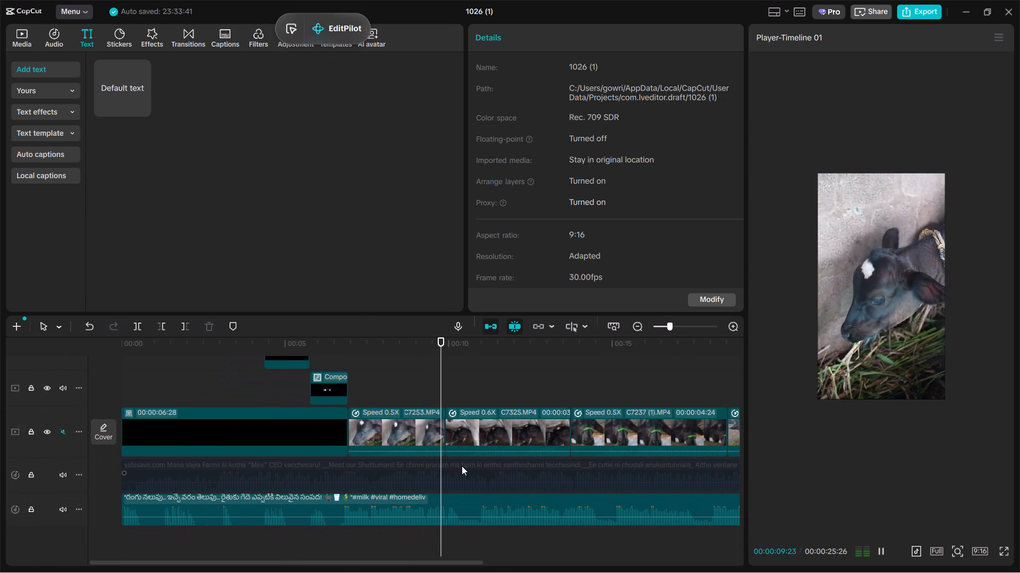
key("space")
key("space")
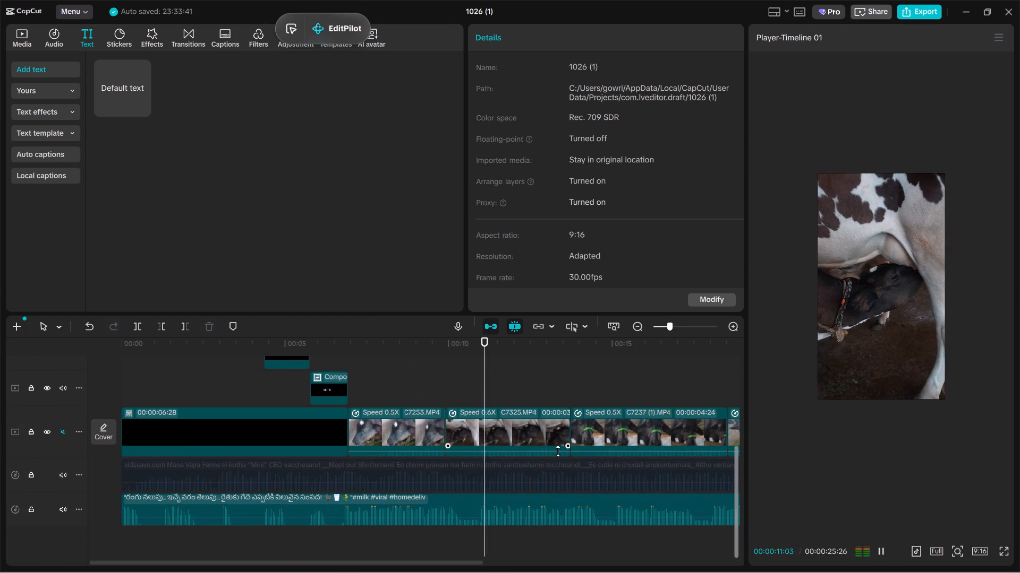
key("space")
Extend the end of the C7253.MP4 clip on the main track to about 00:00:10:24.
left_click(427, 423)
left_click_drag(444, 432, 454, 437)
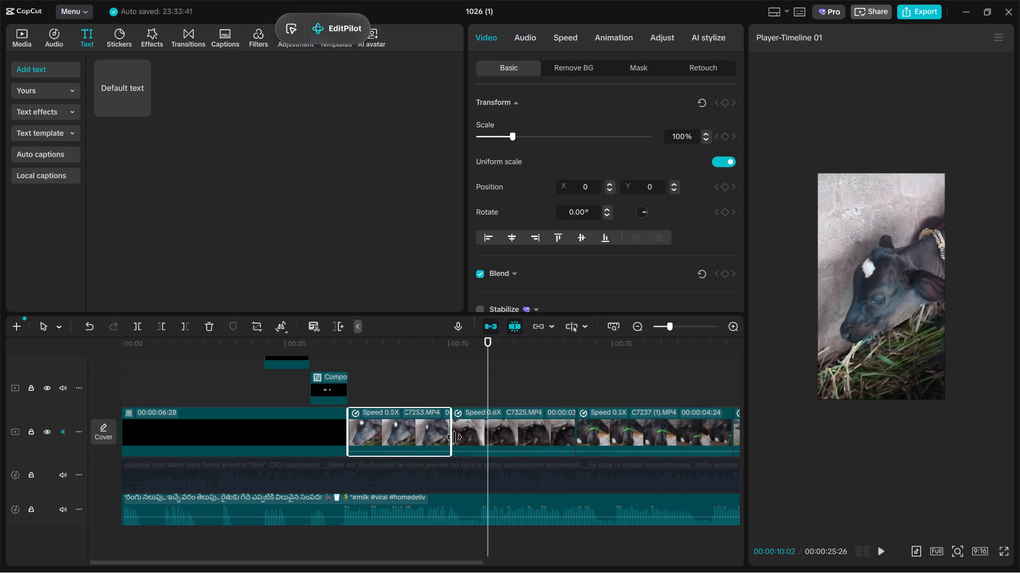
left_click_drag(454, 437, 473, 448)
left_click(440, 394)
Play across the cuts from C7253 to C7325 and from C7325 to C7237 (1) to check their timing against the audio.
key("space")
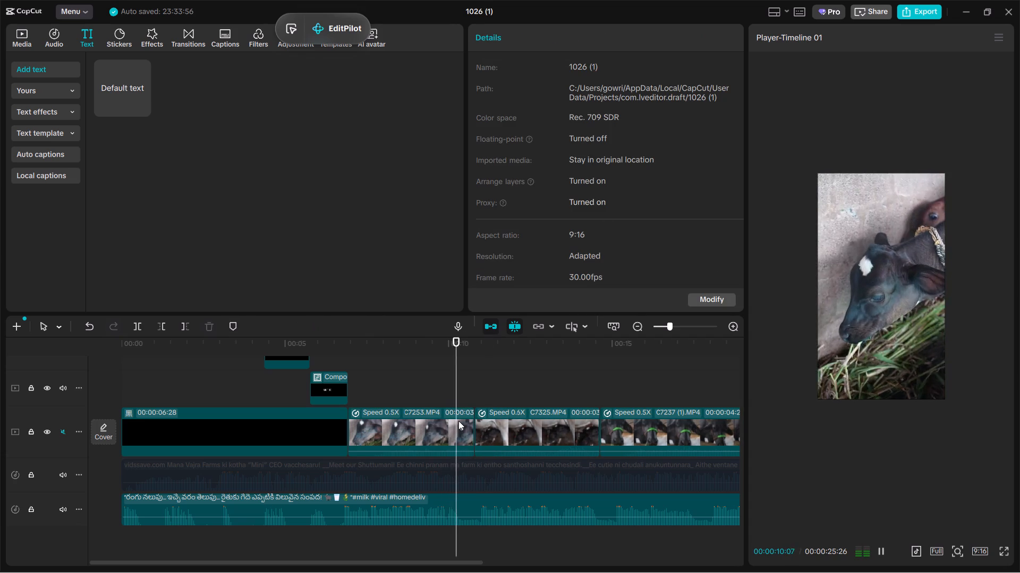
left_click(454, 416)
left_click(430, 393)
key("space")
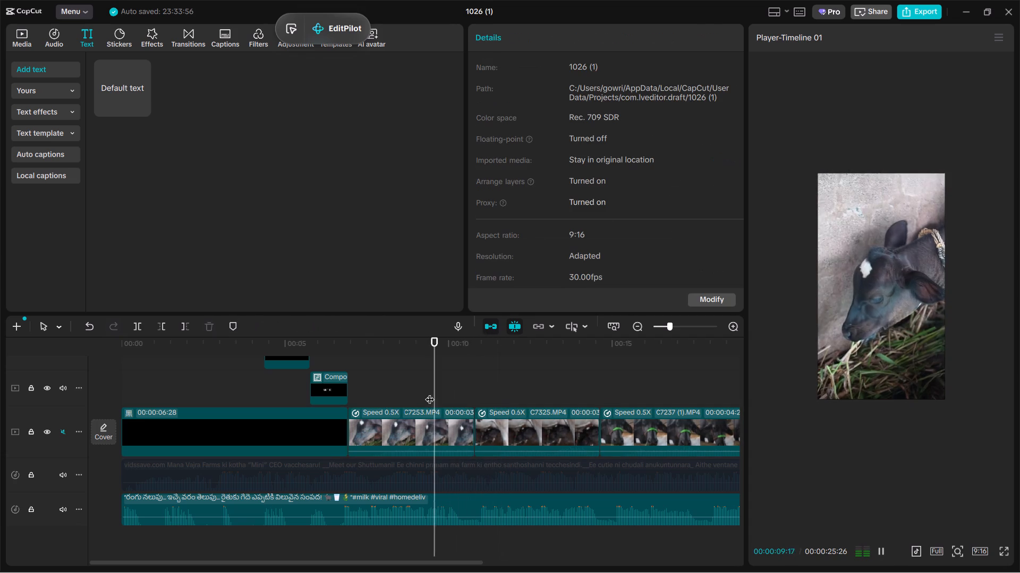
key("space")
key("space")
key("space")
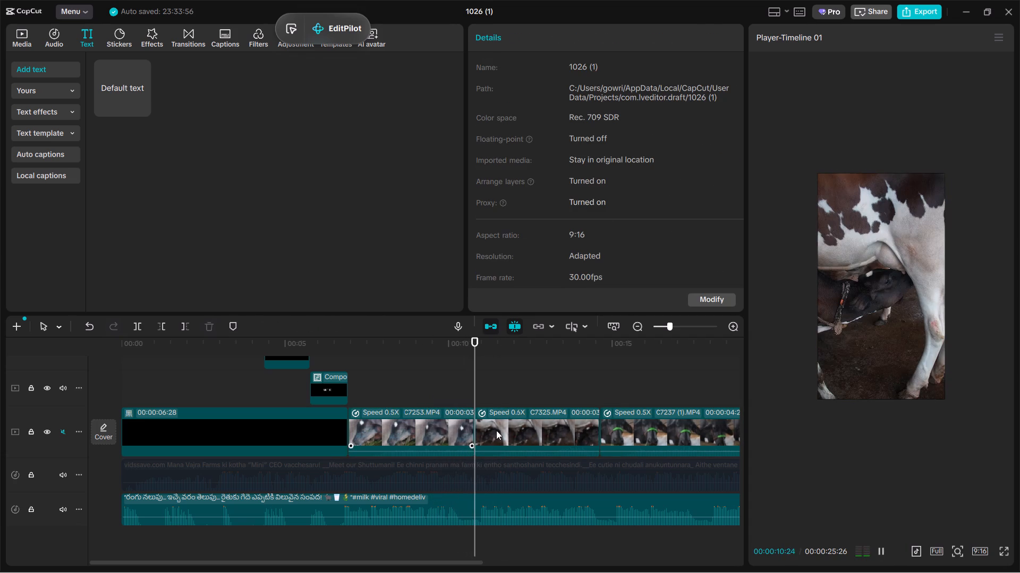
key("space")
scroll(521, 426, "down", 1, "ctrl")
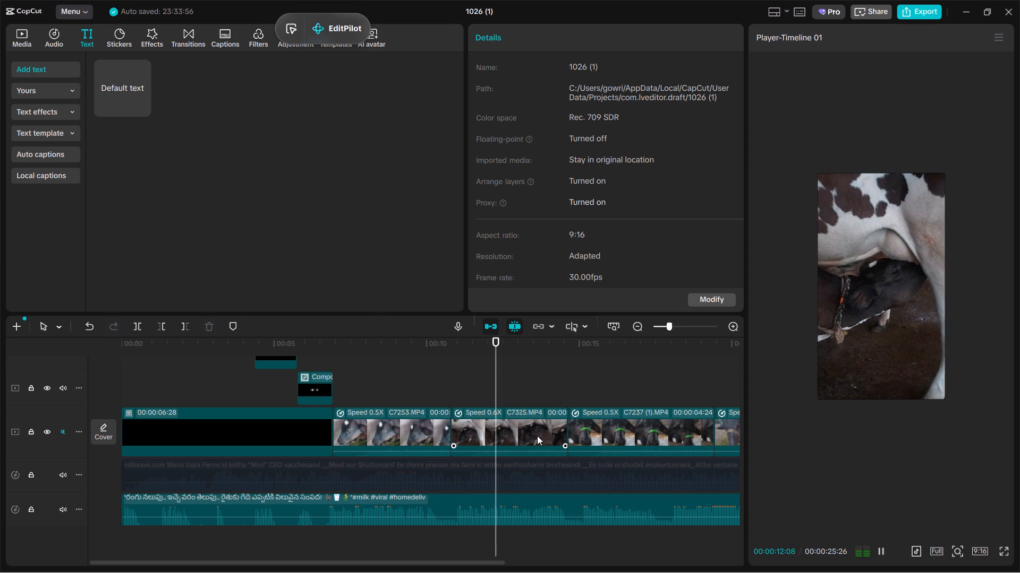
left_click_drag(444, 565, 498, 562, "ctrl")
key("space")
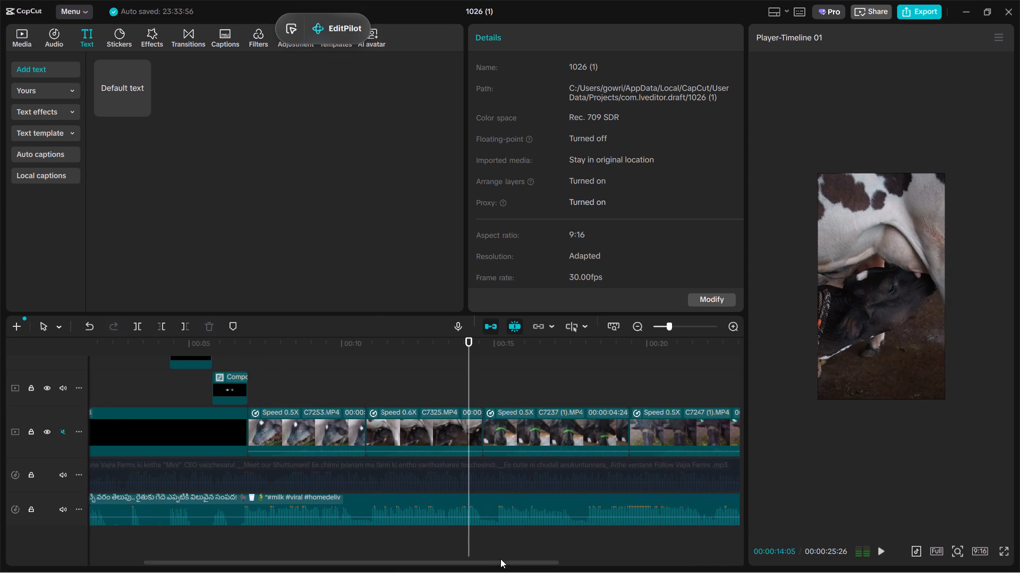
key("space")
key("space")
key("space")
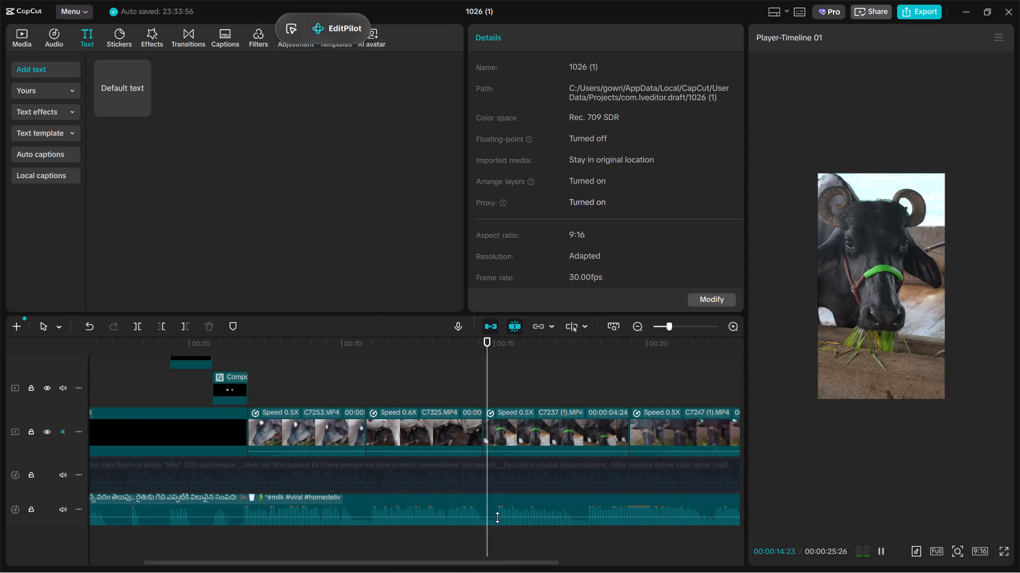
Trim the end of the C7237 (1).MP4 clip to about 00:00:18:08 and replay the cut into C7247 (1).MP4.
scroll(536, 470, "down", 4, "ctrl")
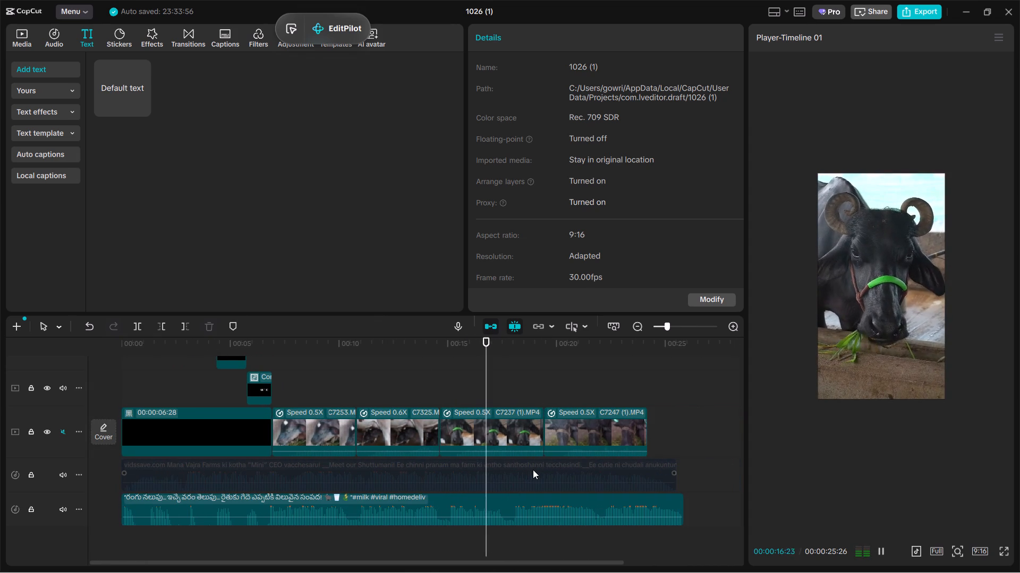
scroll(532, 475, "up", 3, "ctrl")
key("space")
left_click(532, 445)
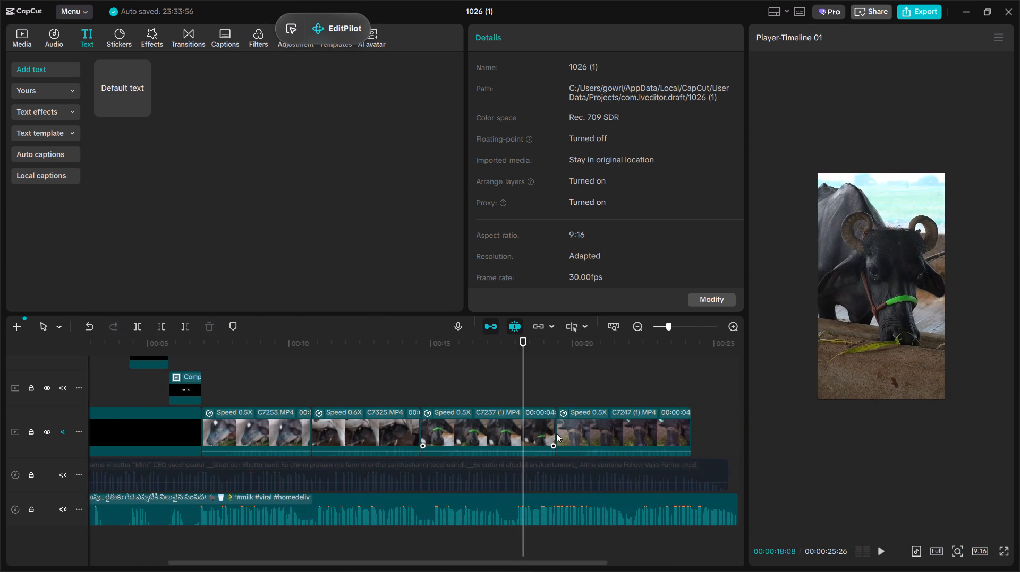
left_click_drag(559, 432, 523, 439)
left_click(503, 393)
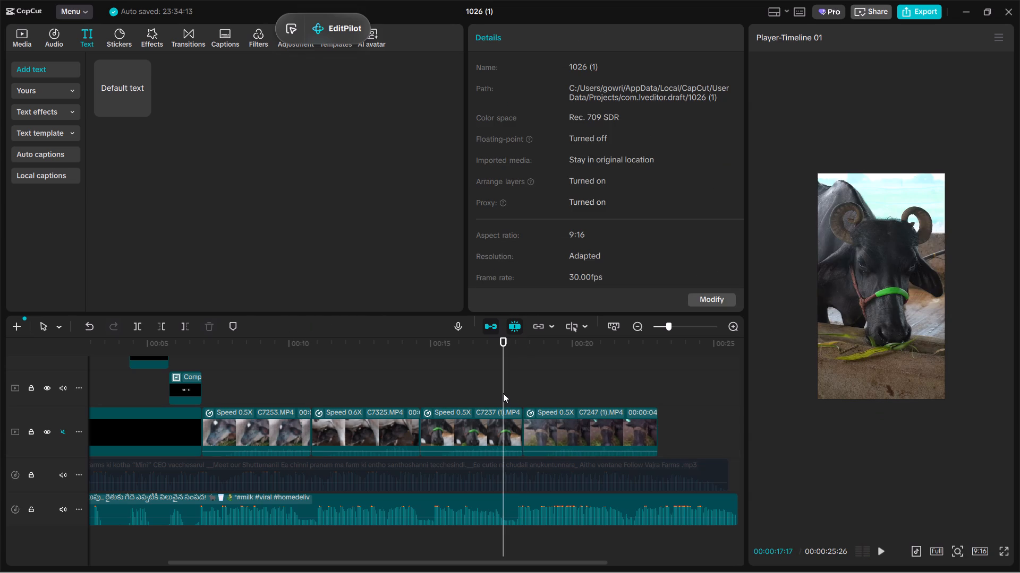
key("space")
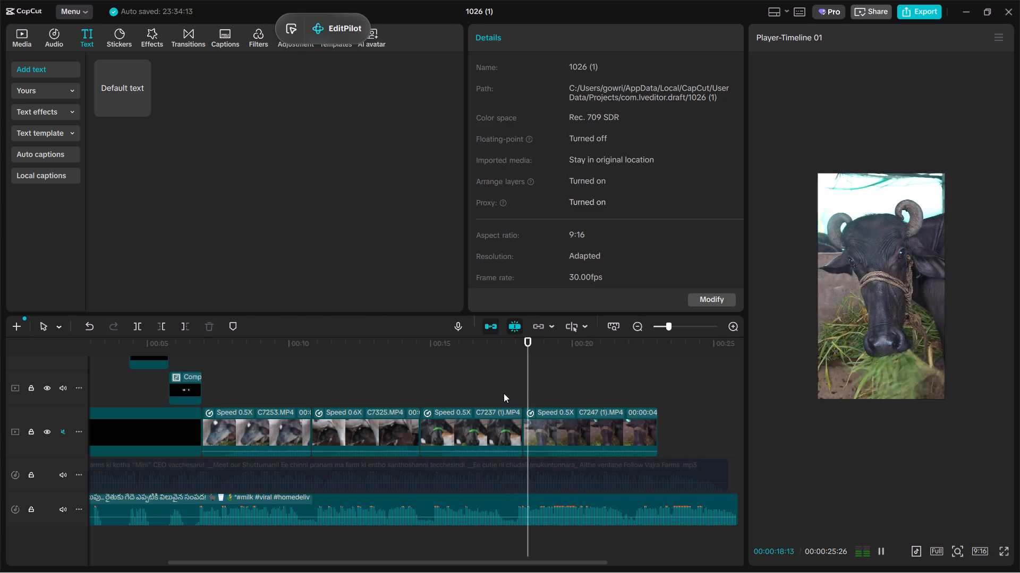
key("space")
key("space")
Play through the C7247 (1).MP4 clip and trim its end to about 22 seconds on the timeline.
scroll(510, 476, "down", 3, "ctrl")
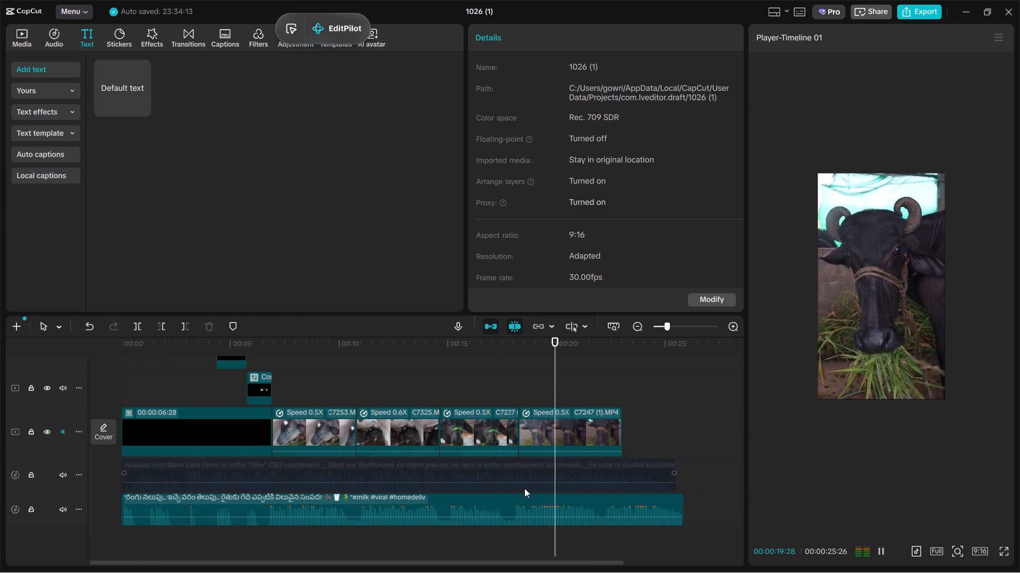
scroll(540, 494, "down", 1, "ctrl")
scroll(571, 495, "up", 5, "ctrl")
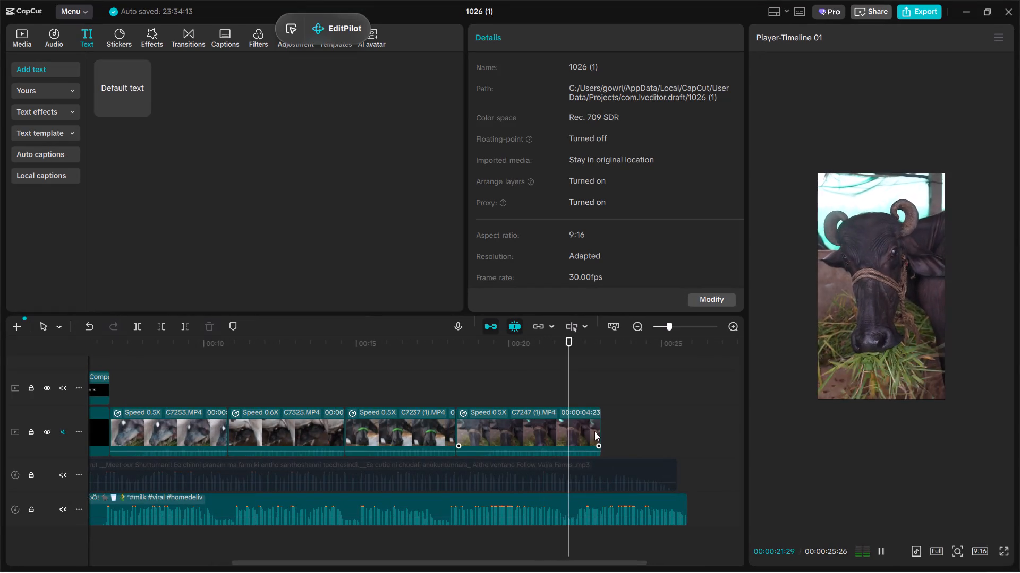
left_click(569, 411)
key("space")
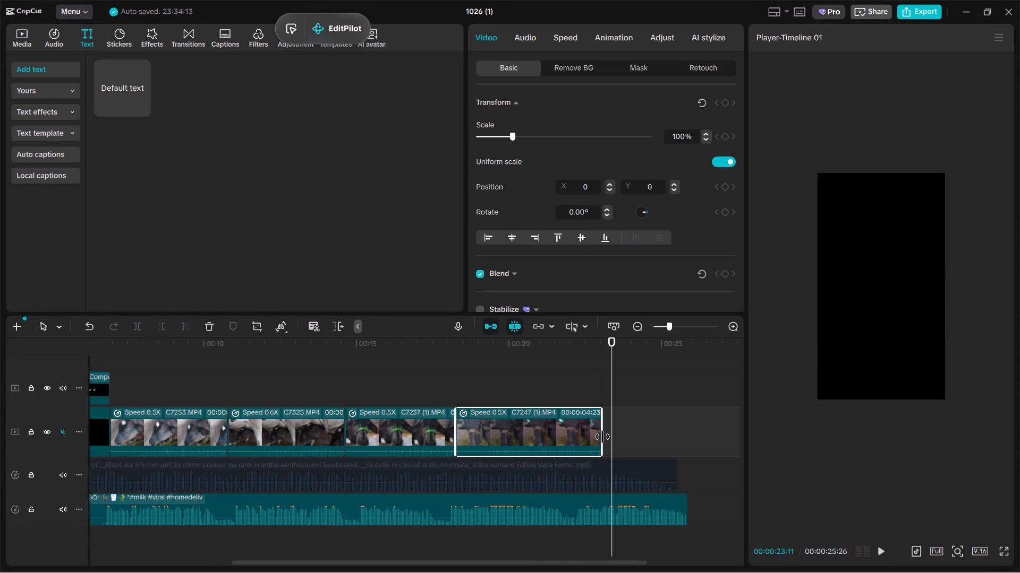
left_click_drag(602, 437, 581, 439)
left_click(566, 387)
Duplicate the C7247 (1).MP4 clip and place the copy directly after it on the main track.
left_click(566, 429)
key("ctrl+c")
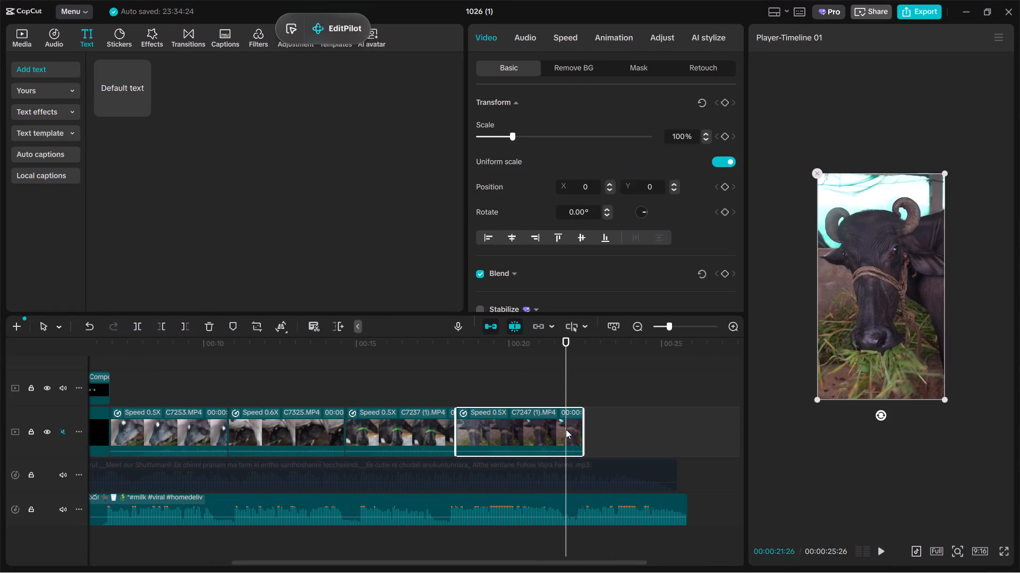
key("ctrl+v")
left_click_drag(616, 389, 636, 435)
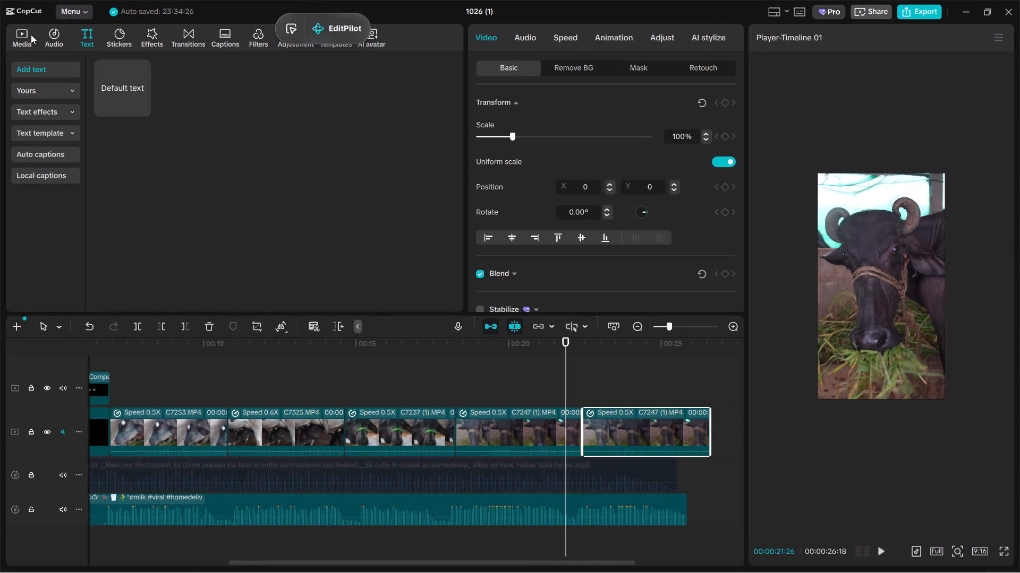
Browse the imported media and preview cattle clips to find a replacement for the duplicated last clip.
left_click(31, 34)
left_click(30, 65)
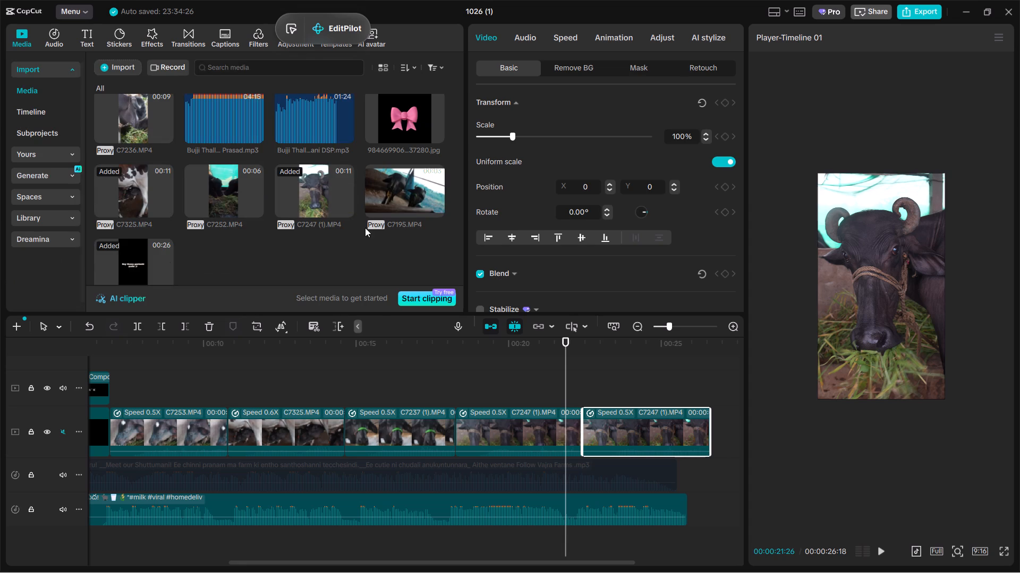
left_click(392, 203)
left_click(219, 195)
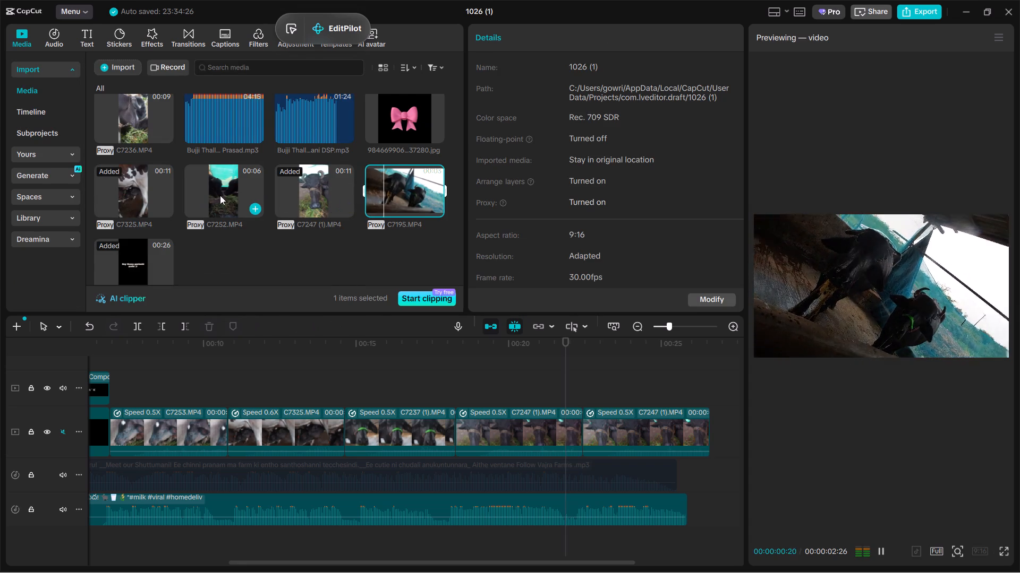
scroll(227, 197, "up", 1)
scroll(346, 211, "up", 1)
left_click(392, 242)
scroll(315, 241, "up", 1)
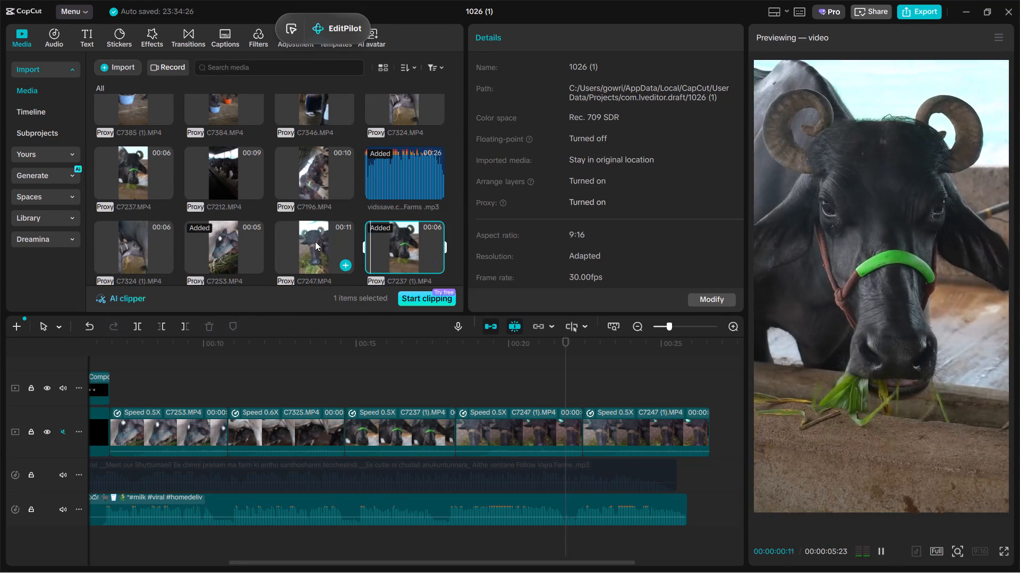
left_click(315, 241)
scroll(315, 241, "up", 2)
left_click(381, 128)
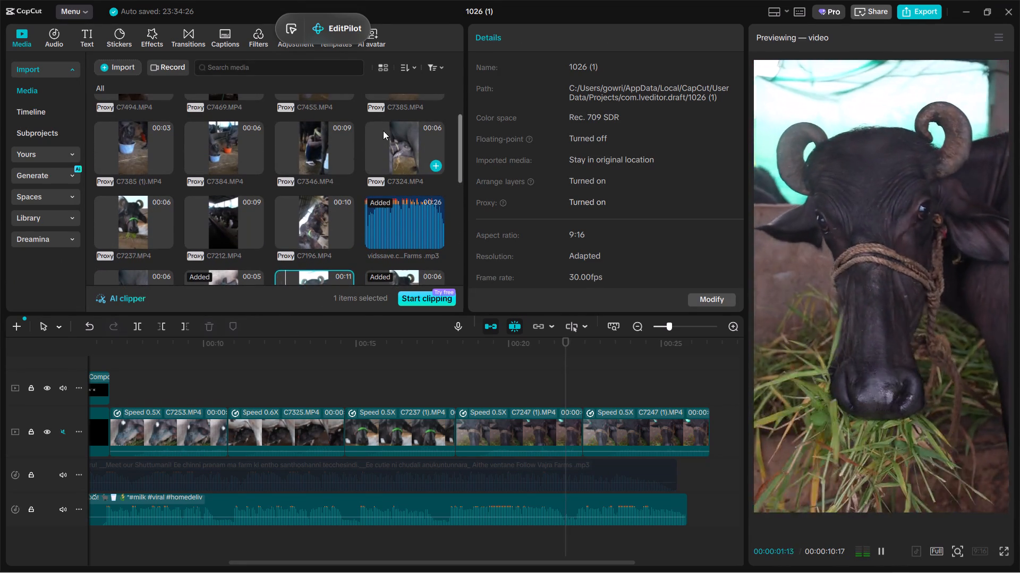
Replace the duplicated last clip with C7324.MP4, using the source from its beginning and keeping the original video effect.
left_click_drag(389, 138, 636, 427)
scroll(469, 171, "up", 1)
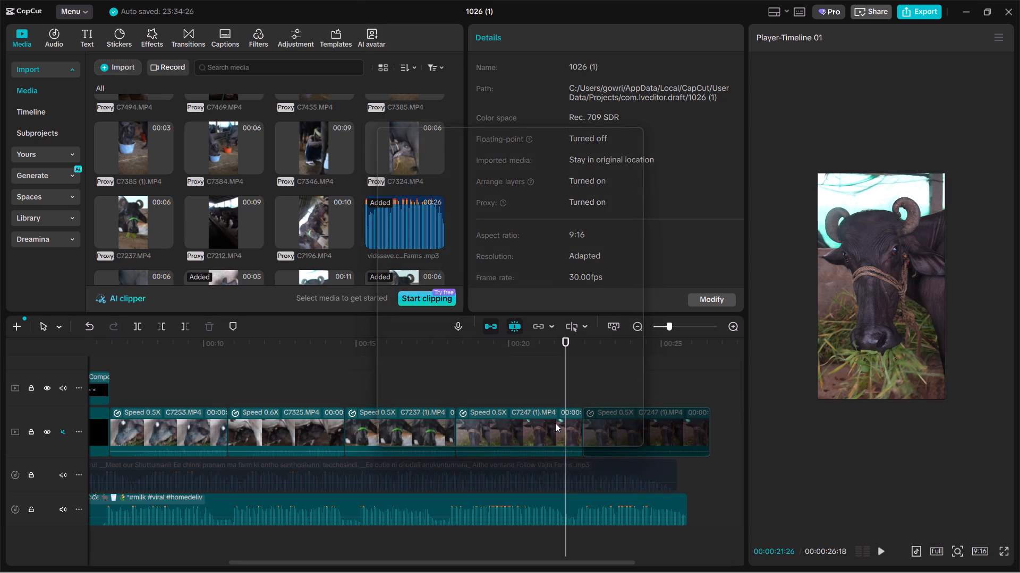
left_click_drag(548, 385, 376, 388)
left_click_drag(527, 371, 293, 371)
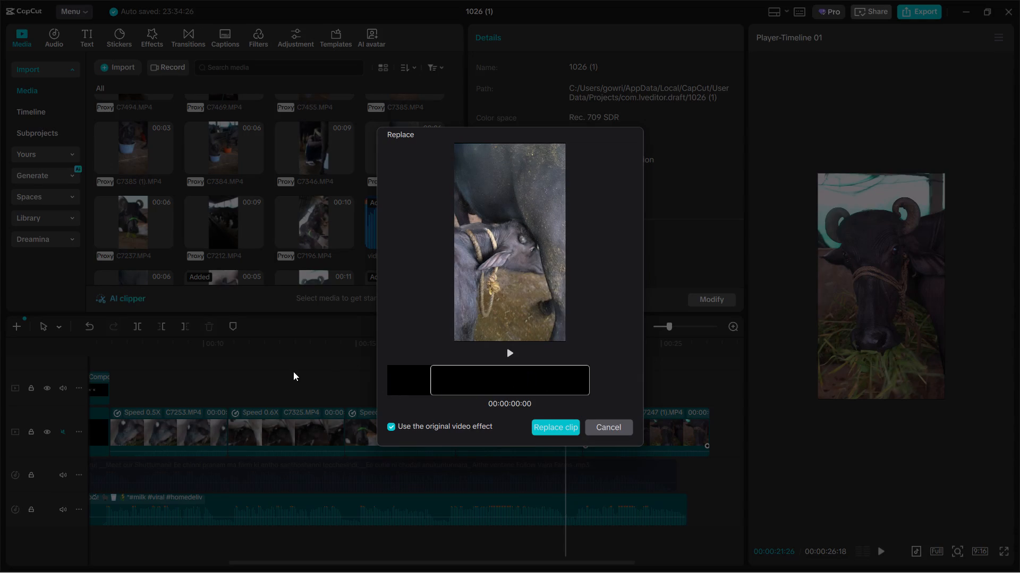
left_click_drag(293, 371, 0, 370)
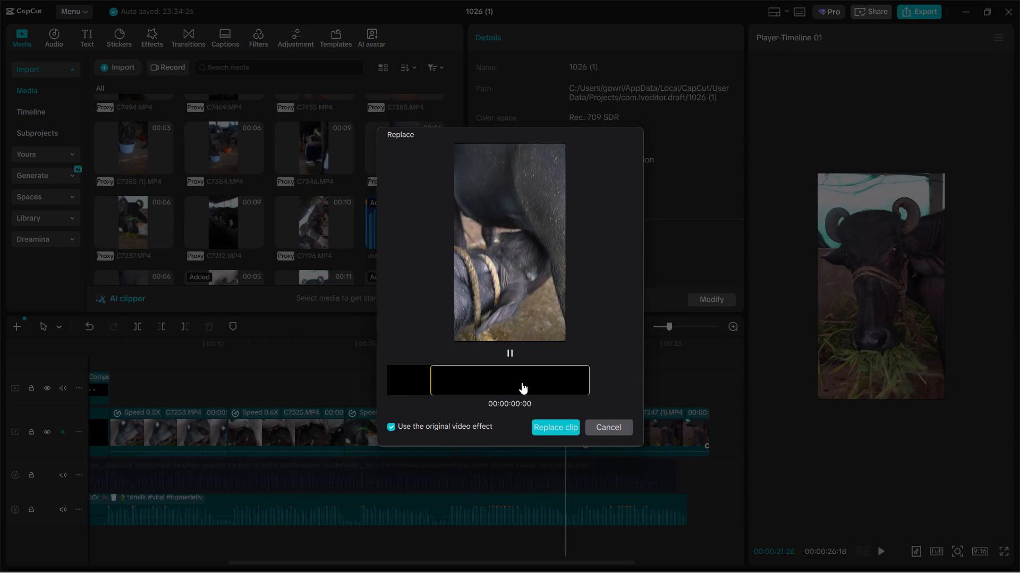
left_click_drag(488, 380, 834, 381)
left_click(552, 429)
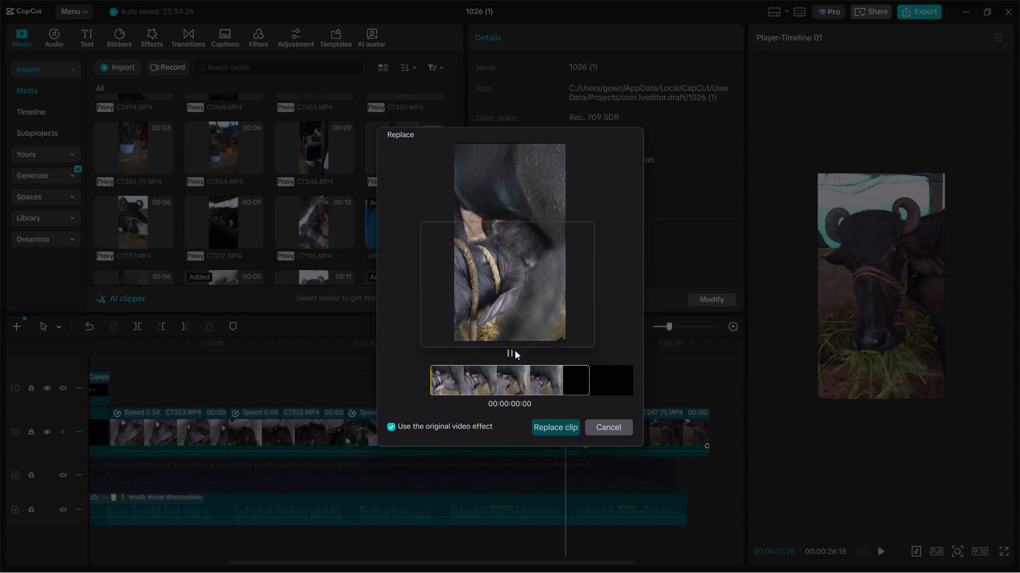
left_click(486, 341)
left_click(601, 398)
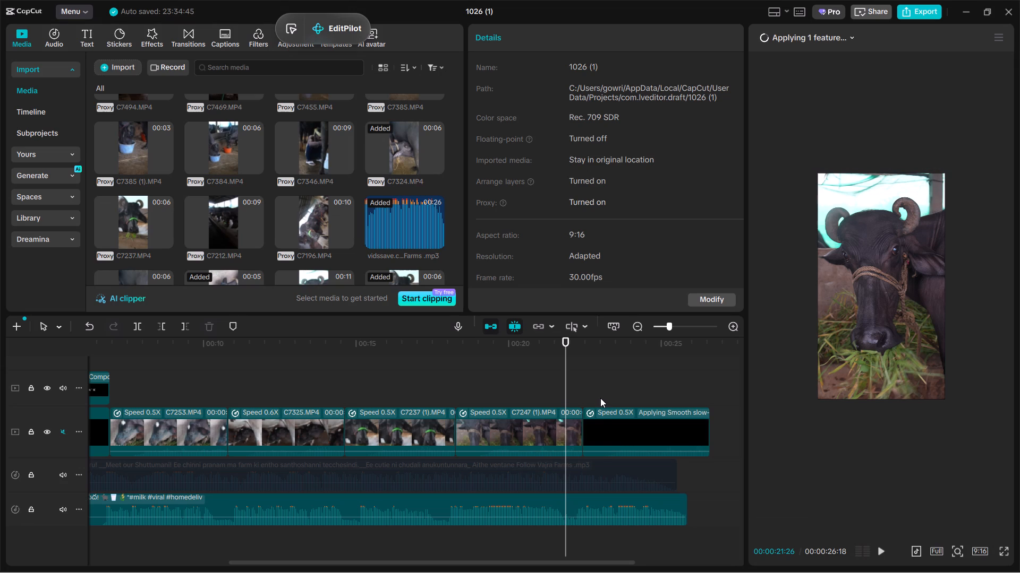
Play through the last clip, C7324.MP4, and trim its end to 00:00:26:11 on the timeline.
key("space")
key("space")
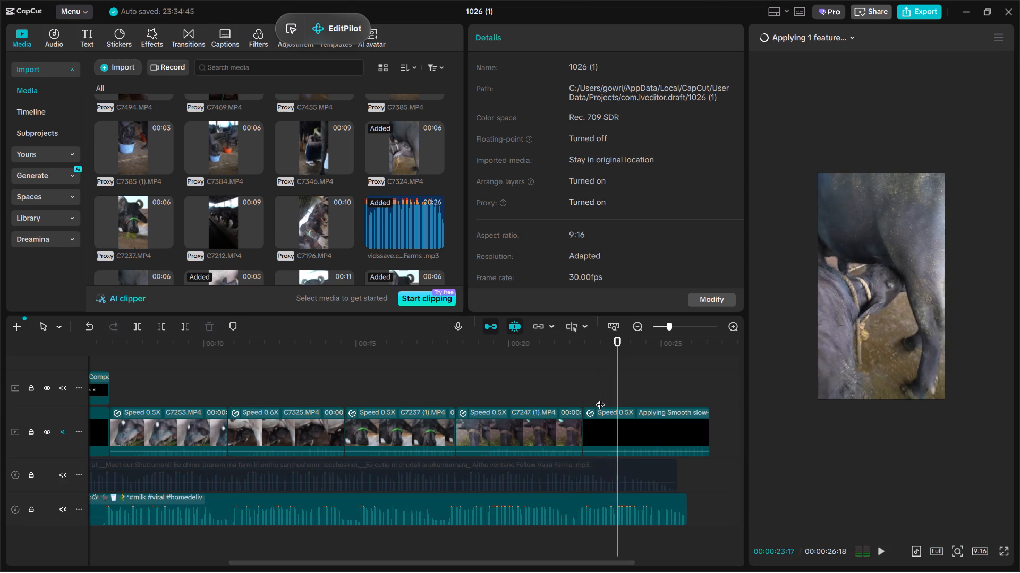
key("space")
key("space")
key("space")
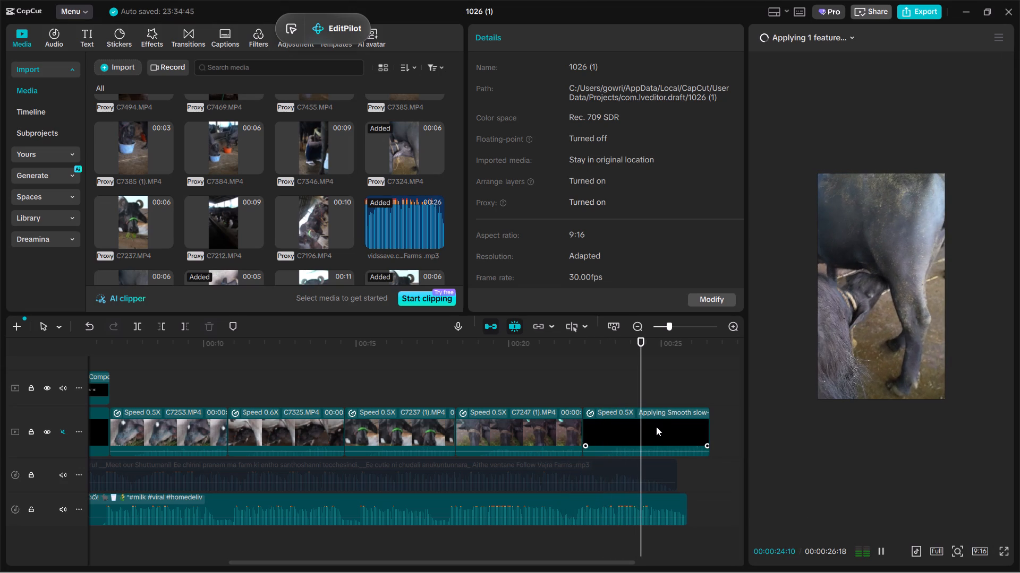
key("space")
left_click(678, 432)
key("space")
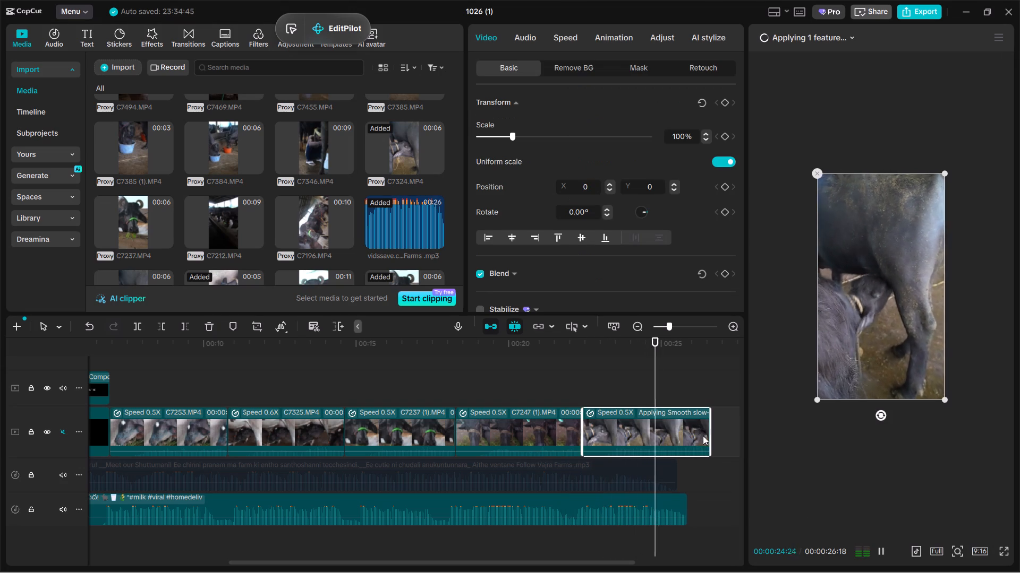
left_click_drag(711, 439, 701, 440)
Apply the Fade Out animation to the last clip with a duration of 1.1 s.
left_click(614, 46)
left_click(619, 39)
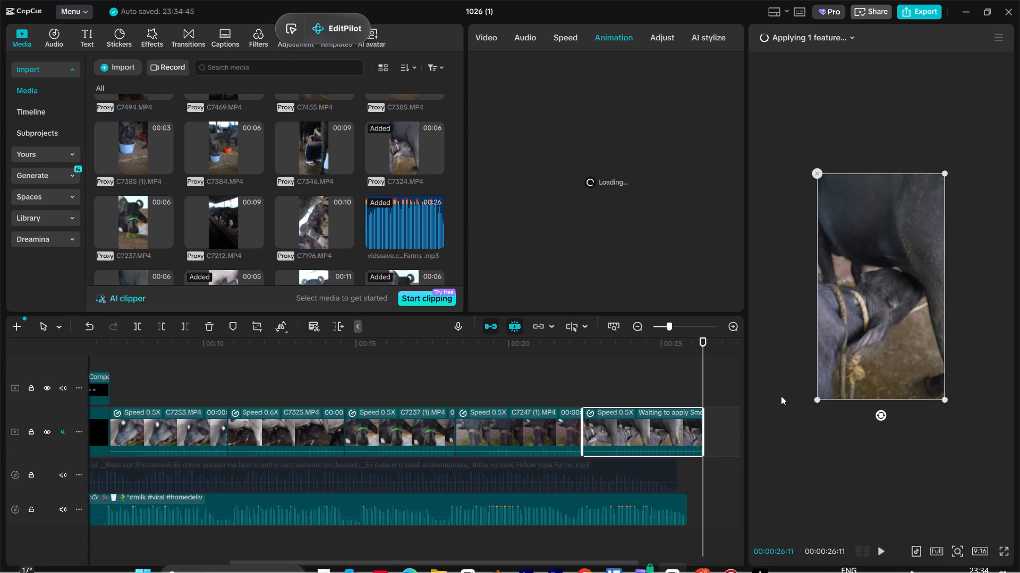
left_click(624, 68)
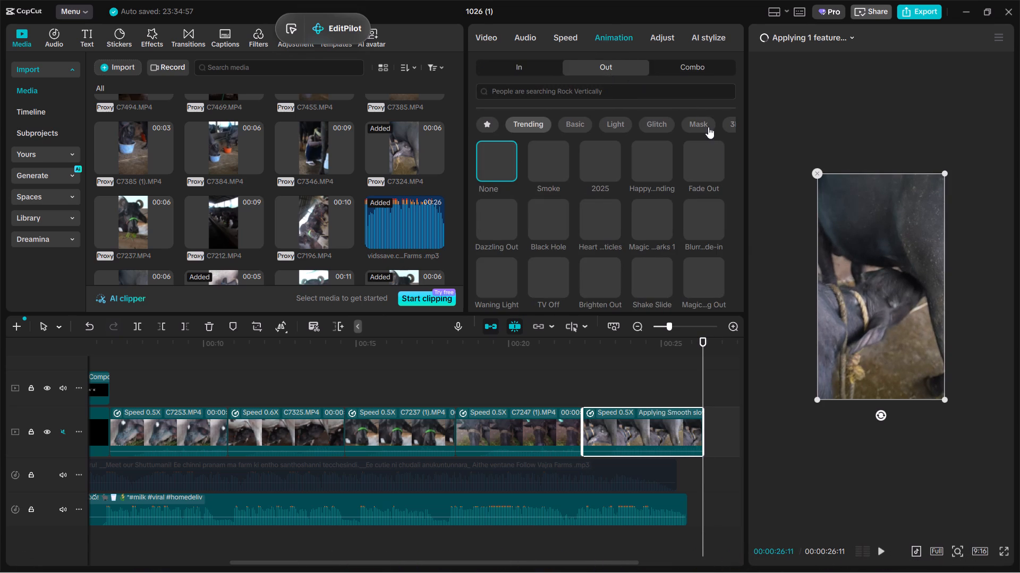
left_click(706, 157)
left_click_drag(664, 303, 656, 303)
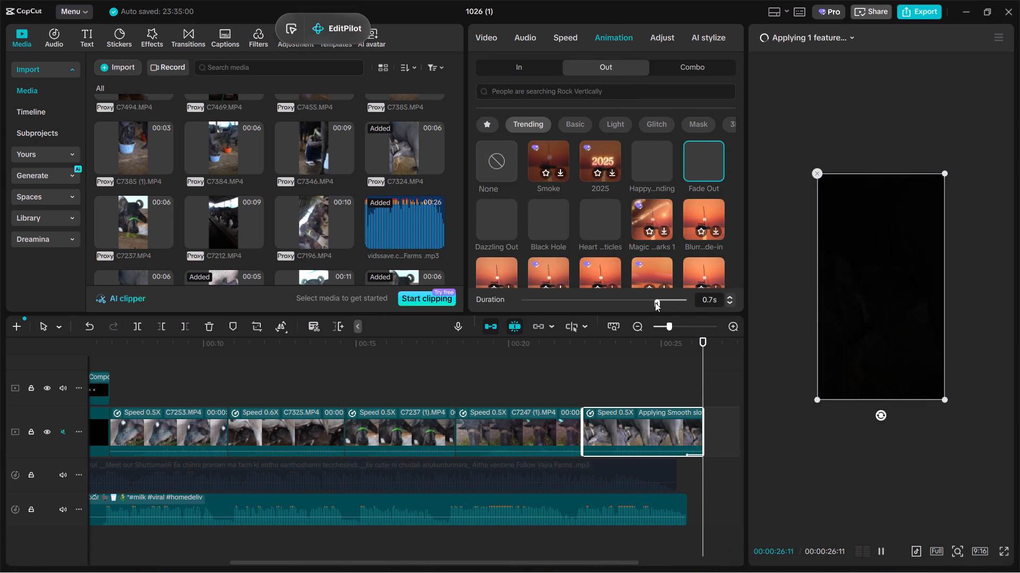
left_click(643, 303)
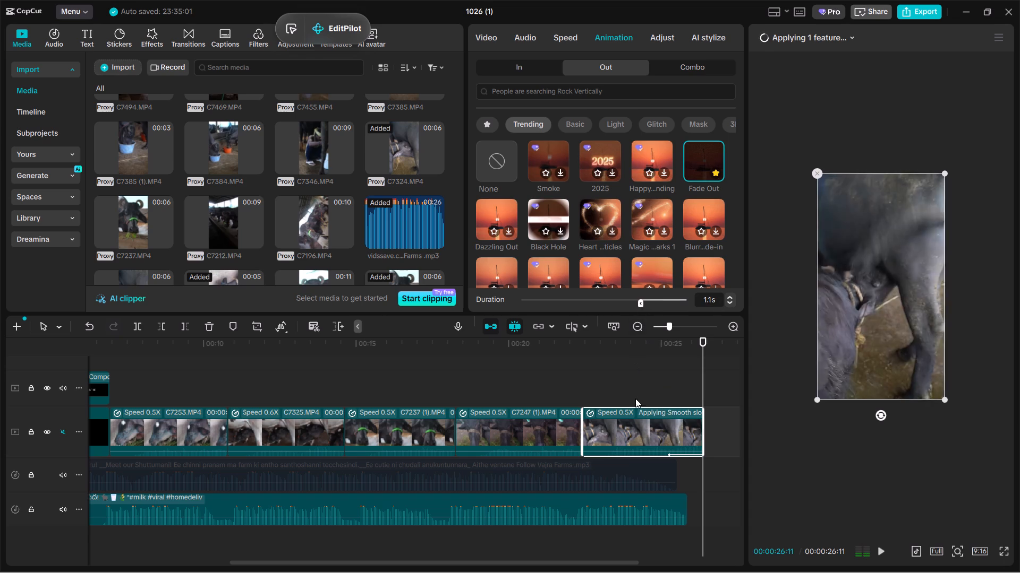
Play back the ending with its fade-out, and review the black text opening from the start.
left_click(636, 403)
key("space")
scroll(636, 403, "down", 2, "ctrl")
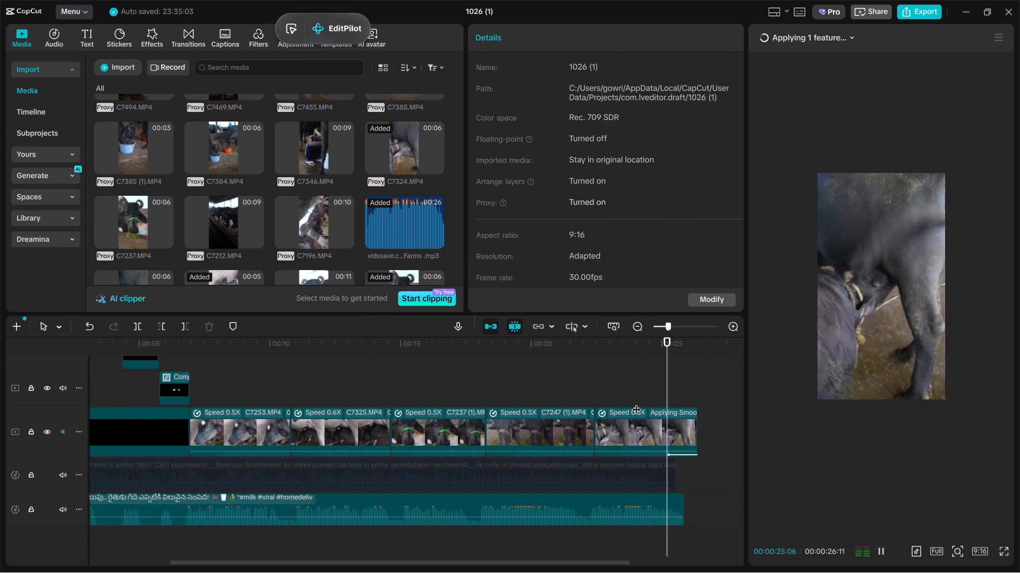
scroll(636, 403, "down", 3, "ctrl")
left_click(589, 398)
left_click_drag(589, 398, 569, 399)
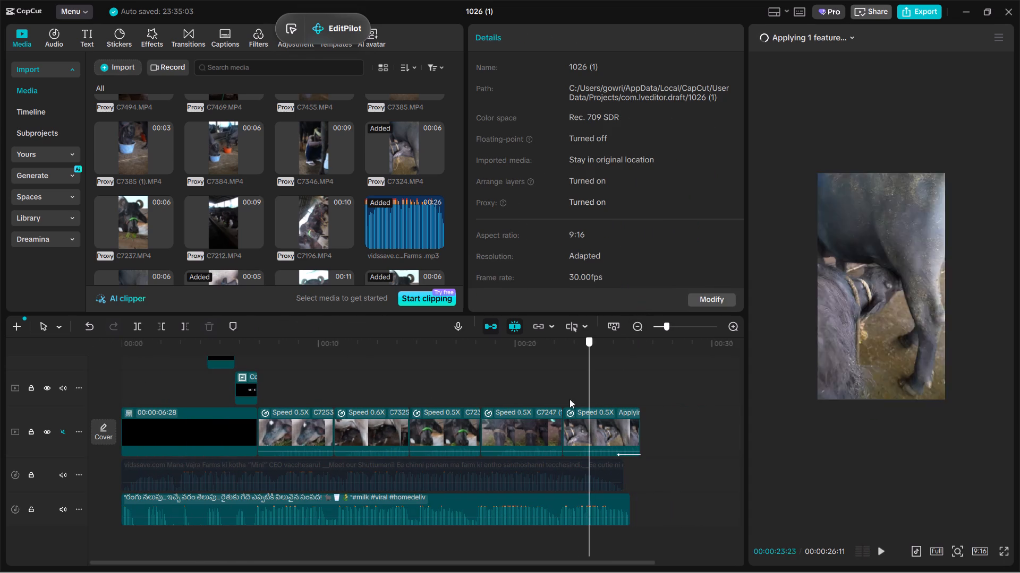
left_click_drag(569, 399, 67, 386)
key("space")
scroll(164, 407, "up", 3)
scroll(222, 120, "up", 3)
key("space")
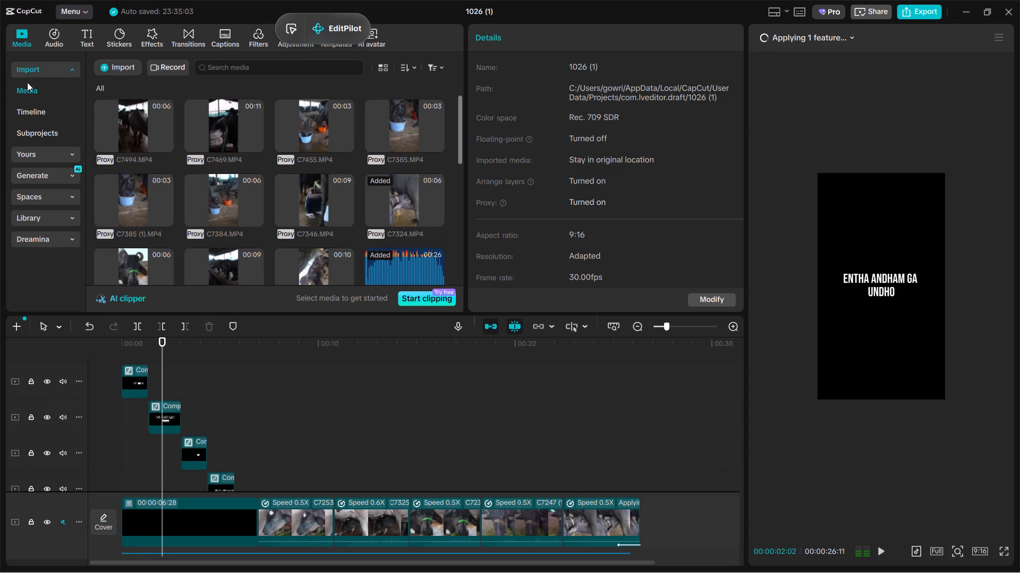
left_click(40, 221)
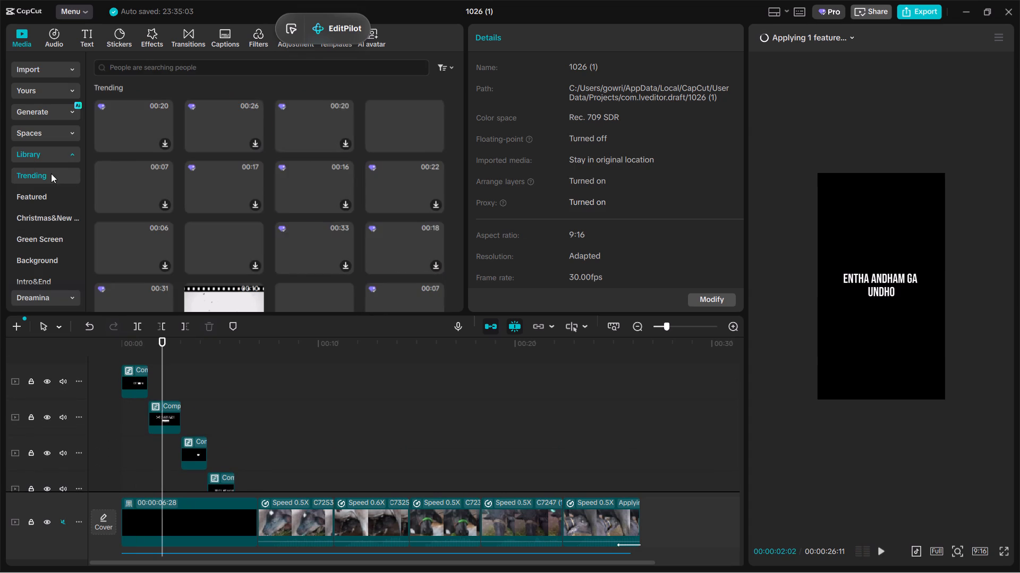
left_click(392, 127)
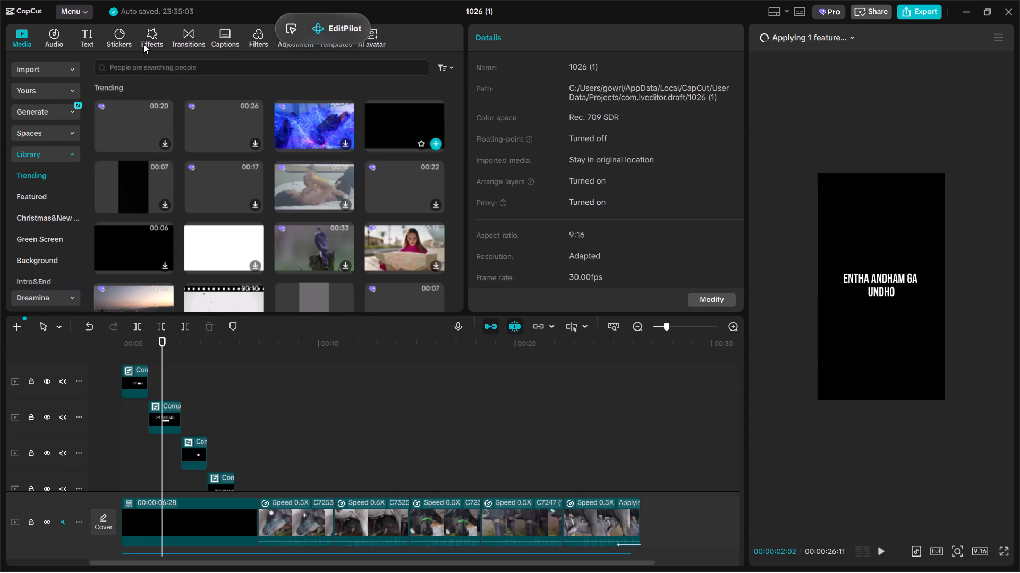
Search the effects library for "spark".
left_click(145, 44)
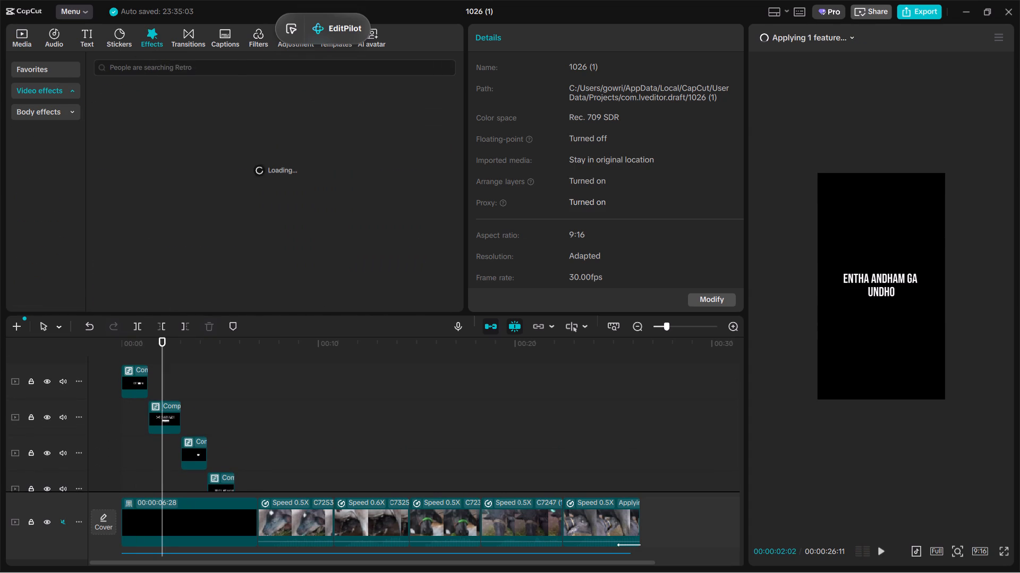
left_click(154, 70)
type("spark")
key("Return")
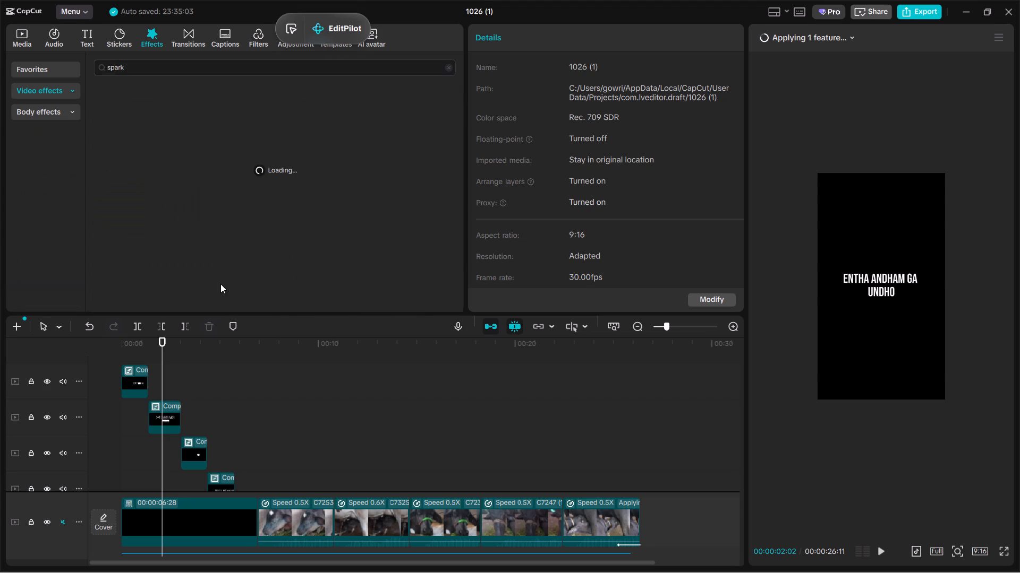
Add the Spark Fall effect above the text clips from the timeline start and extend it to the end of the black opening clip.
scroll(165, 425, "down", 1)
scroll(165, 425, "up", 2)
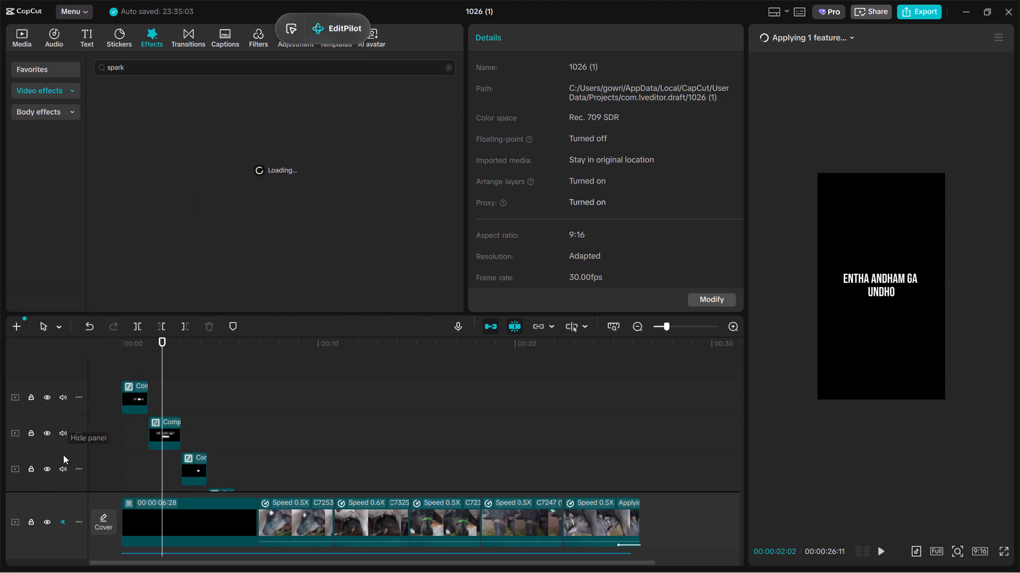
scroll(250, 461, "up", 9, "ctrl")
left_click(326, 435)
left_click_drag(327, 435, 355, 445)
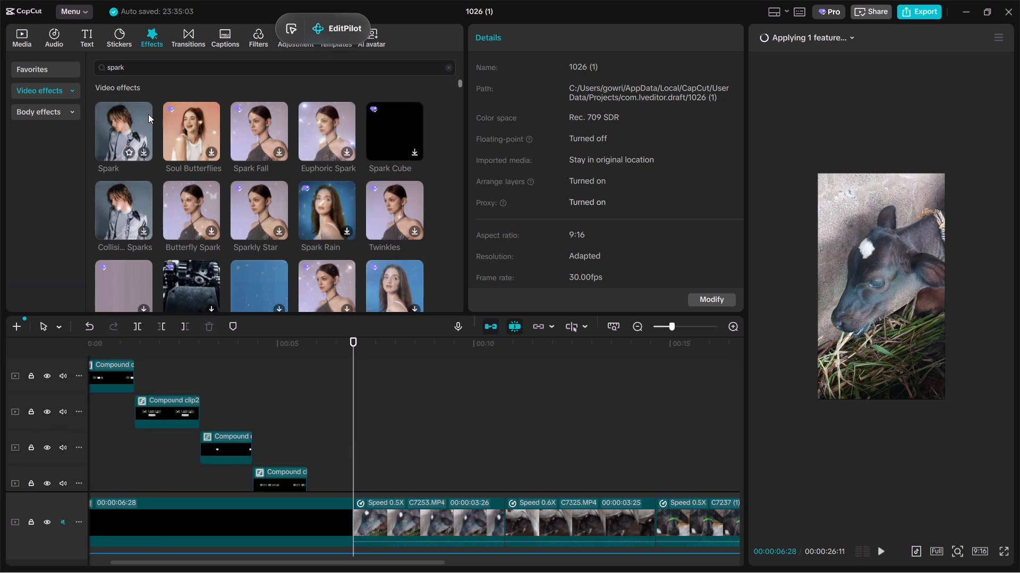
left_click(138, 117)
left_click(203, 134)
left_click(246, 134)
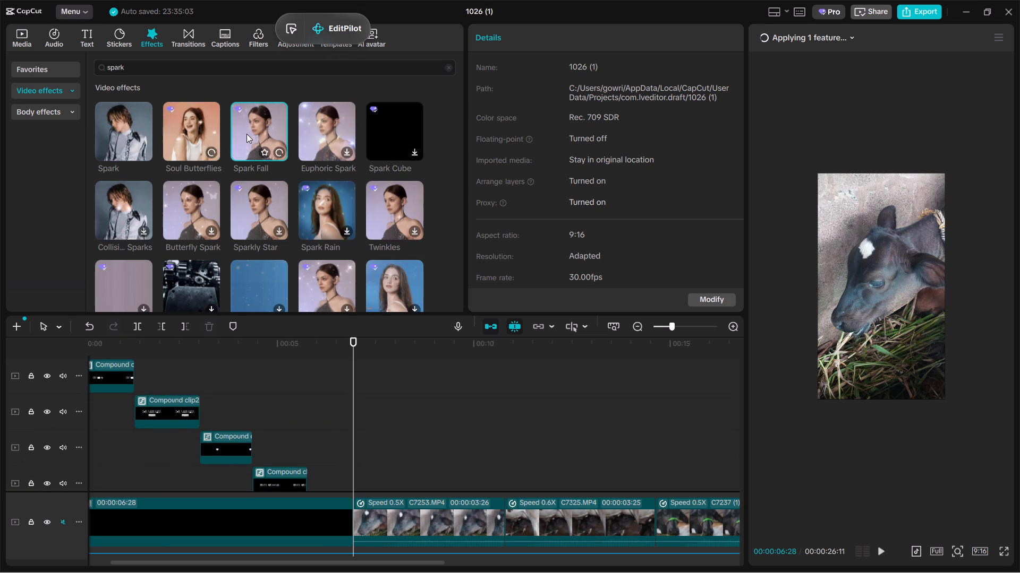
left_click_drag(260, 129, 313, 272)
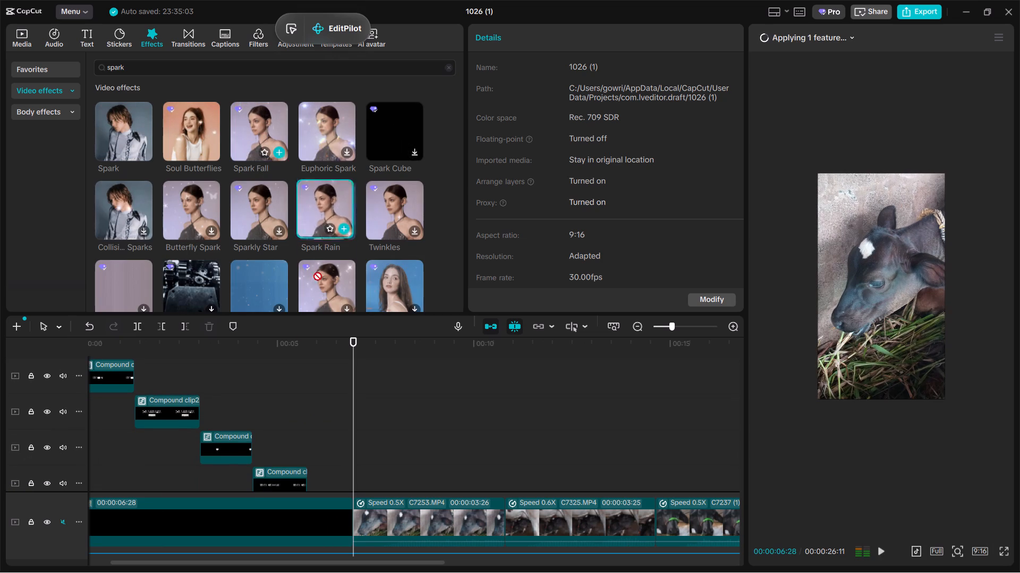
left_click_drag(313, 272, 70, 349)
left_click_drag(241, 366, 249, 367)
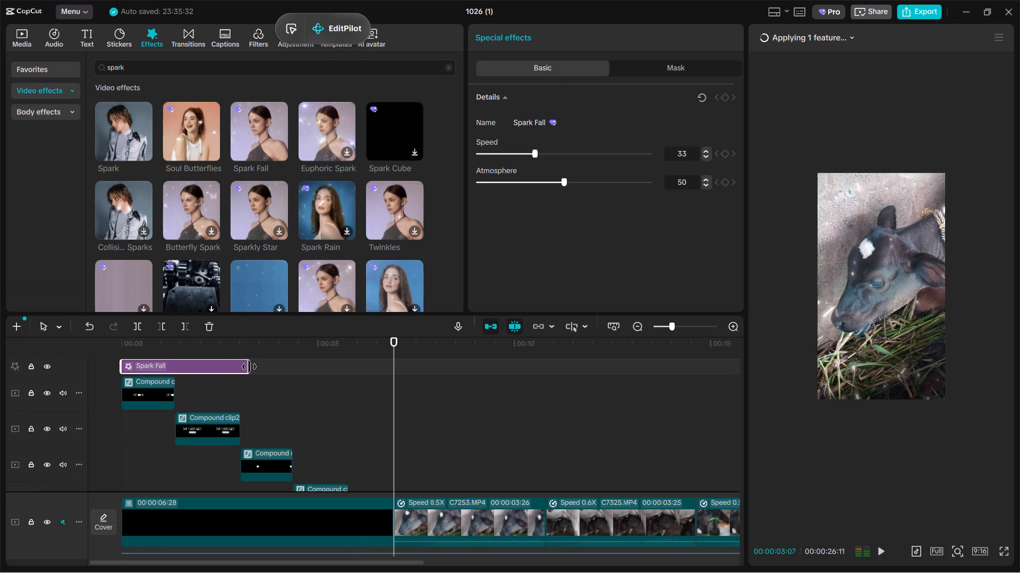
left_click_drag(249, 367, 392, 414)
Set the Spark Fall effect's Atmosphere to 22 and Speed to 8, previewing the opening.
left_click(334, 403)
left_click_drag(334, 403, 0, 394)
key("space")
key("space")
left_click(224, 370)
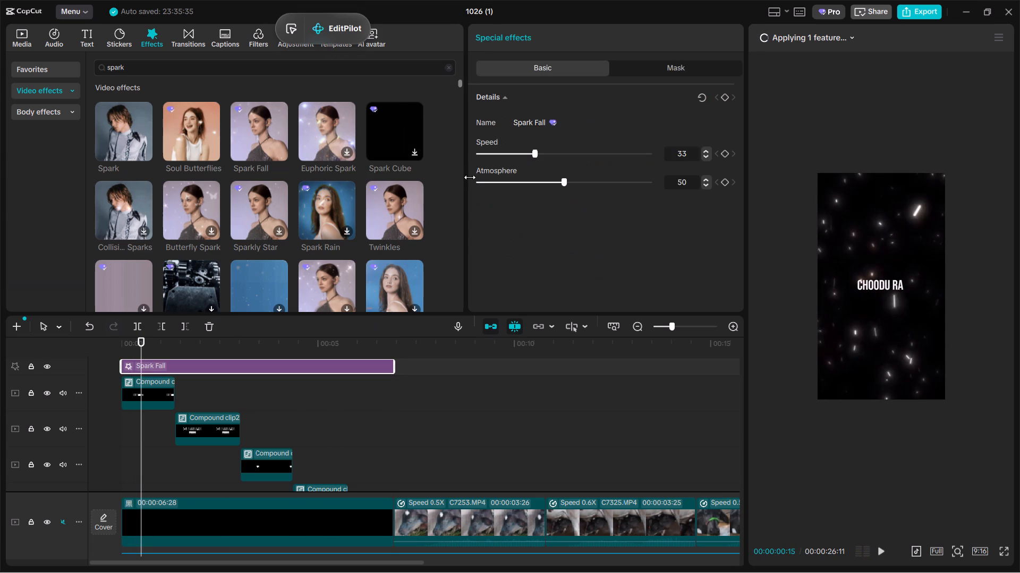
left_click(555, 184)
left_click_drag(554, 184, 514, 188)
key("space")
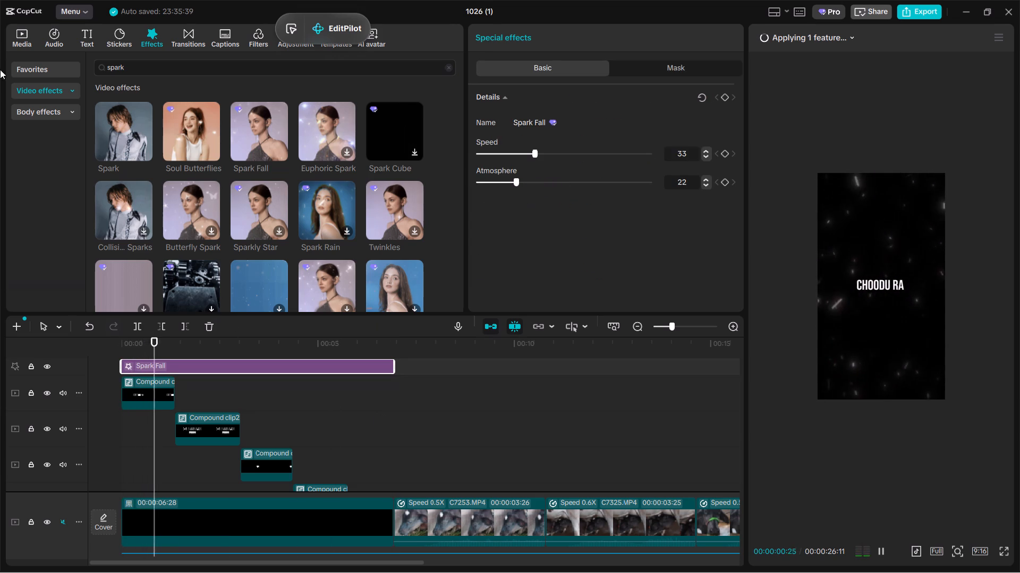
key("space")
left_click(492, 157)
key("space")
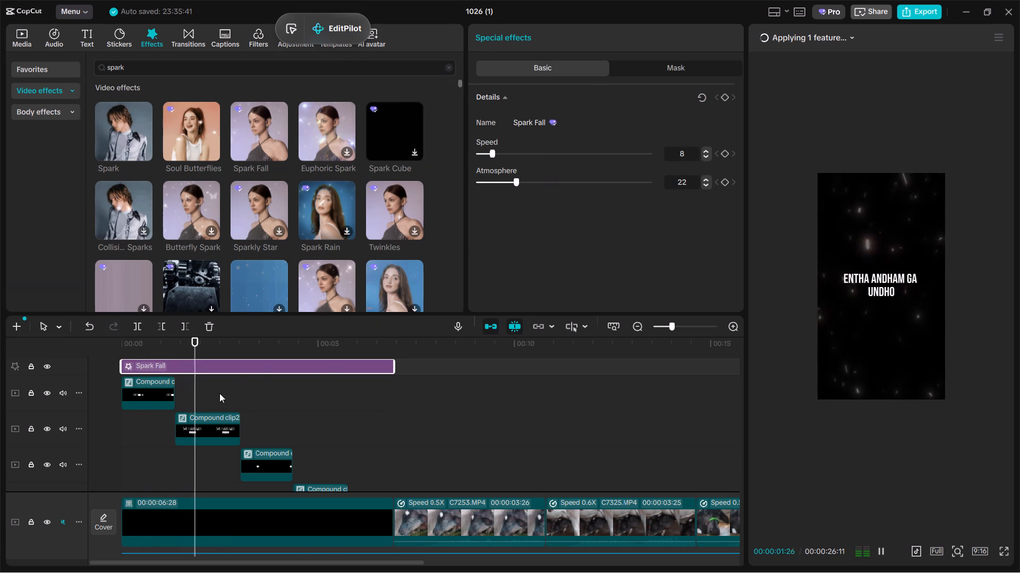
Play the text opening from the start through the first footage clip to check the falling sparks.
left_click(221, 394)
left_click_drag(221, 394, 0, 398)
key("space")
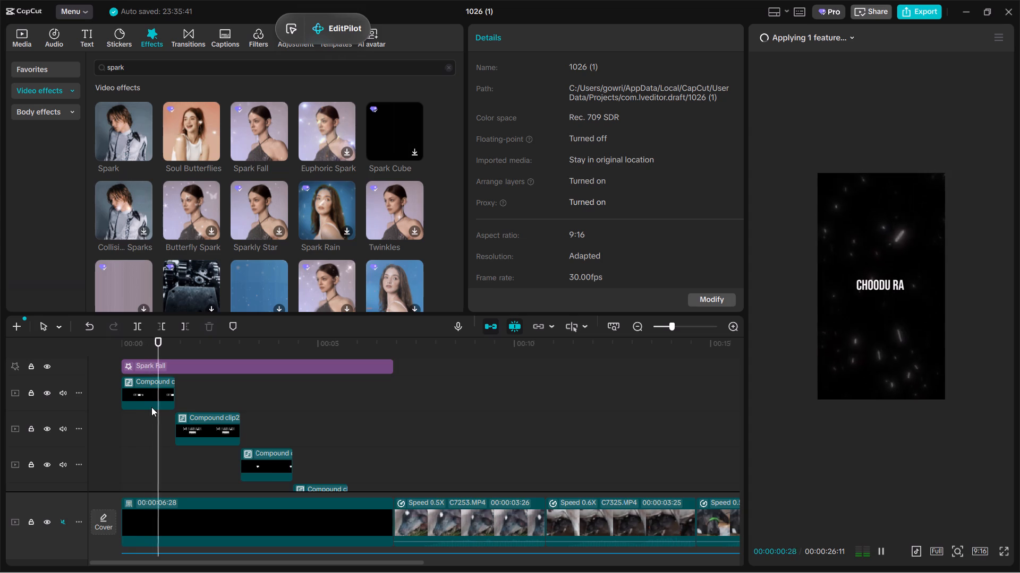
scroll(151, 407, "up", 8, "ctrl")
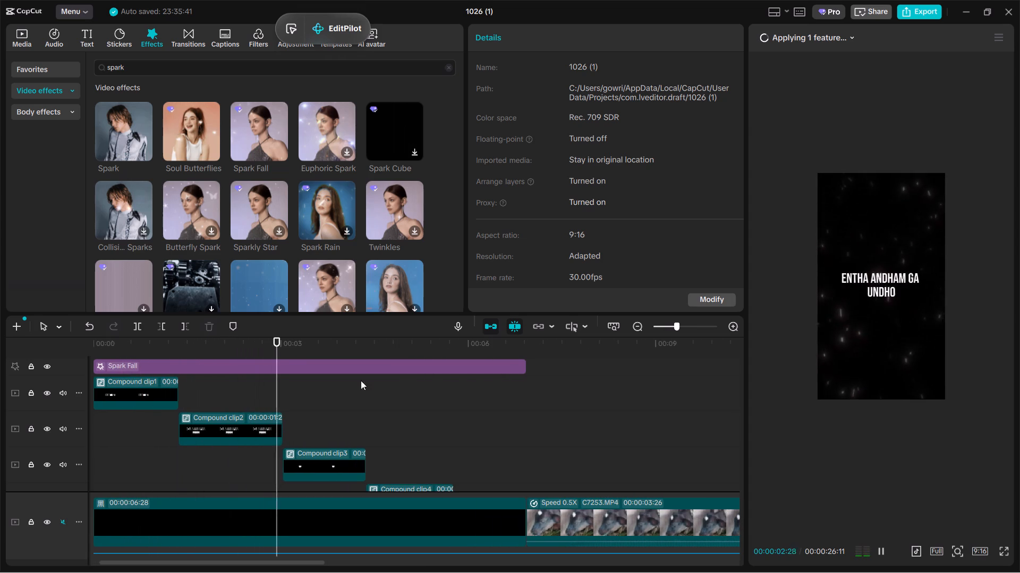
scroll(242, 460, "down", 1)
key("space")
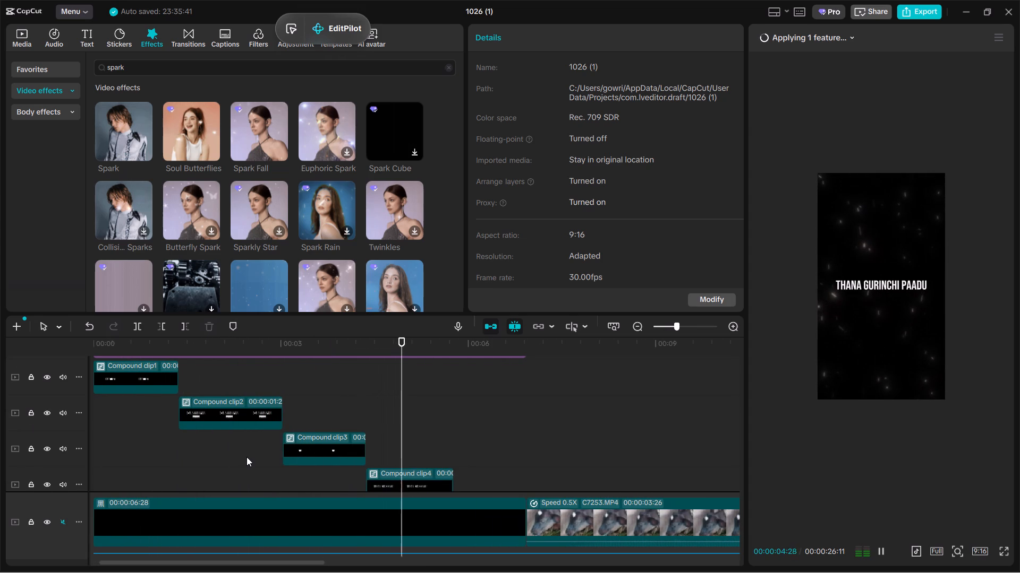
key("space")
scroll(273, 463, "down", 2)
scroll(287, 468, "up", 1)
key("space")
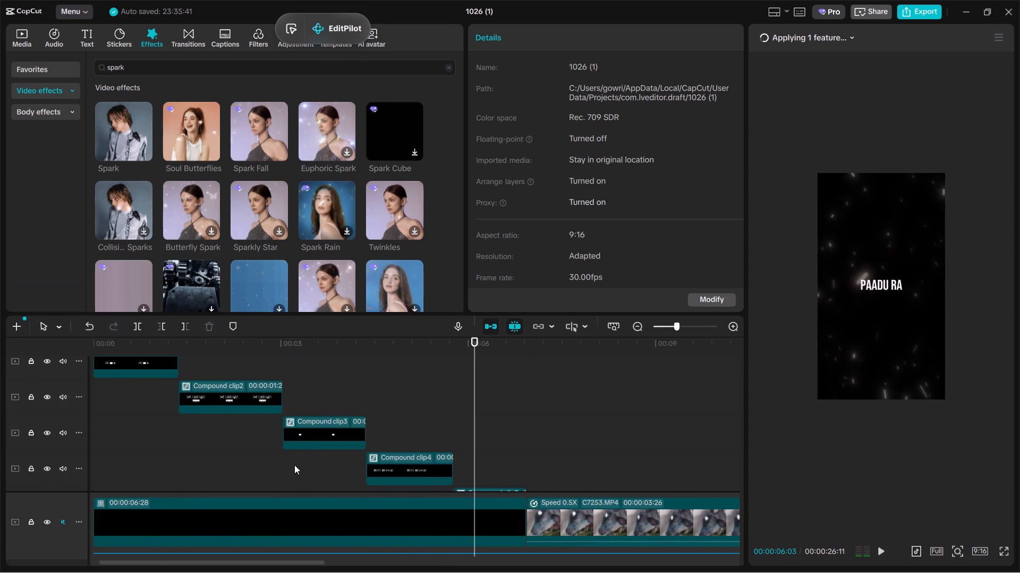
key("space")
key("space")
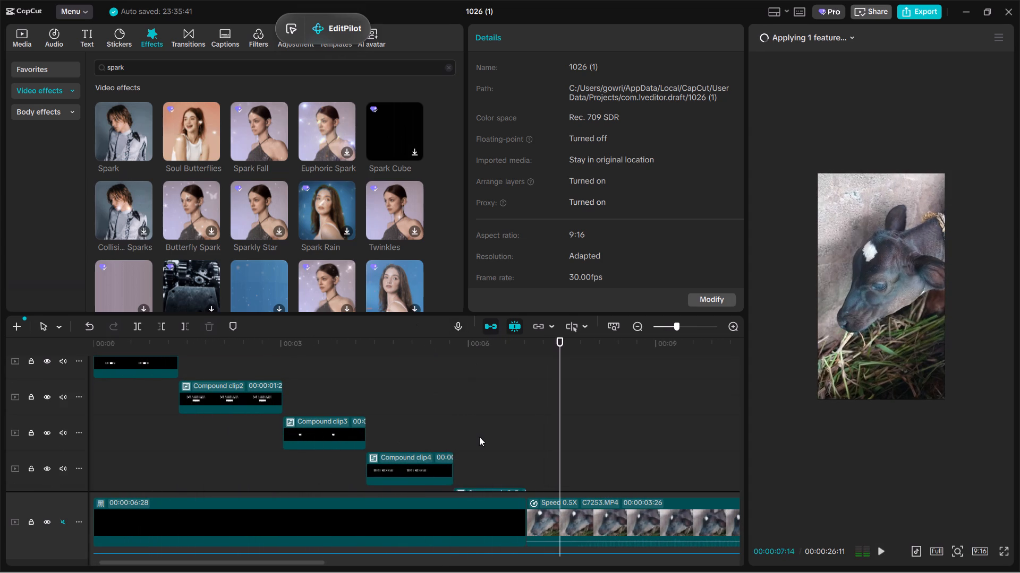
double_click(479, 437)
Combine the five text compound clips of the opening into a single compound clip.
scroll(213, 394, "up", 1)
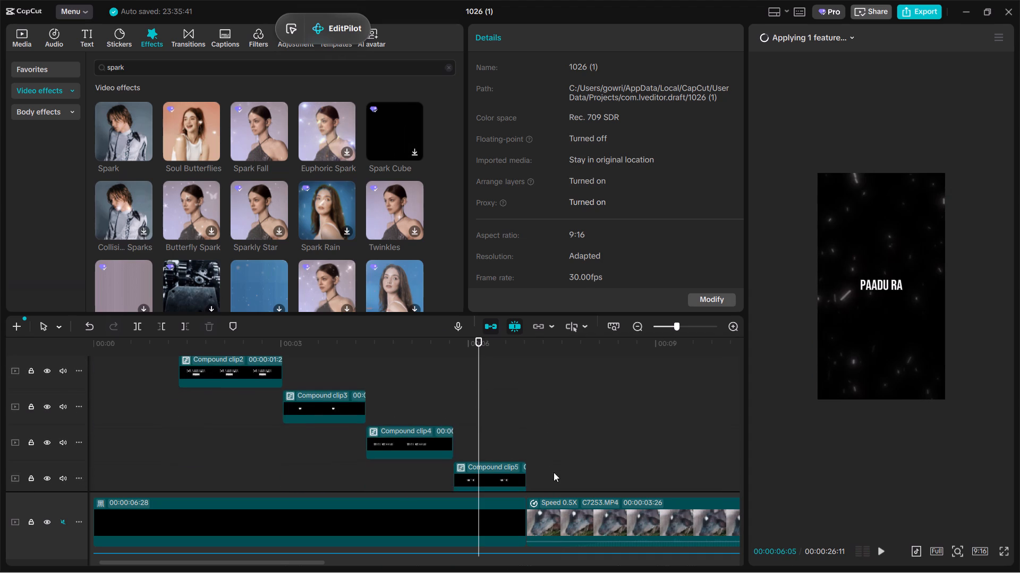
left_click_drag(554, 472, 135, 397)
scroll(302, 444, "up", 1)
key("alt+g")
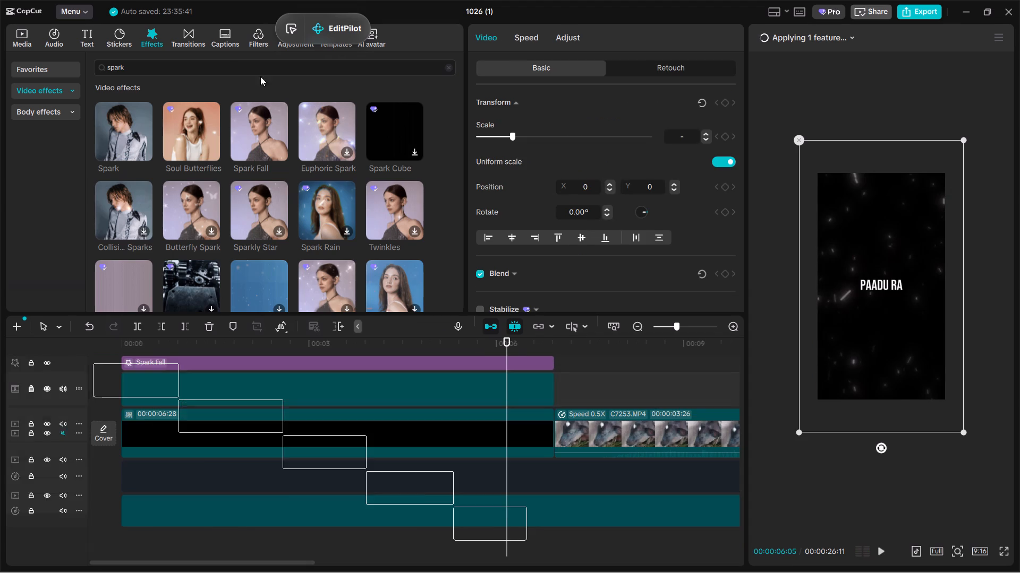
Apply the Glow 2 effect from the favorite video effects to the combined text compound clip.
left_click(63, 68)
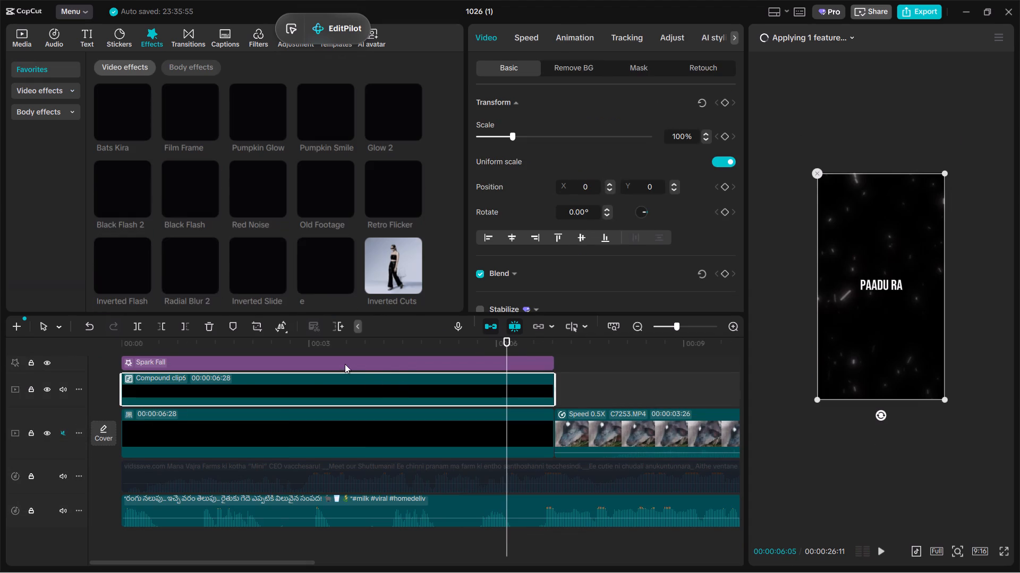
left_click_drag(385, 367, 377, 345)
left_click_drag(381, 114, 407, 261)
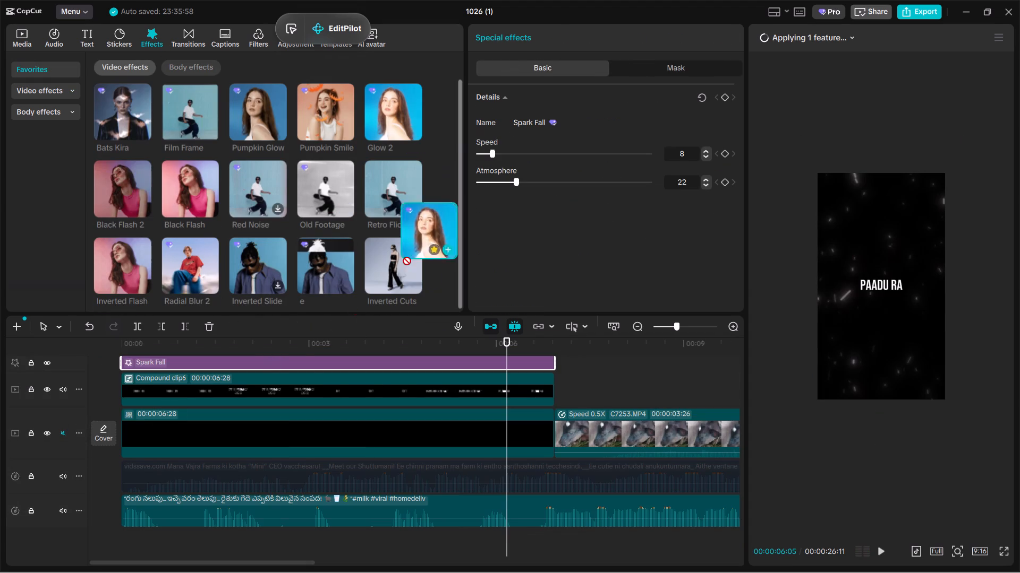
left_click_drag(407, 261, 292, 388)
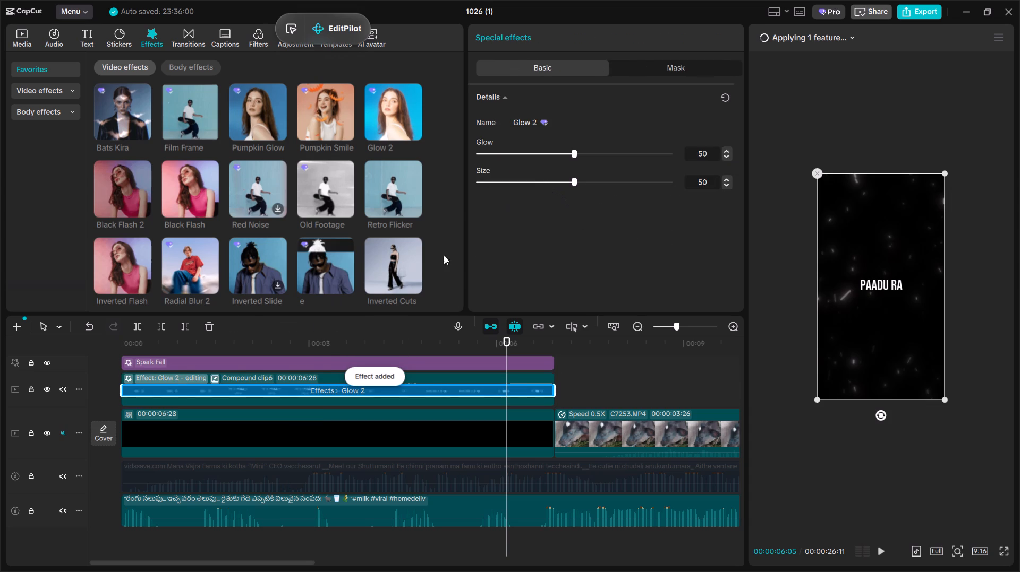
Play the opening from the start to check the glow on the text.
scroll(235, 406, "up", 1)
left_click(185, 372)
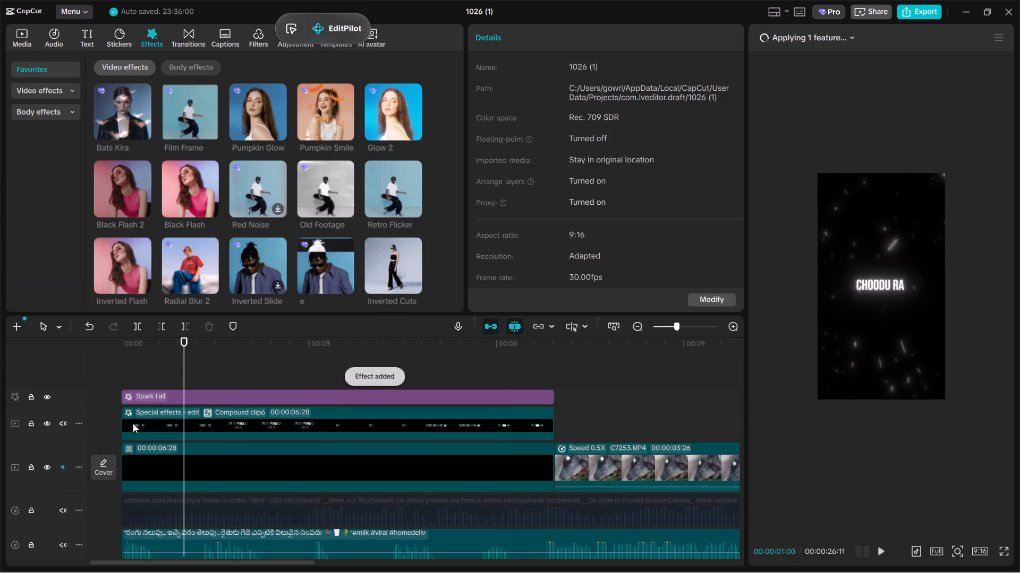
left_click(149, 376)
left_click_drag(150, 374, 71, 383)
key("space")
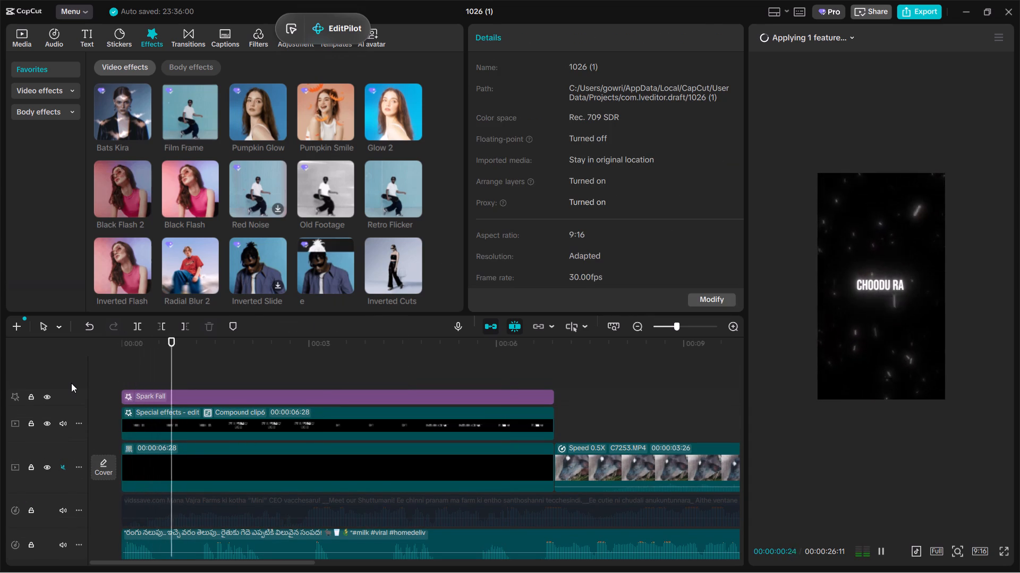
key("space")
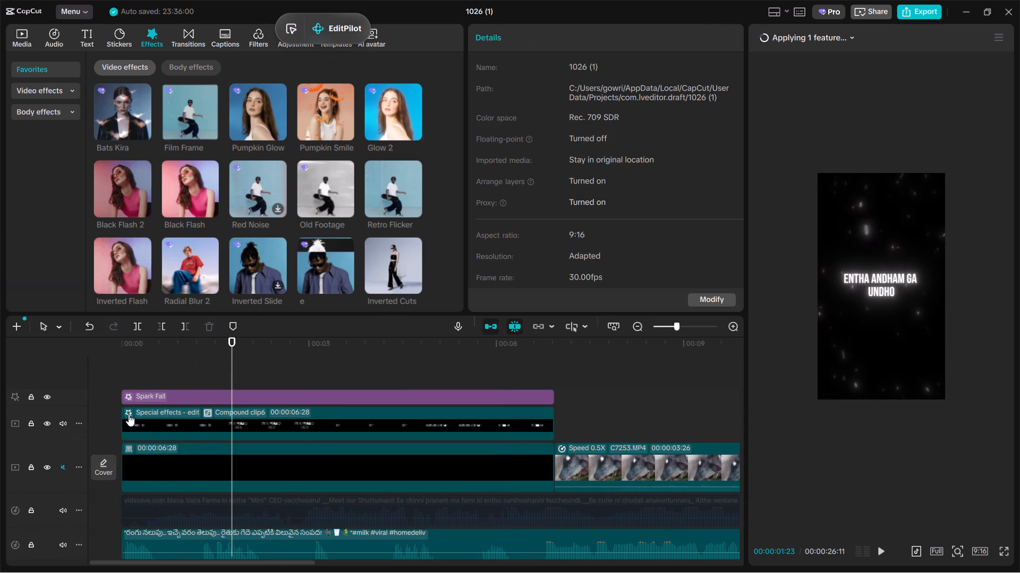
Set the Glow 2 effect's glow to 20 and lower its size on the combined text compound clip.
left_click(129, 414)
left_click(537, 153)
left_click_drag(535, 153, 515, 159)
left_click(545, 197)
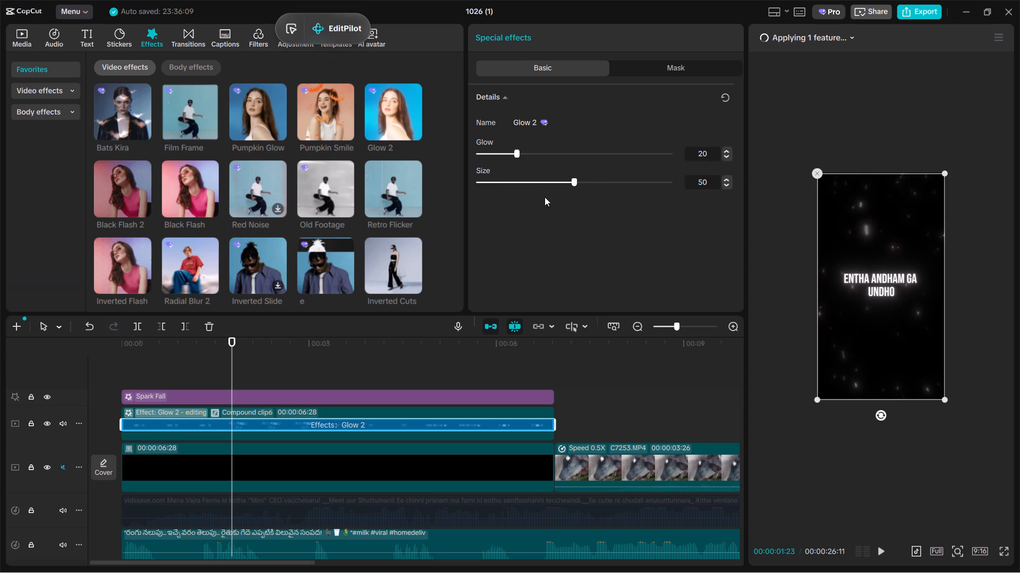
left_click(557, 178)
left_click_drag(558, 184, 552, 185)
Play the text opening from the start to check the adjusted glow.
left_click(228, 436)
left_click(188, 364)
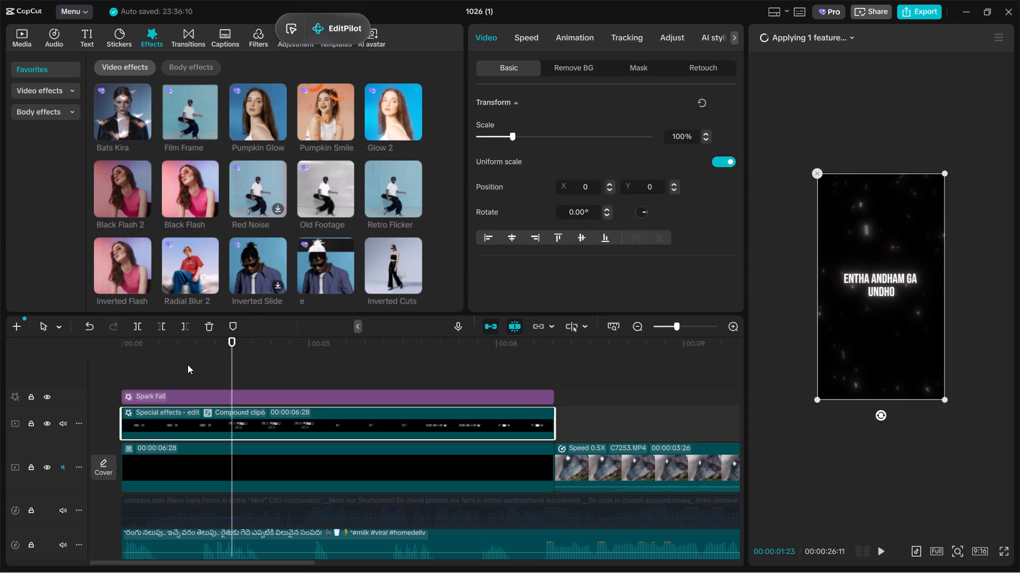
left_click_drag(188, 364, 0, 371)
key("space")
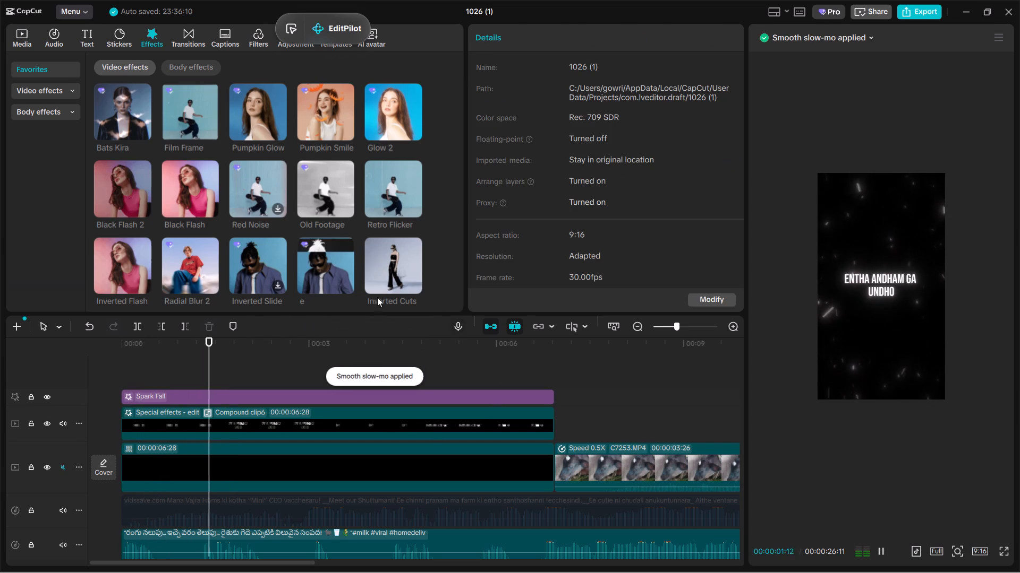
key("space")
key("space")
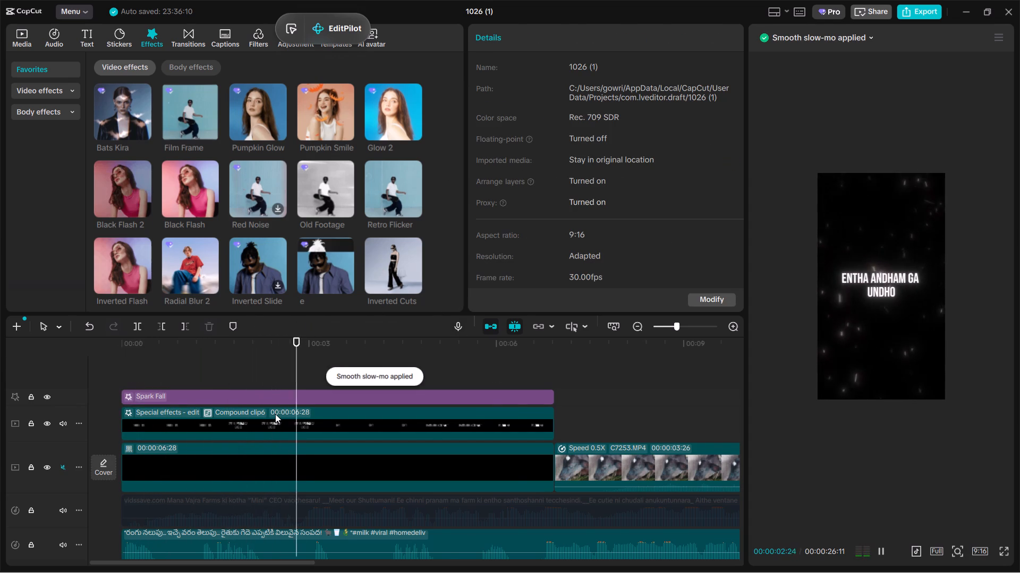
scroll(275, 414, "down", 3, "ctrl")
scroll(275, 414, "up", 4, "ctrl")
scroll(275, 414, "down", 2, "ctrl")
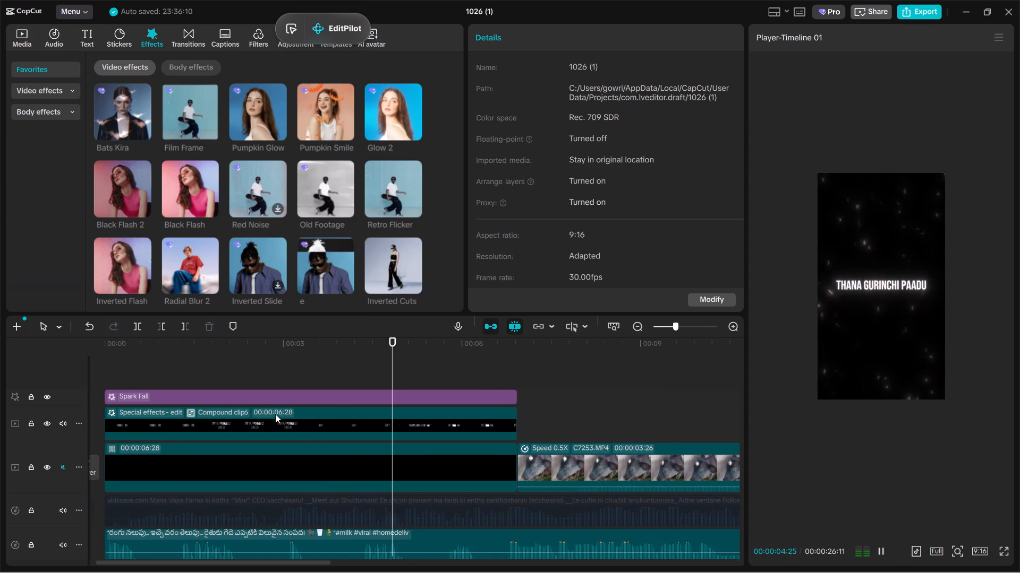
key("space")
Search the video effects for "film glares" and add Reel Burn on a new track above Spark Fall in the opening.
left_click(39, 100)
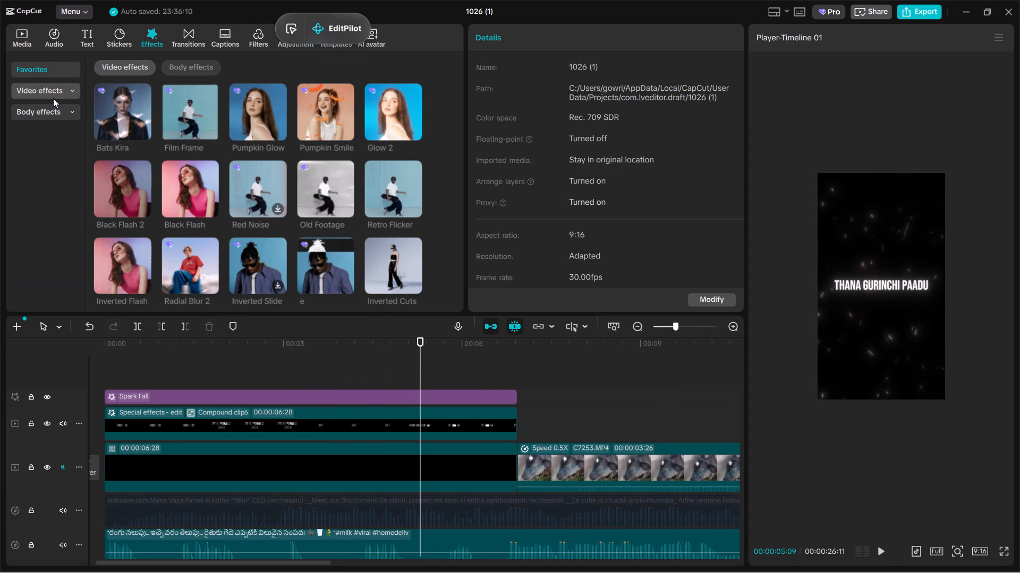
left_click(53, 98)
left_click(147, 67)
type("film glares")
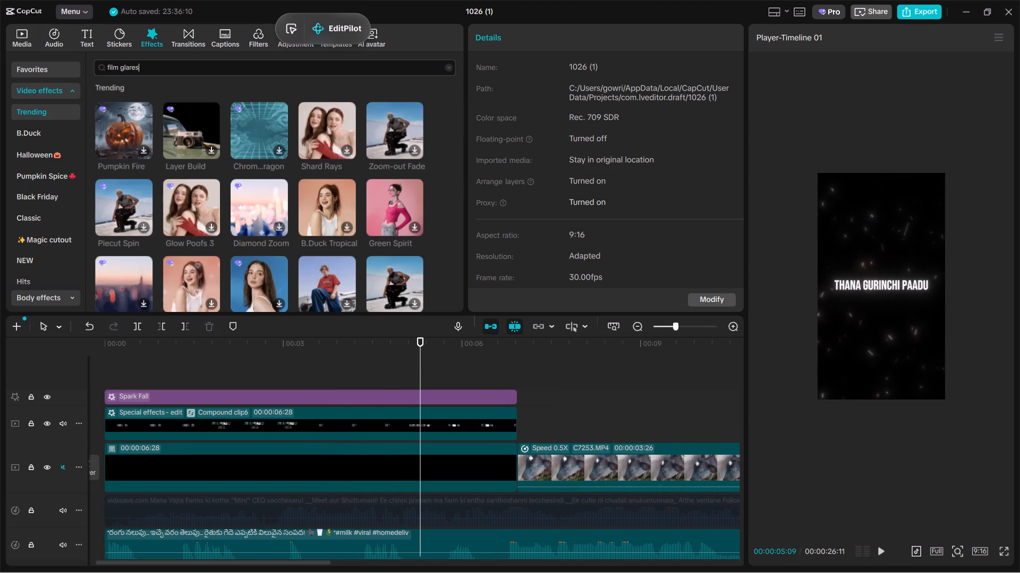
key("Return")
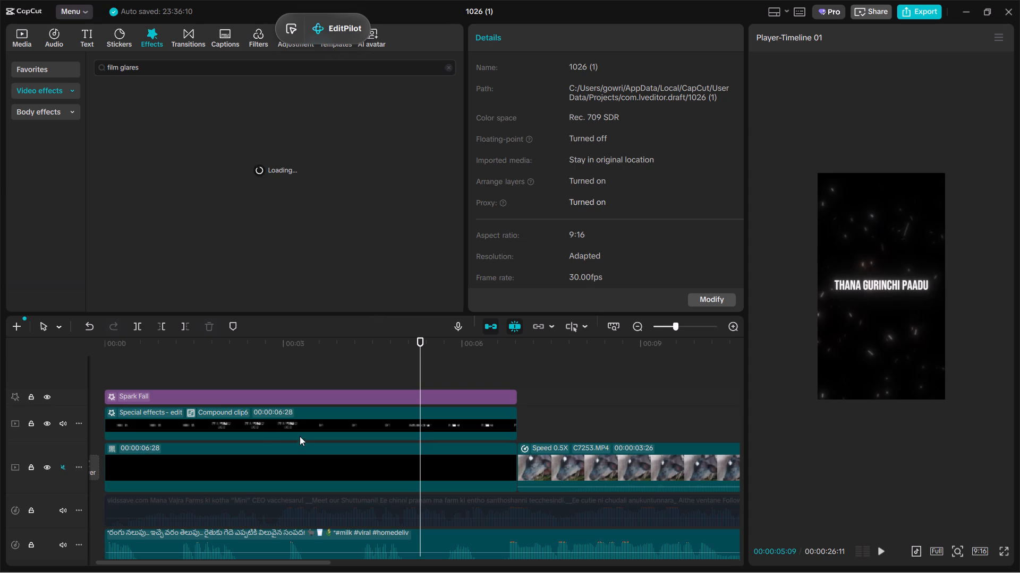
left_click(277, 377)
left_click_drag(277, 377, 196, 380)
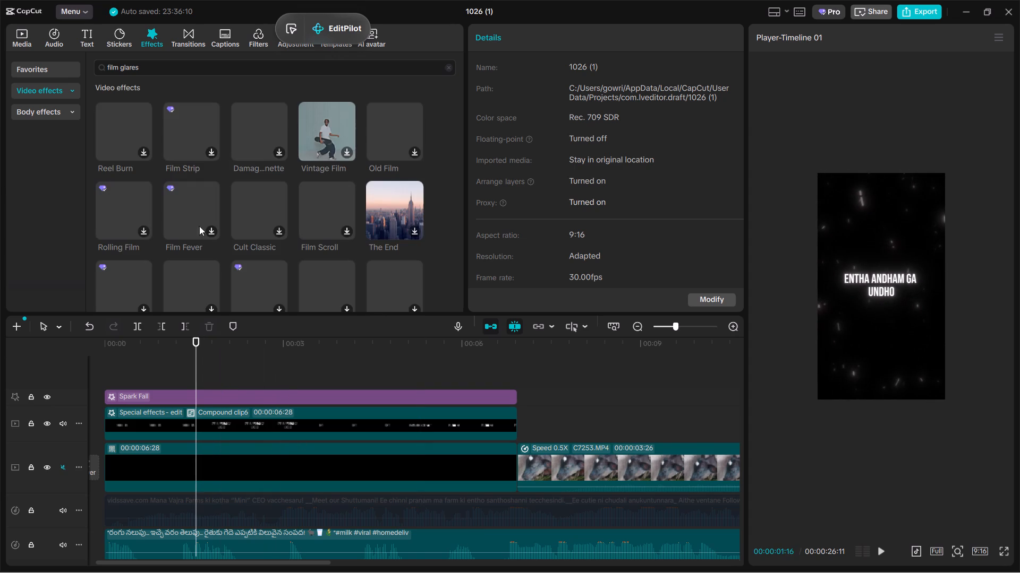
left_click(136, 120)
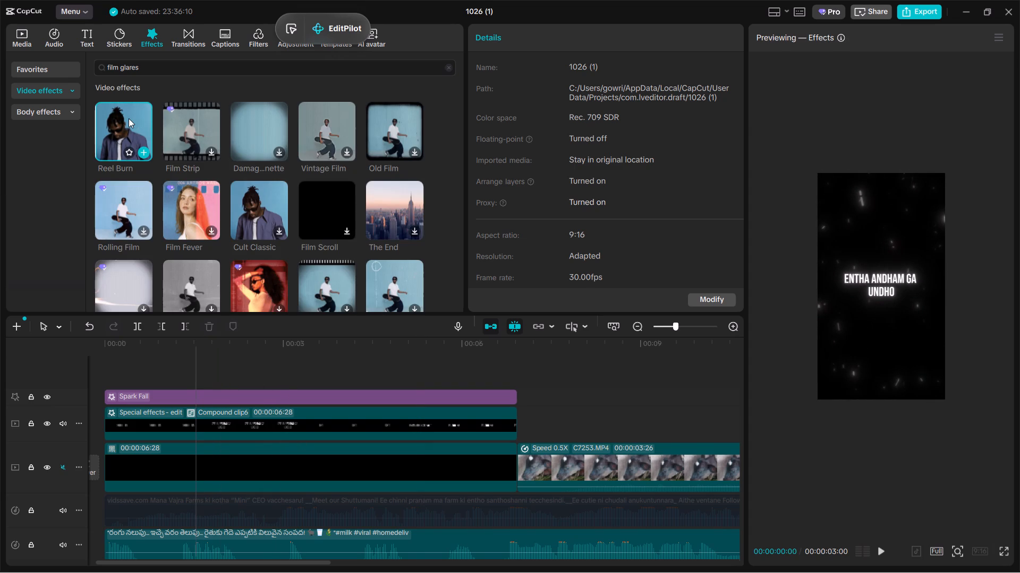
left_click_drag(129, 118, 152, 380)
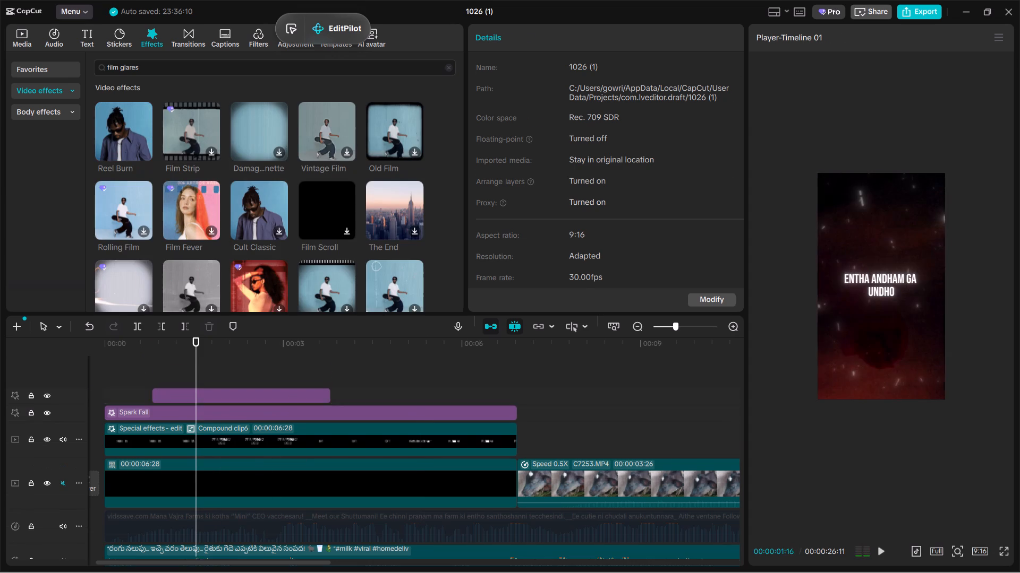
Shorten the Reel Burn effect to about half a second and move it to start at about 1.3 seconds.
left_click(139, 369)
key("space")
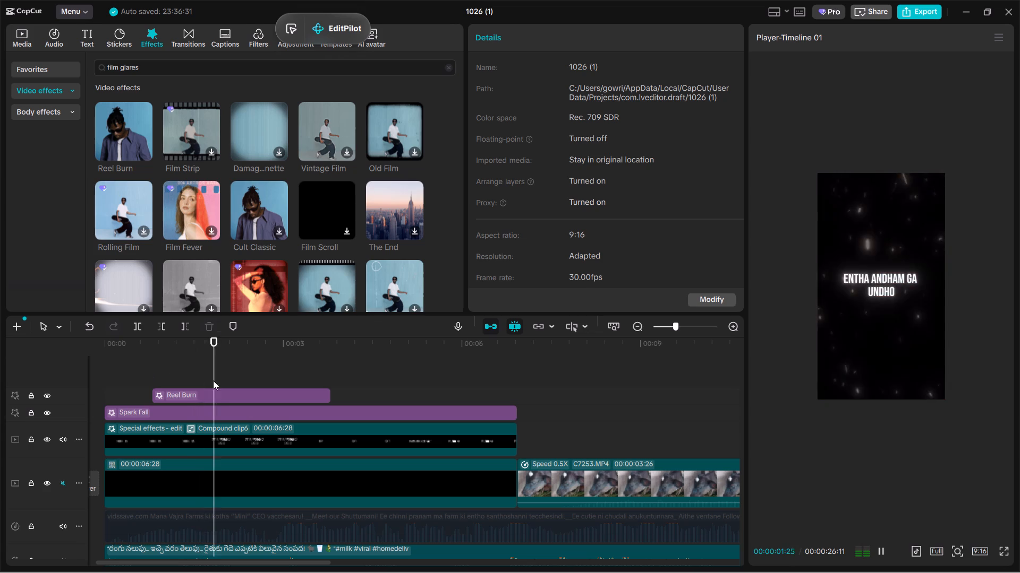
key("space")
left_click(314, 391)
left_click_drag(332, 396, 225, 407)
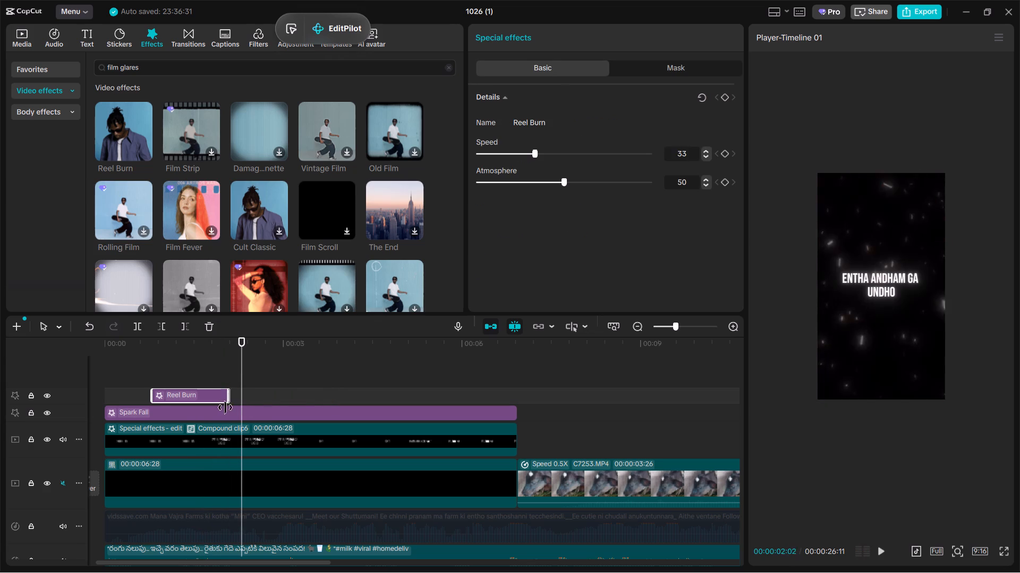
left_click_drag(225, 407, 184, 404)
left_click_drag(170, 394, 199, 399)
Play the opening across the shortened Reel Burn effect to check its timing.
left_click(174, 380)
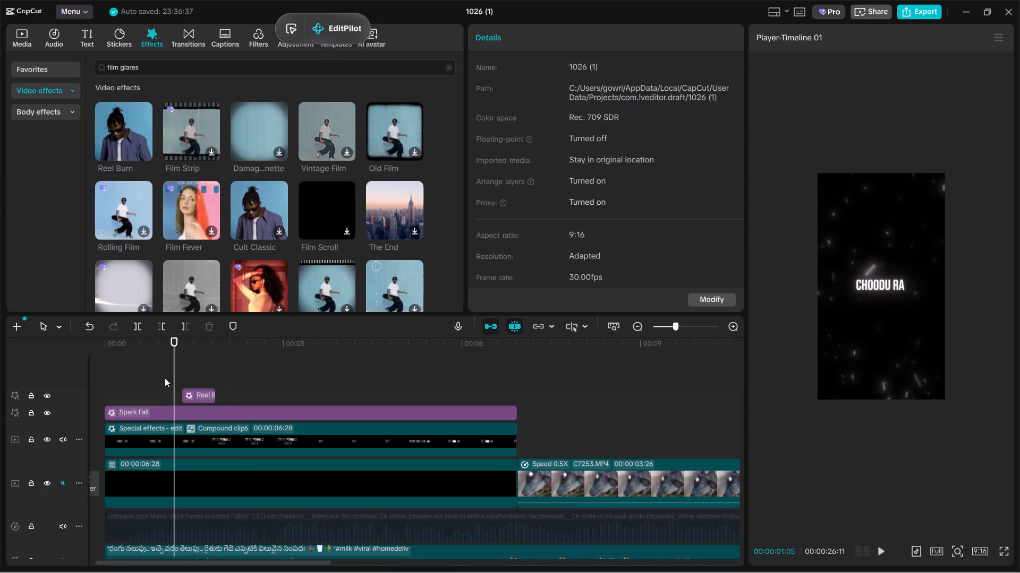
key("space")
key("space")
key("space")
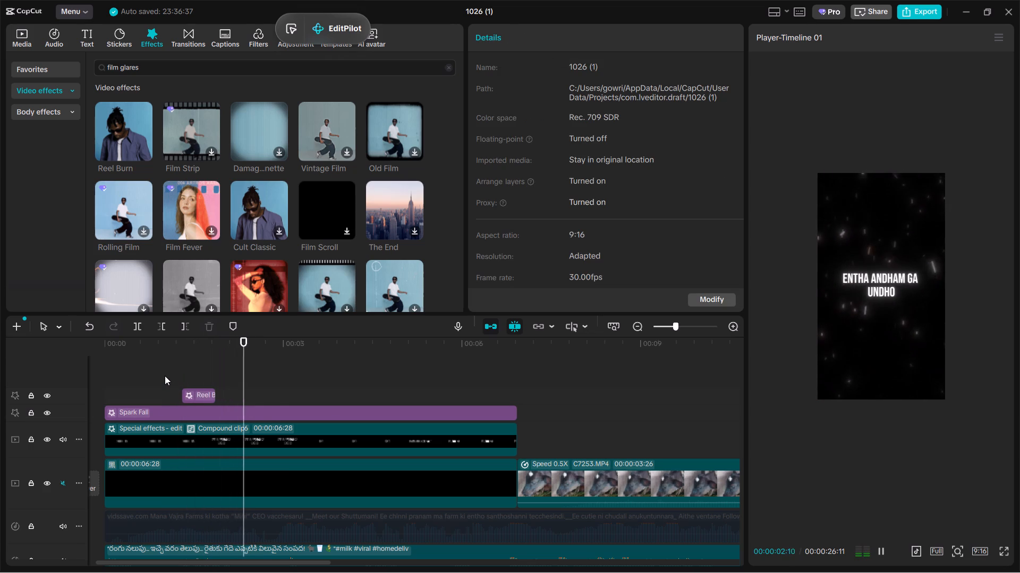
key("space")
Preview other film effects from the results, including Vintage Film, Film Fever, Rolling Film, Red Horror Film, Film Frame 2 and Film Strip.
left_click(329, 116)
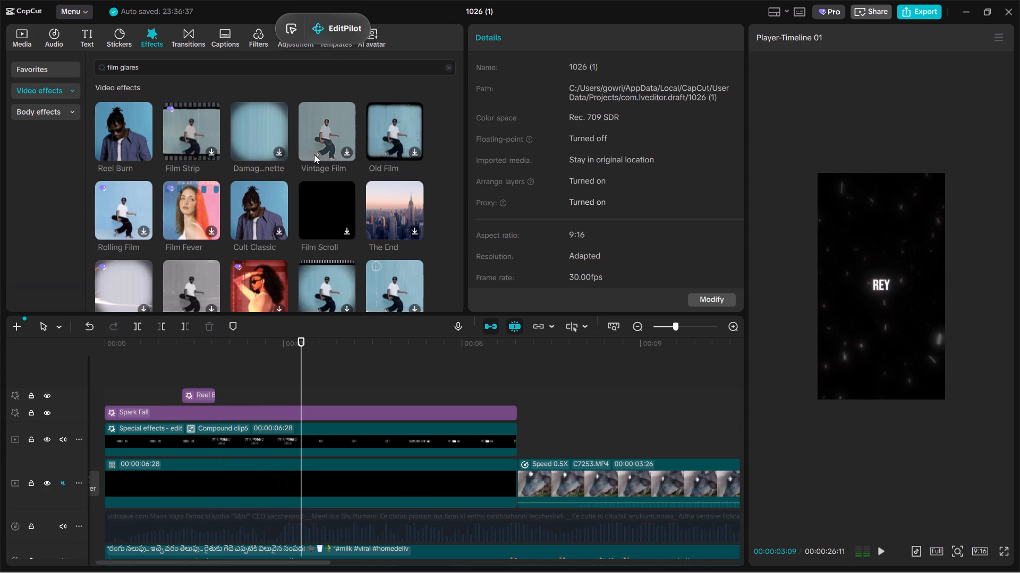
left_click(209, 207)
left_click(108, 209)
scroll(141, 209, "down", 1)
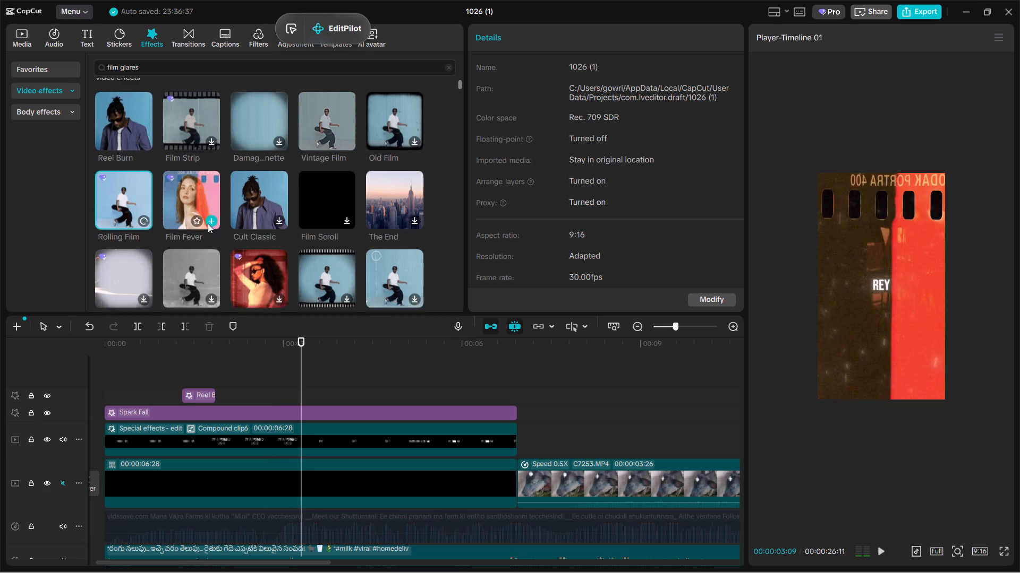
scroll(208, 223, "down", 1)
left_click(252, 221)
scroll(252, 221, "down", 1)
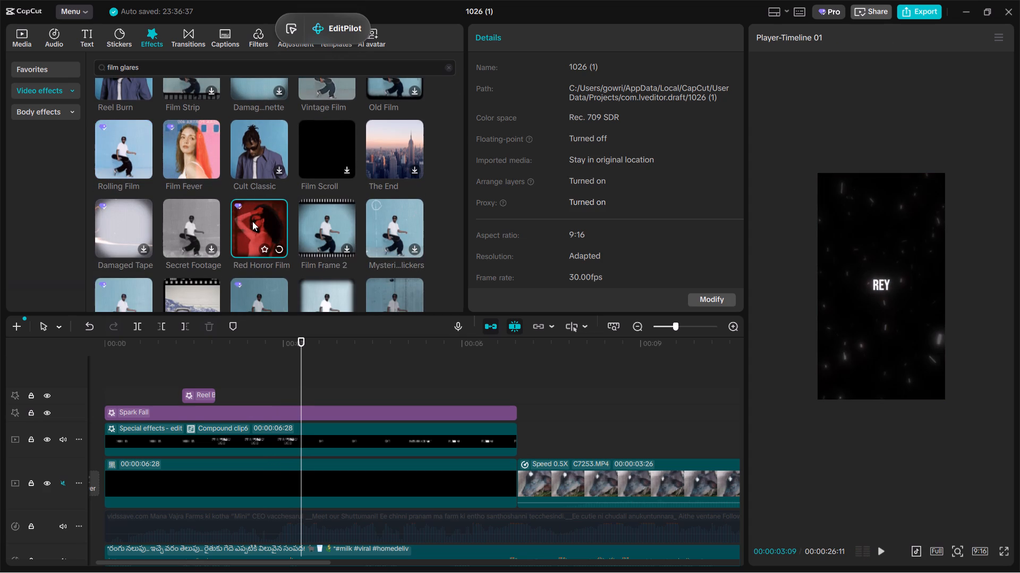
left_click(334, 215)
scroll(186, 83, "up", 1)
left_click(186, 83)
left_click(195, 112)
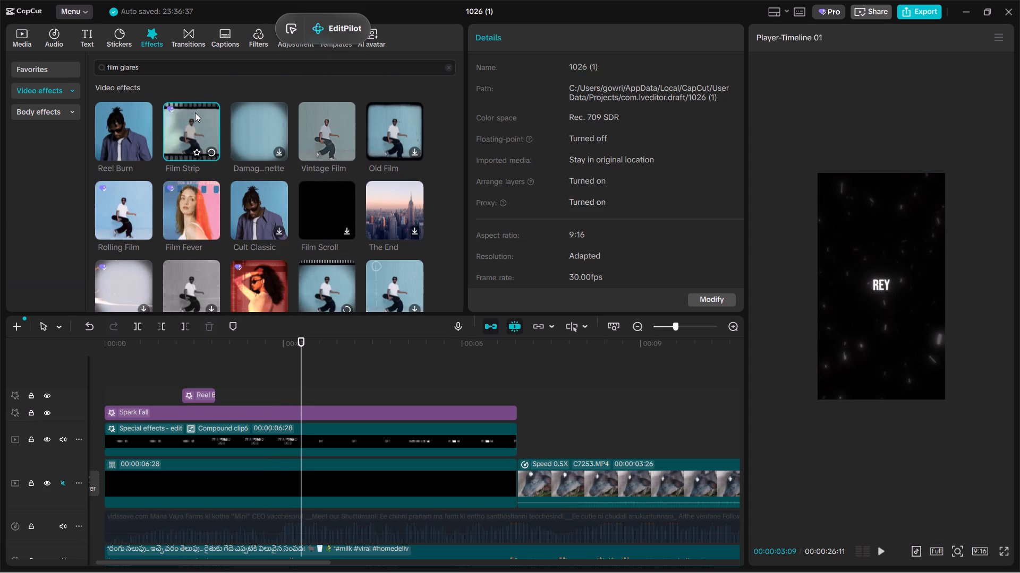
scroll(195, 112, "up", 1)
Add the Damaged Vignette effect at about 3.6 seconds on a new top track and shorten it to about one second.
left_click(264, 118)
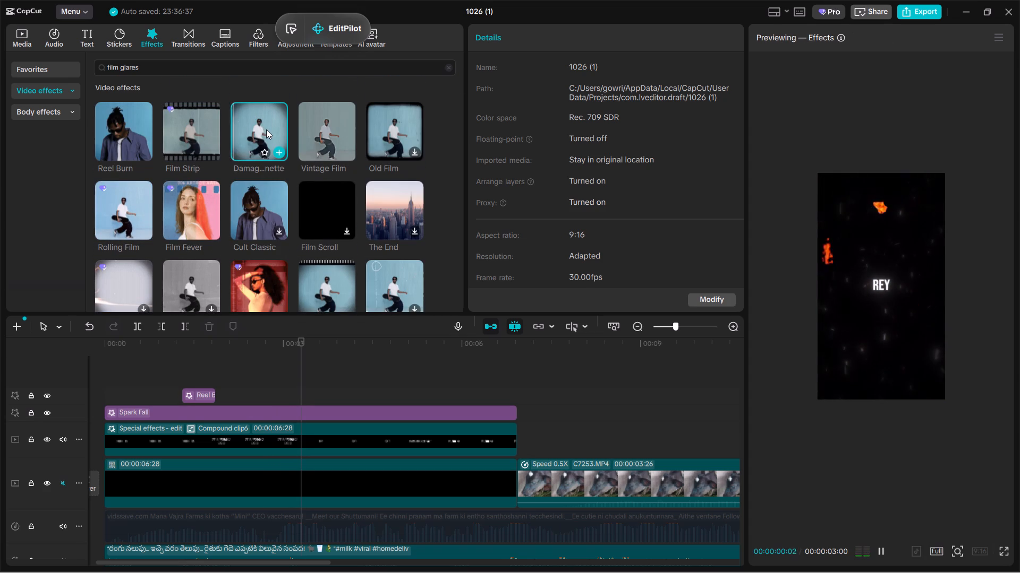
left_click_drag(266, 129, 312, 375)
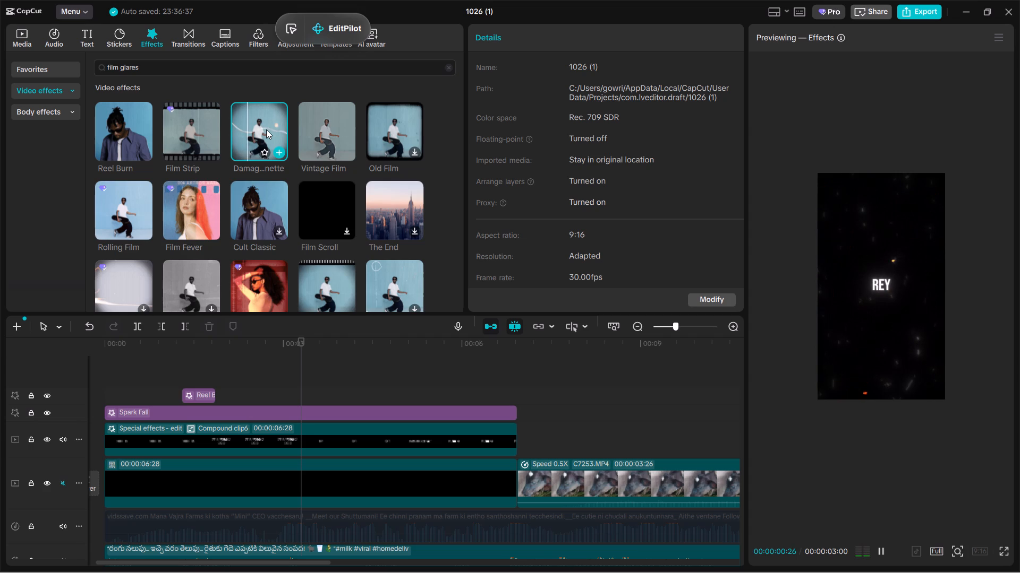
left_click_drag(261, 140, 321, 383)
left_click(311, 379)
key("space")
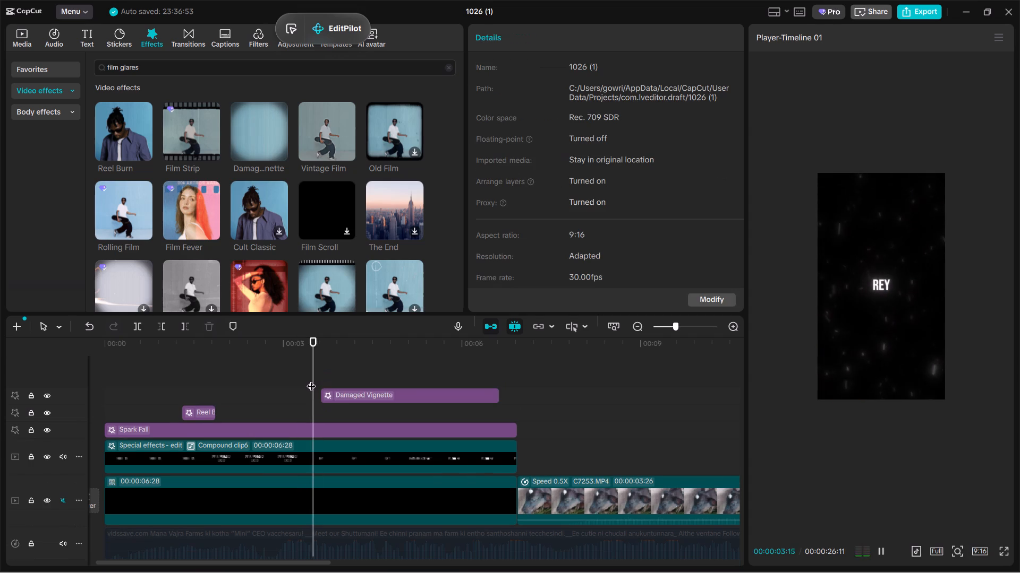
key("space")
left_click(412, 395)
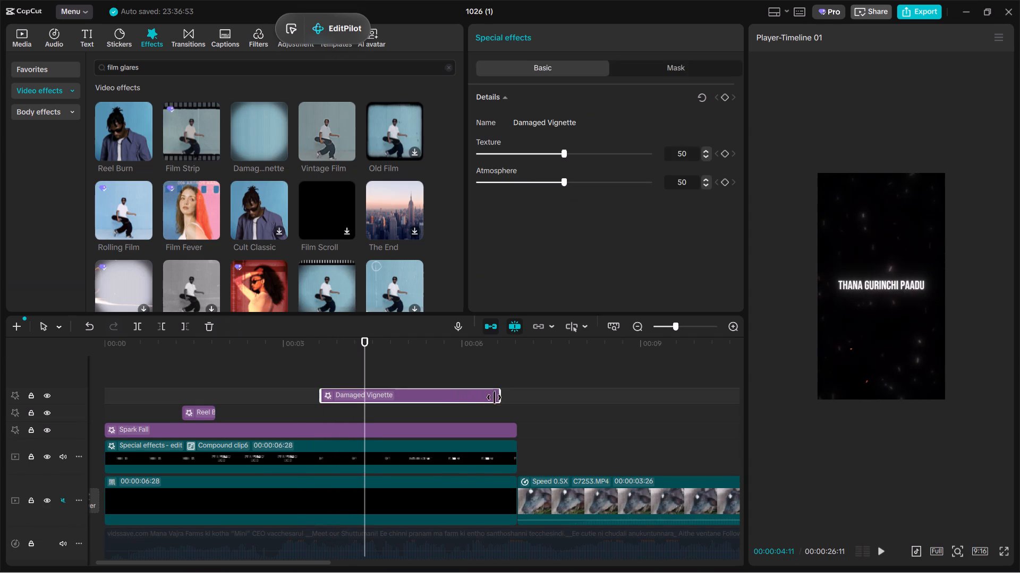
key("space")
key("space")
left_click_drag(500, 398, 379, 418)
Play from just before the Damaged Vignette effect into the first footage clip to check it.
left_click(306, 399)
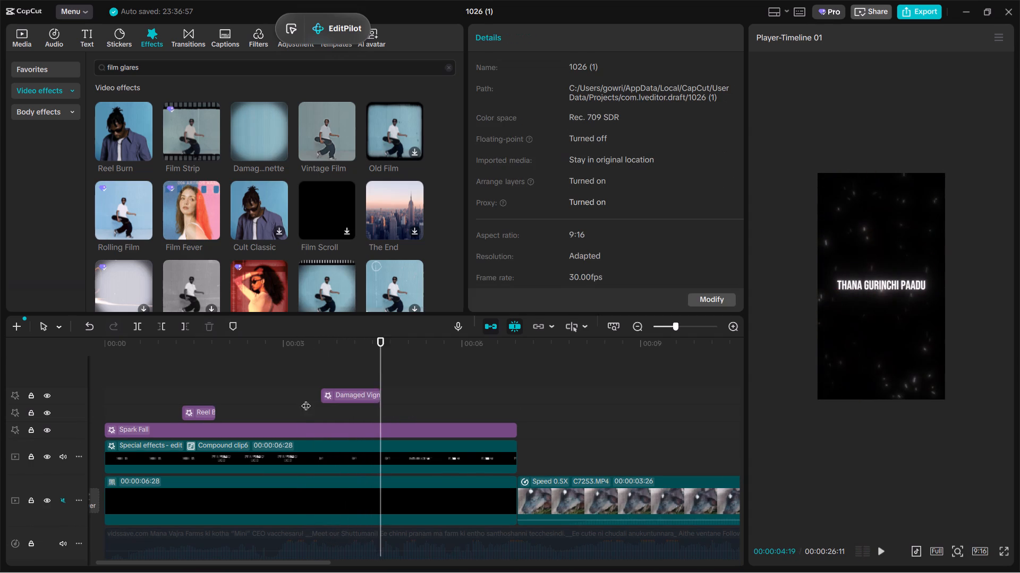
key("space")
scroll(308, 394, "down", 5, "ctrl")
scroll(351, 392, "up", 5, "ctrl")
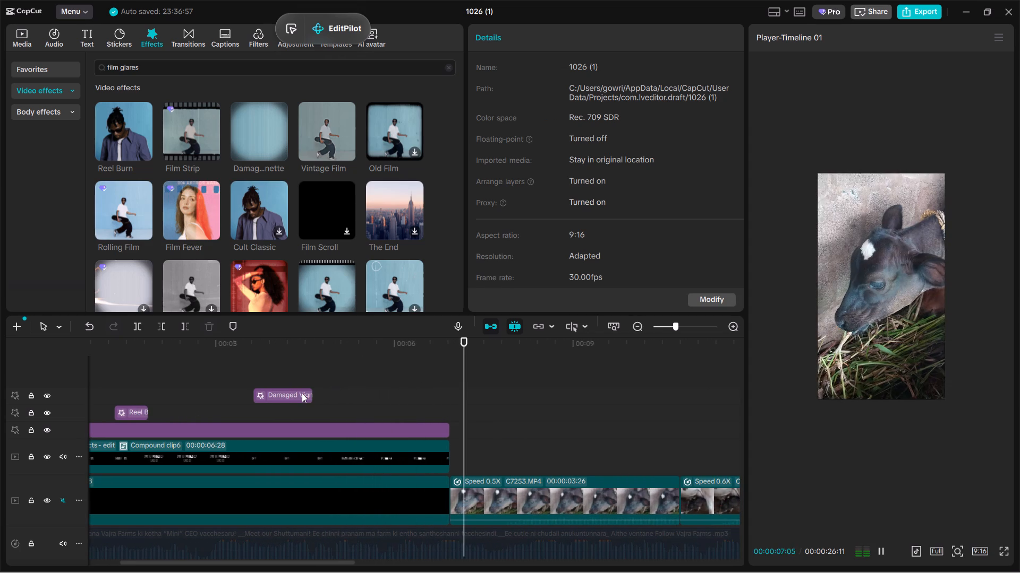
Lower the atmosphere of the Damaged Vignette effect.
left_click(302, 393)
key("space")
left_click_drag(523, 187, 504, 189)
Play the video from just before the Damaged Vignette effect to the end, and recheck the first footage clip.
left_click(240, 379)
key("space")
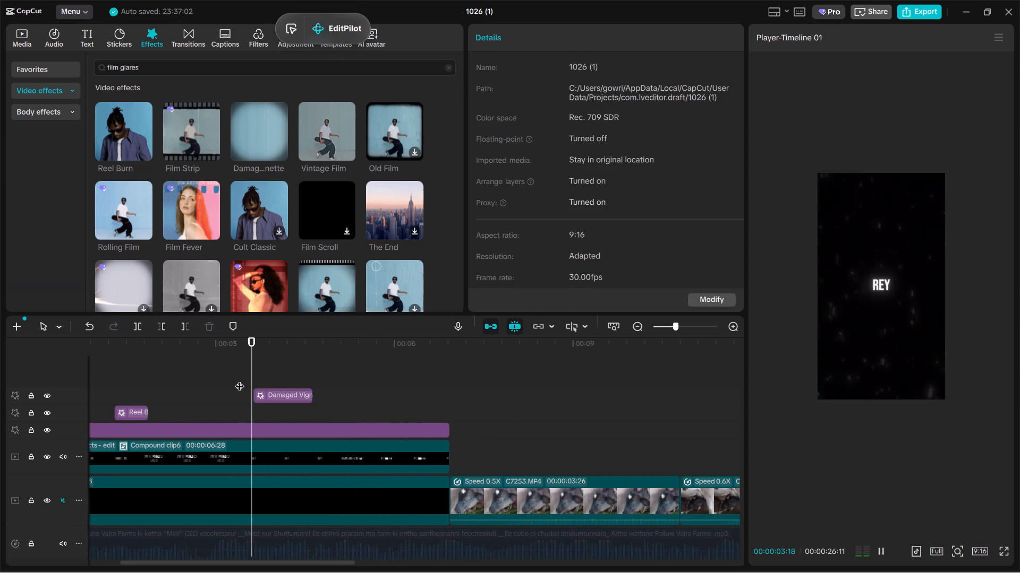
scroll(240, 379, "down", 5, "ctrl")
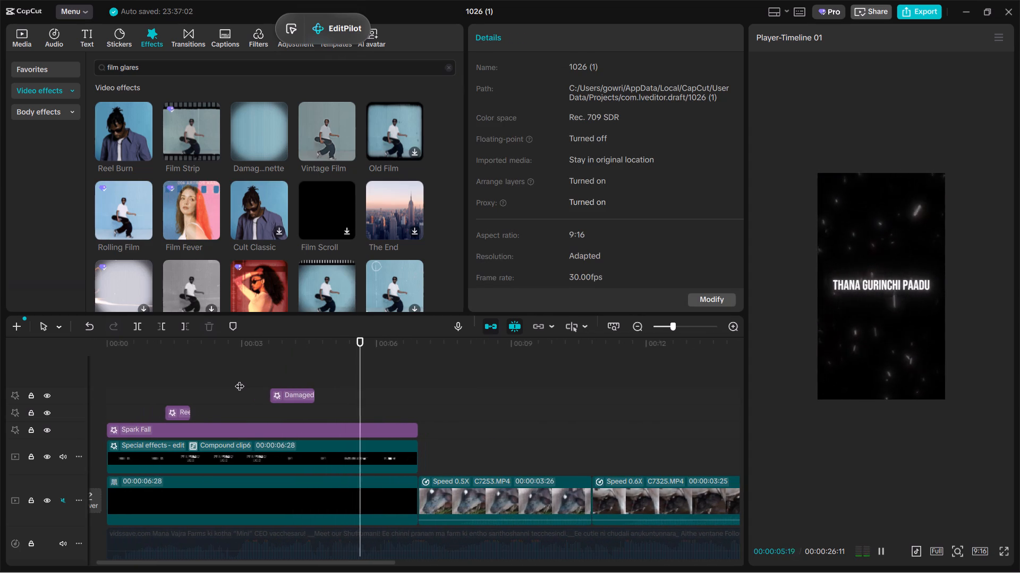
scroll(240, 379, "down", 4, "ctrl")
scroll(240, 379, "down", 1)
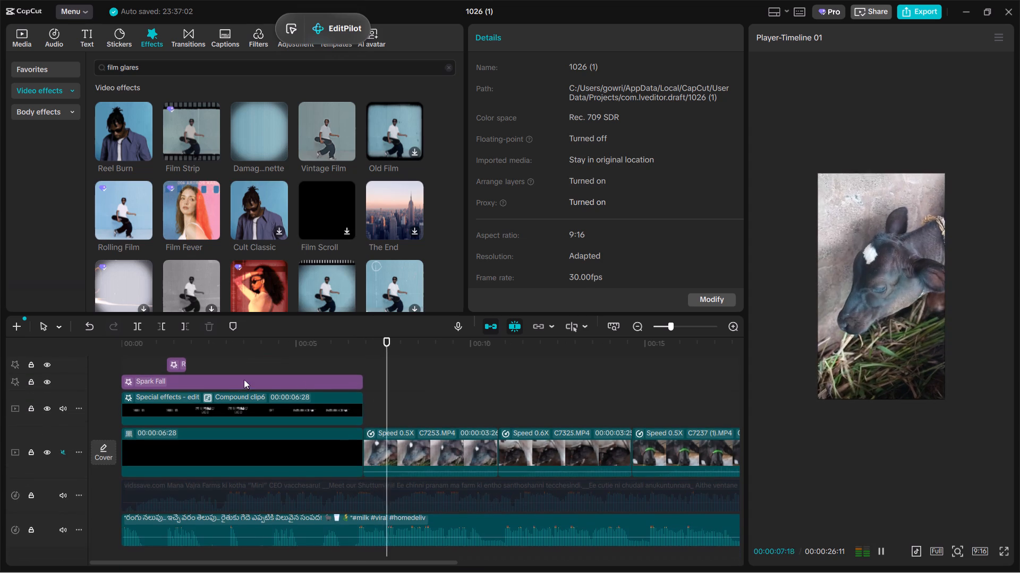
scroll(421, 463, "down", 1, "ctrl")
left_click_drag(431, 566, 449, 563, "ctrl")
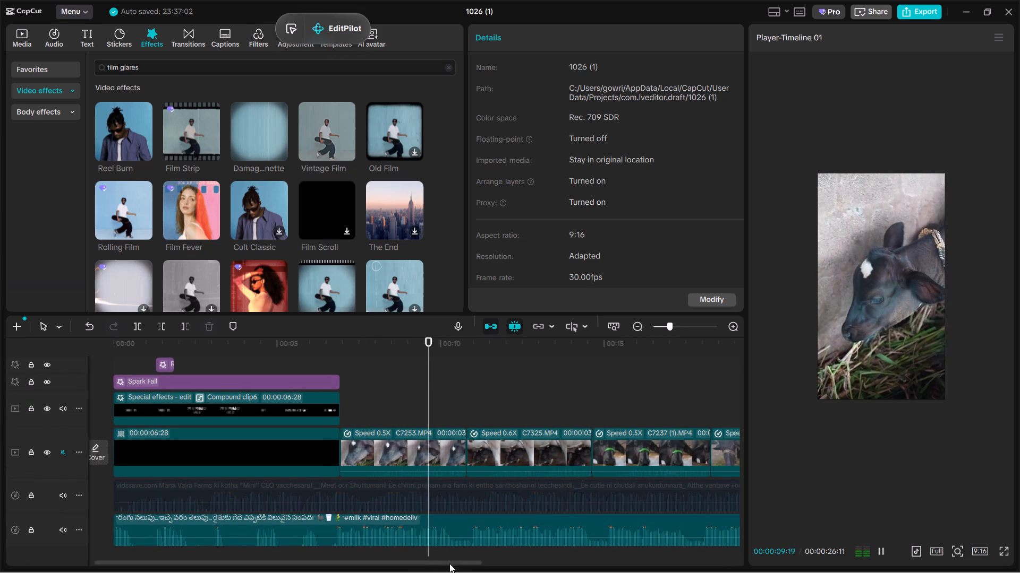
left_click_drag(449, 563, 485, 563, "ctrl")
scroll(524, 515, "down", 5, "ctrl")
scroll(358, 353, "up", 4, "ctrl")
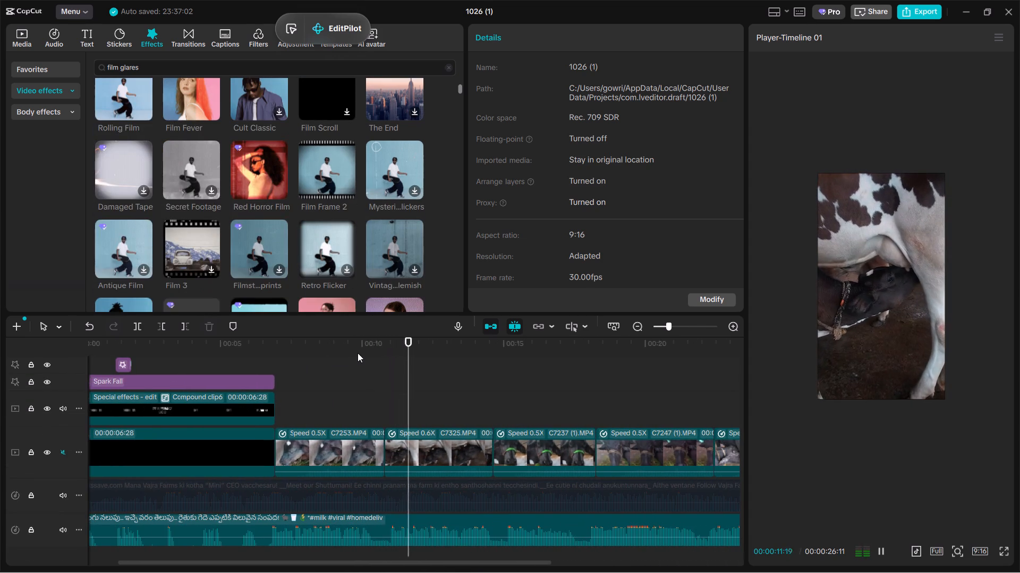
scroll(358, 353, "up", 3, "ctrl")
scroll(423, 423, "down", 2, "ctrl")
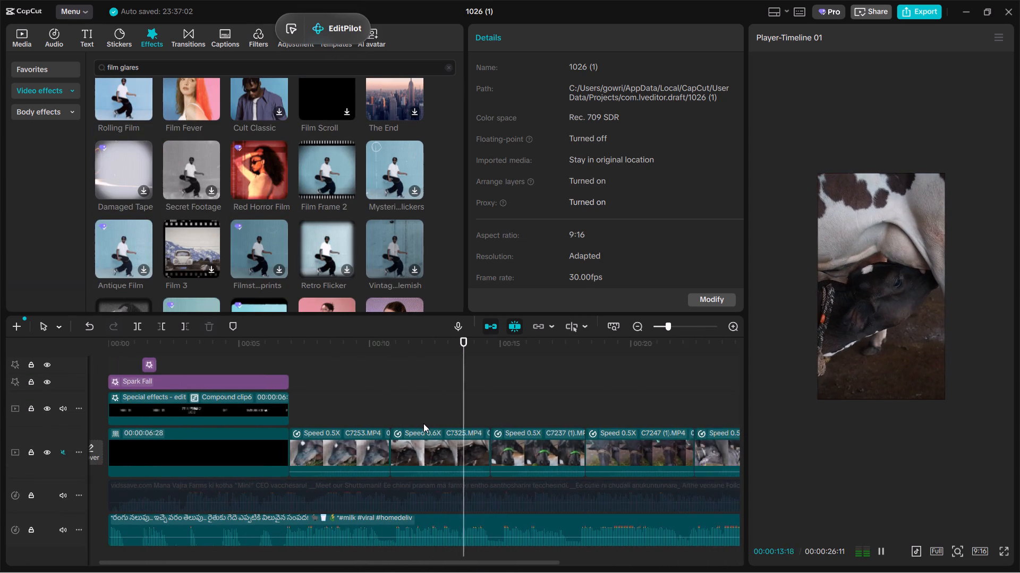
scroll(423, 423, "down", 3, "ctrl")
scroll(436, 429, "up", 9, "ctrl")
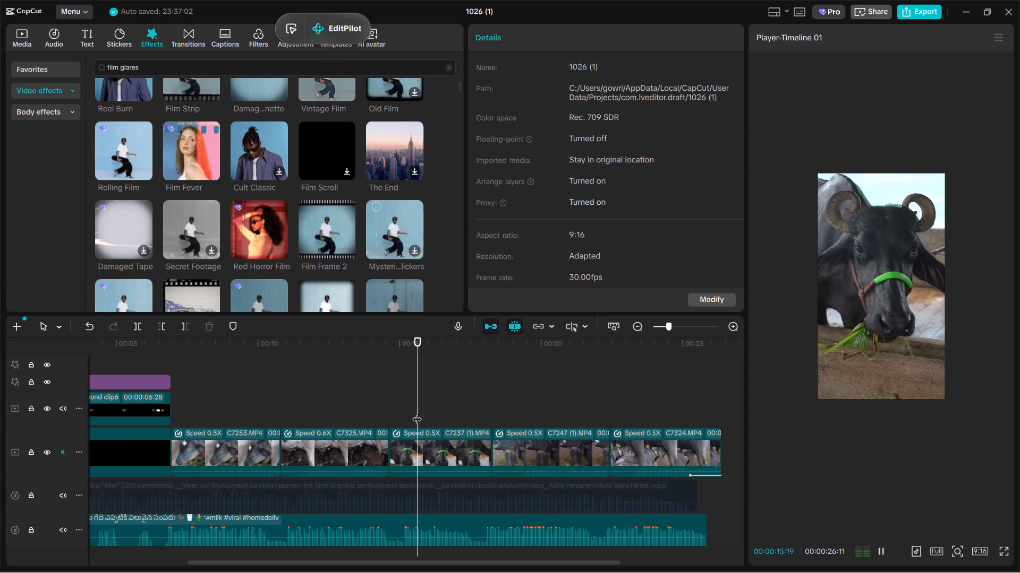
scroll(417, 412, "down", 2)
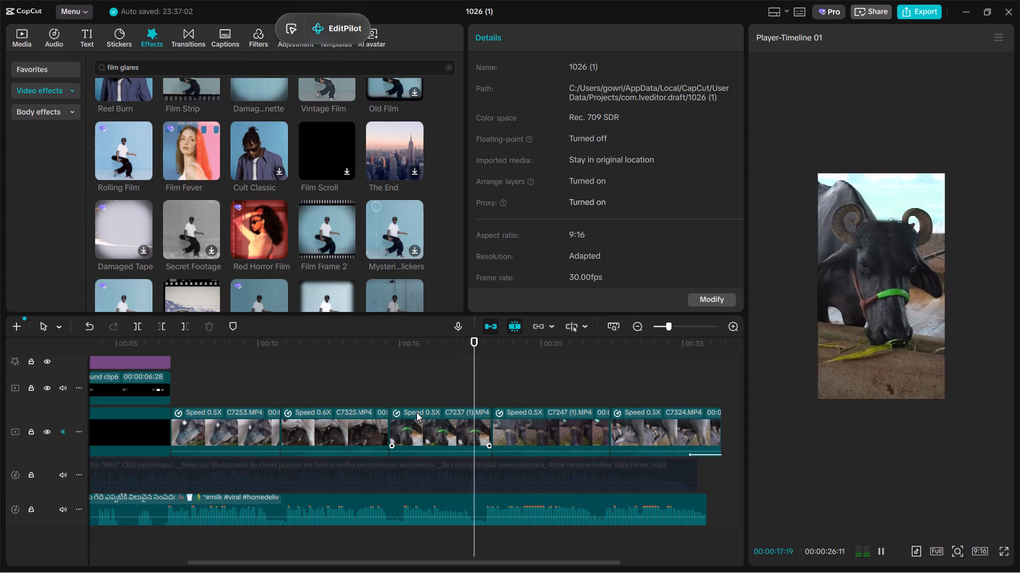
scroll(416, 412, "down", 6, "ctrl")
scroll(566, 370, "up", 8, "ctrl")
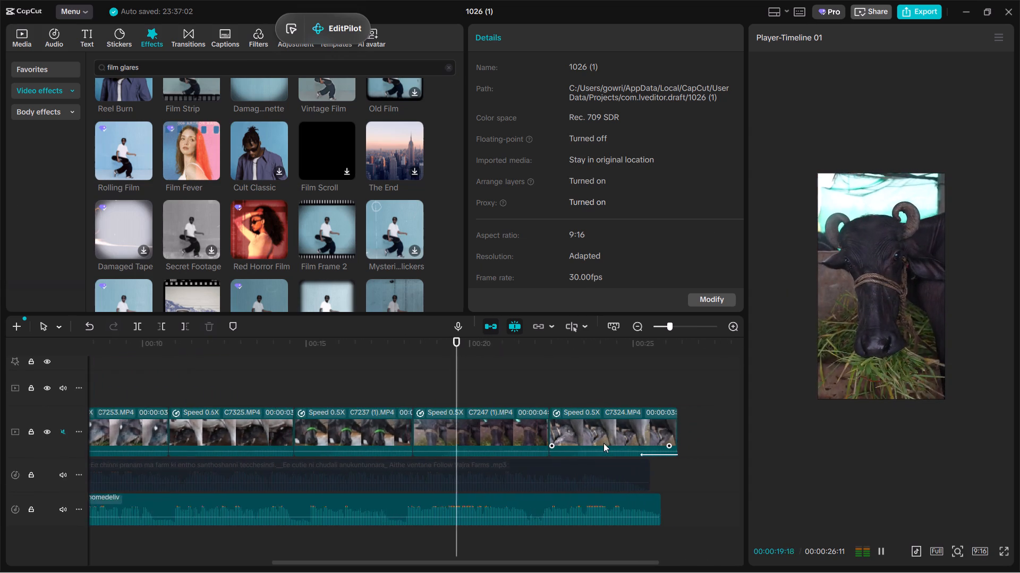
scroll(603, 443, "up", 1, "ctrl")
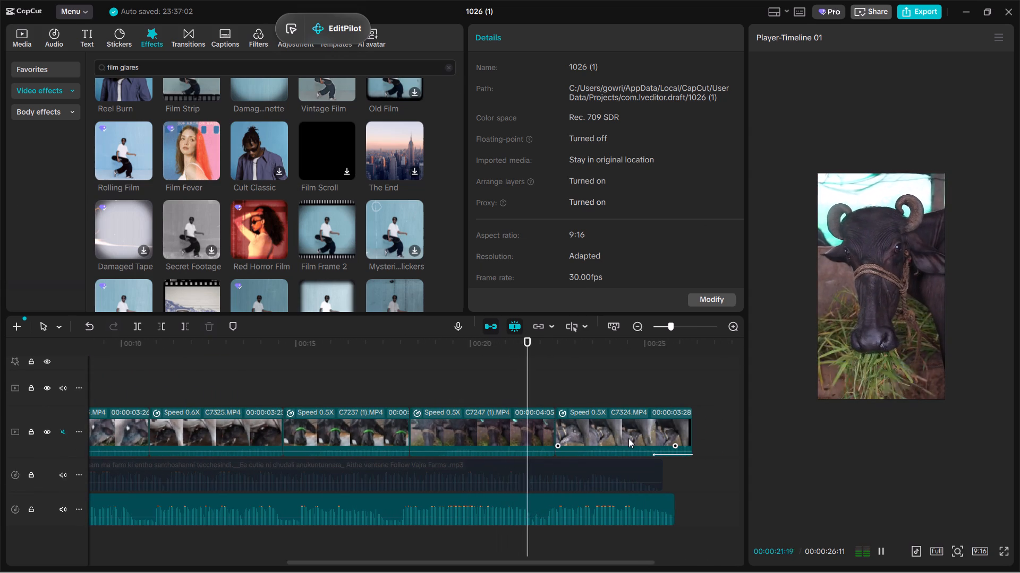
scroll(628, 438, "down", 4, "ctrl")
scroll(628, 438, "up", 6, "ctrl")
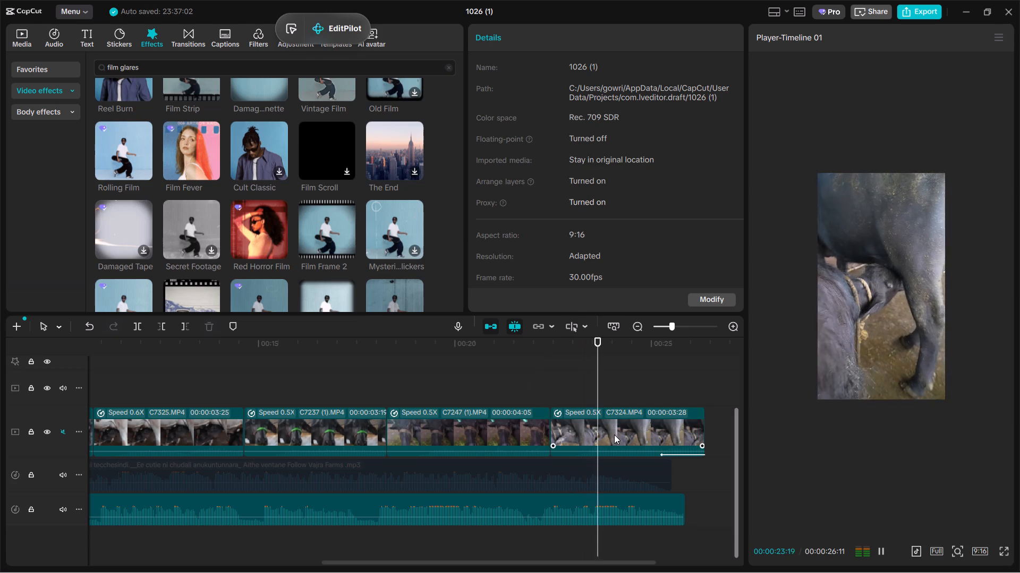
scroll(614, 433, "down", 8, "ctrl")
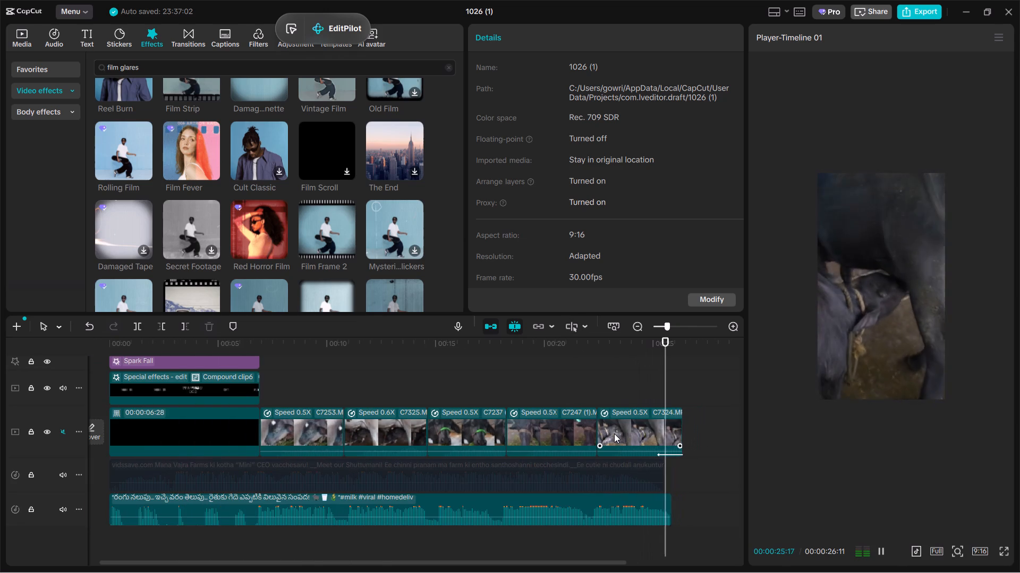
left_click(406, 394)
left_click_drag(406, 394, 247, 394)
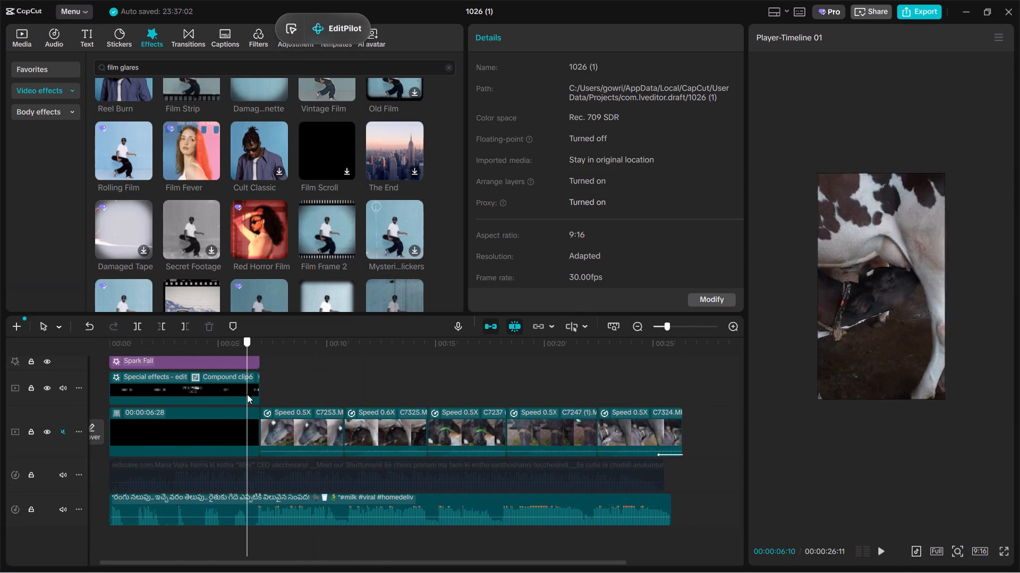
left_click_drag(247, 394, 280, 408)
key("space")
key("space")
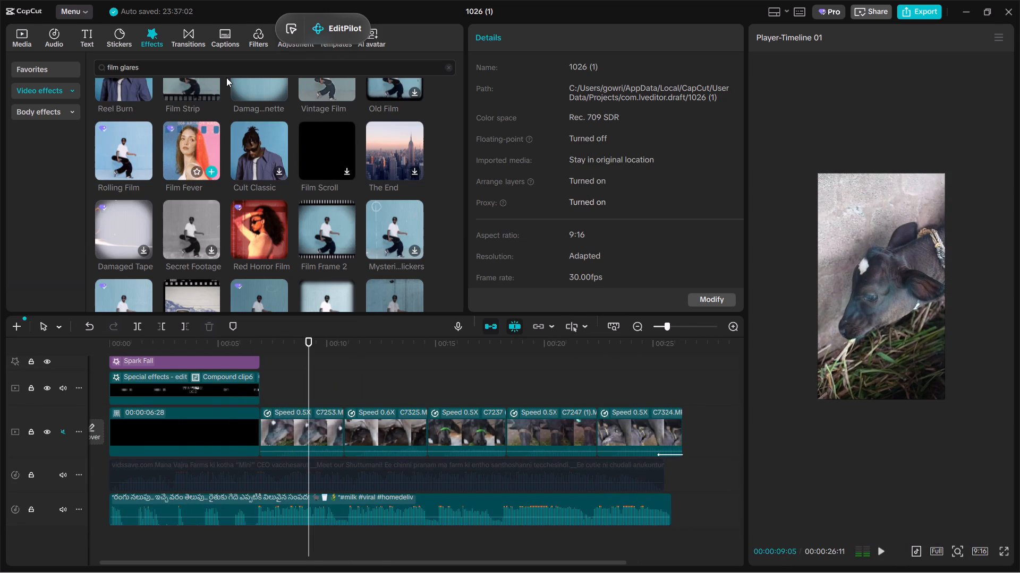
Search the transitions library for "light glare".
left_click(193, 50)
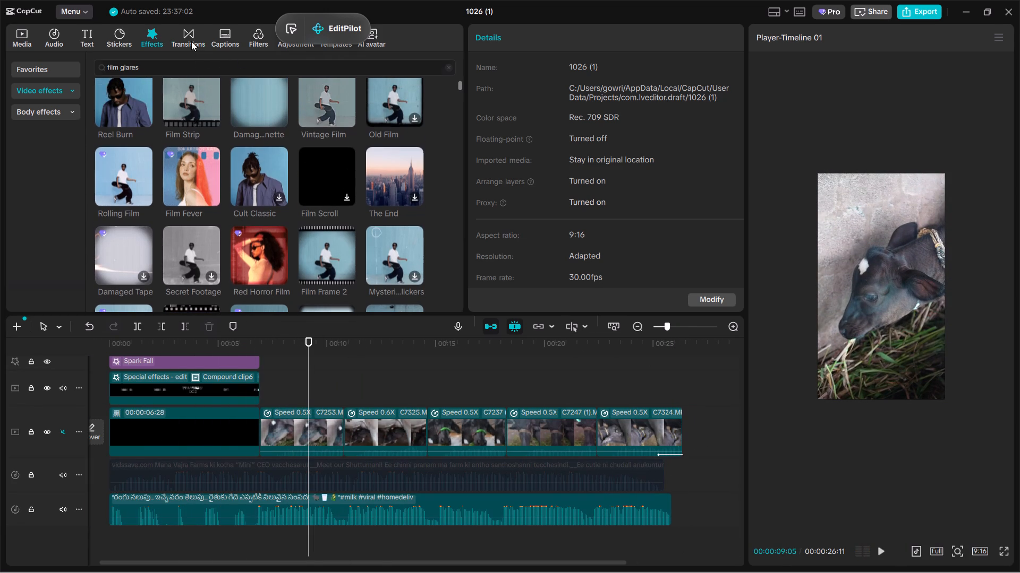
left_click(191, 40)
left_click(48, 72)
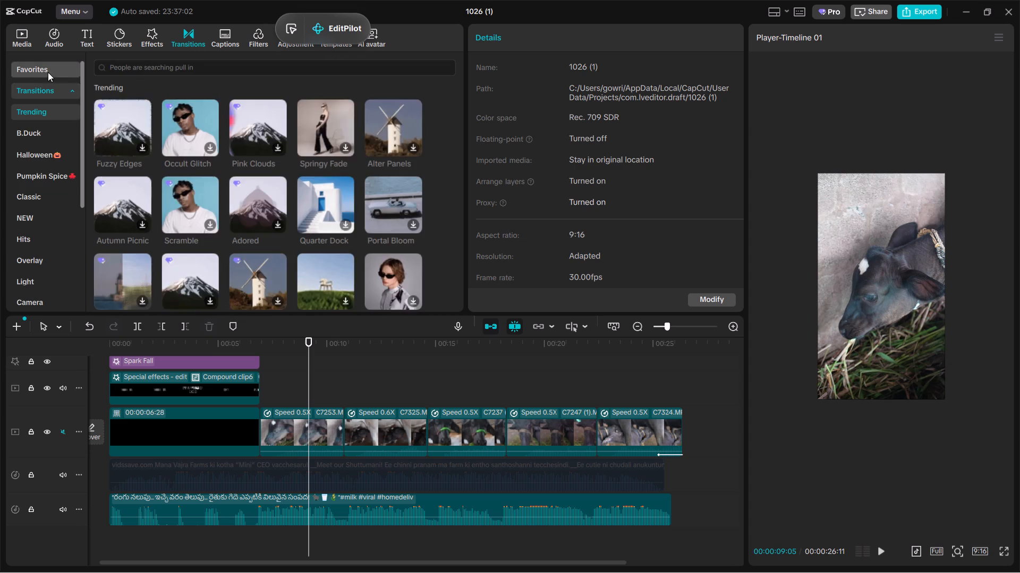
left_click(53, 89)
left_click(150, 66)
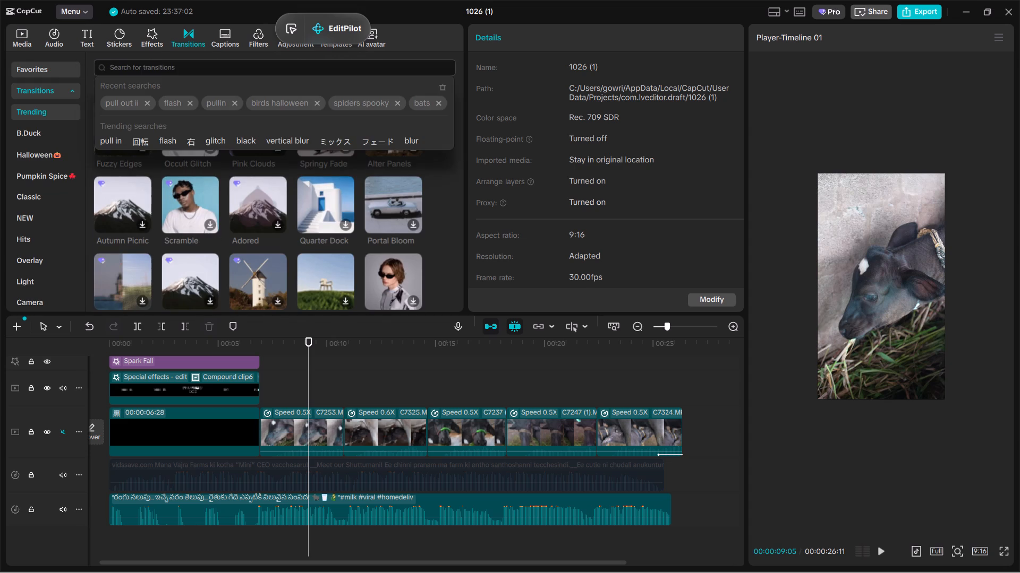
type("light glare")
key("Return")
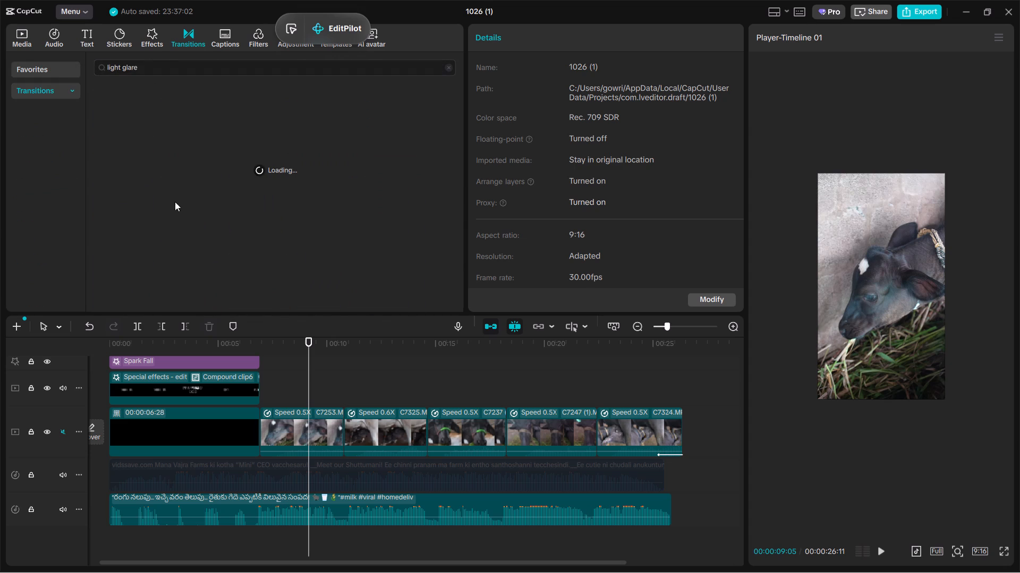
Add the Glare transition between clips C7253 and C7325, accepting duplicate frames, and play across the cut.
left_click_drag(172, 100, 339, 410)
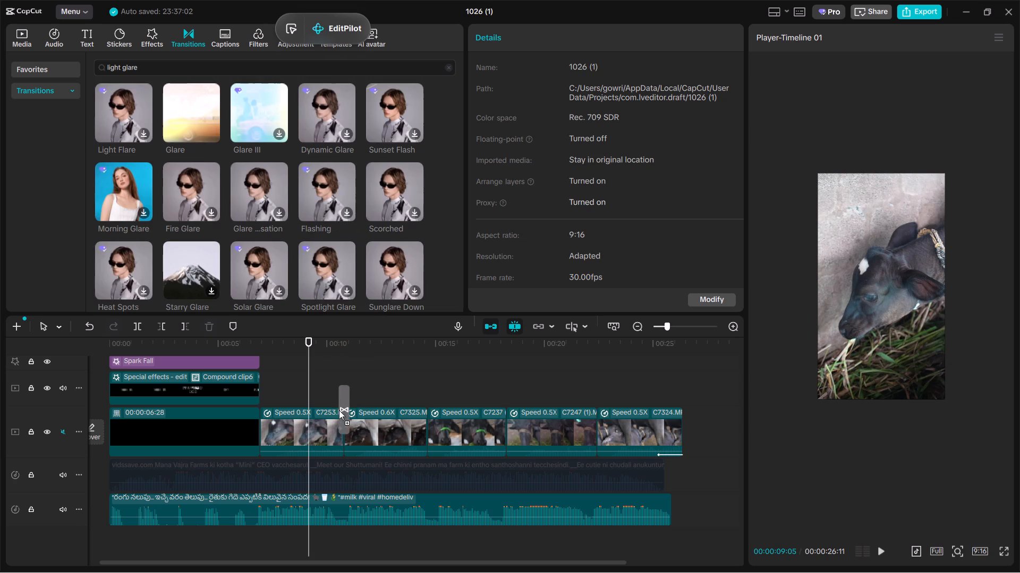
left_click_drag(339, 410, 335, 405)
left_click_drag(187, 114, 351, 427)
left_click(328, 397)
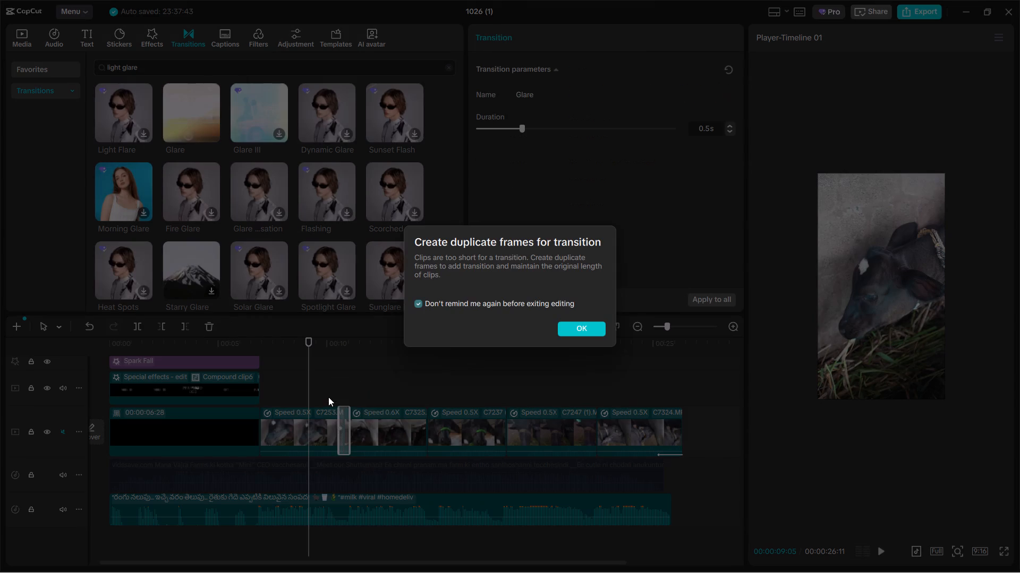
left_click(570, 331)
left_click(324, 381)
key("space")
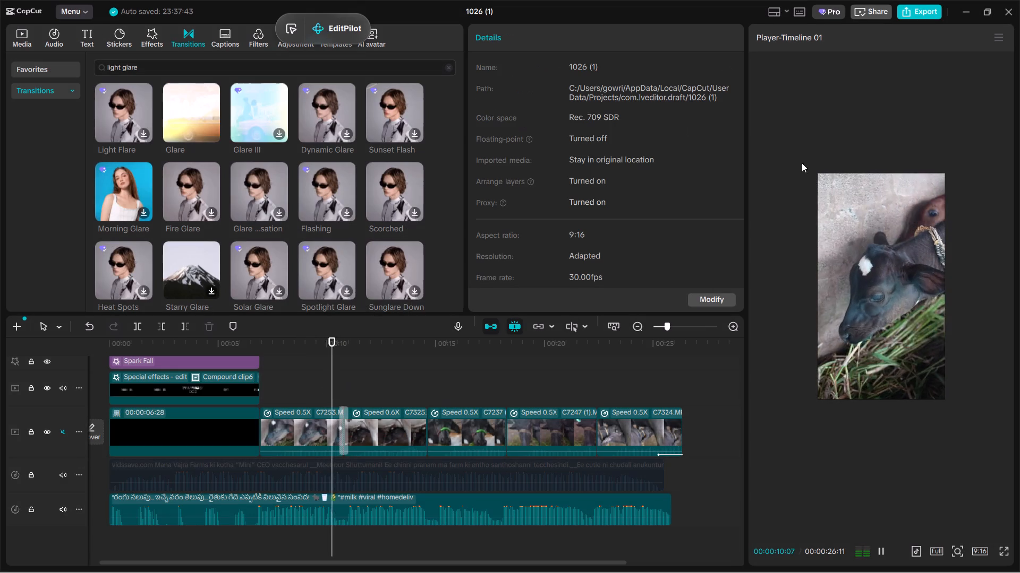
key("space")
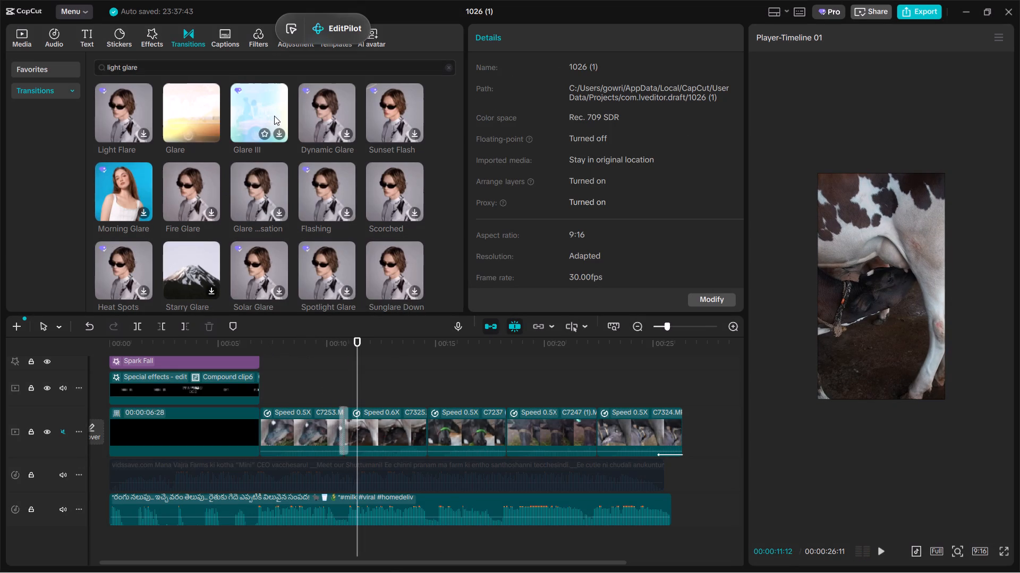
Add the Glare III transition between clips C7325 and C7237 (1) and play across the cut.
left_click(274, 114)
left_click_drag(274, 111, 438, 439)
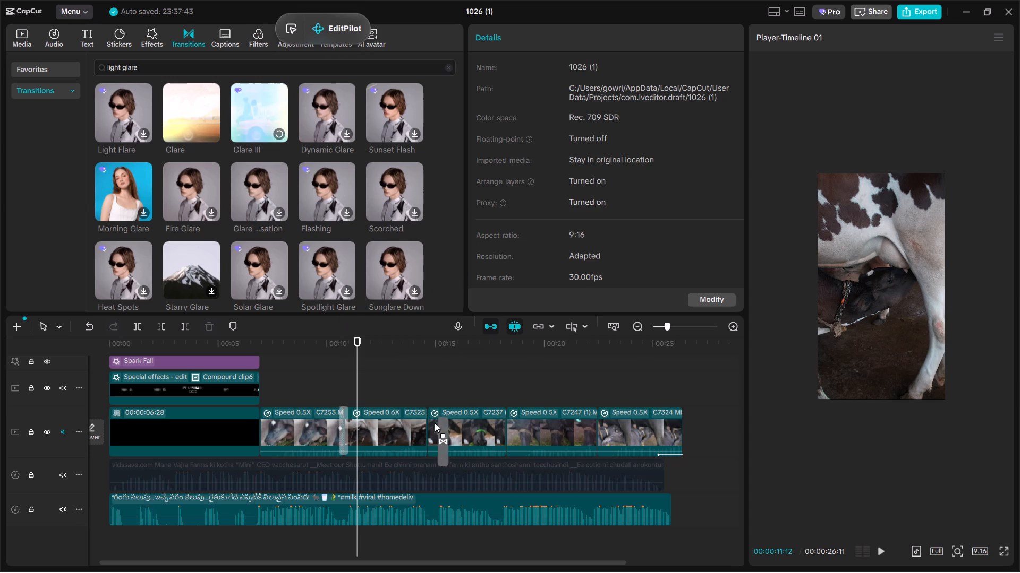
left_click(412, 387)
key("space")
key("space")
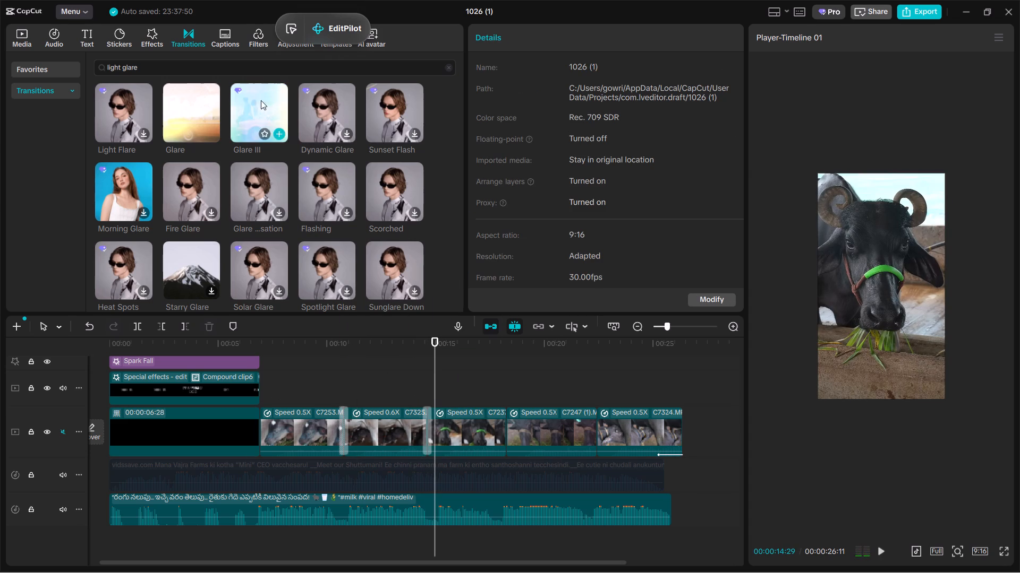
Add the Sunset Flash transition between clips C7247 (1) and C7324 and play across the cut.
left_click(406, 100)
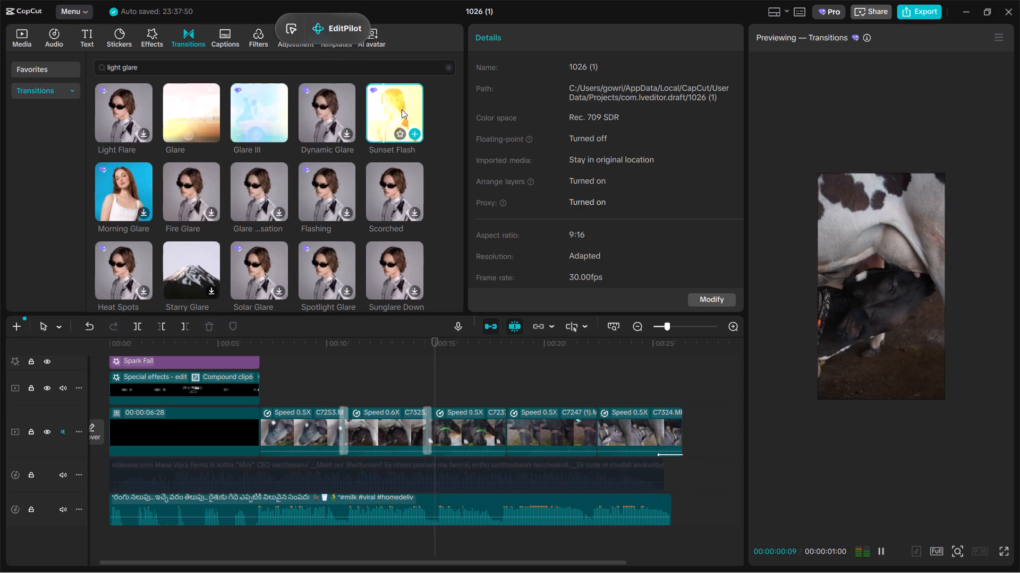
left_click_drag(402, 111, 583, 416)
left_click(568, 387)
key("space")
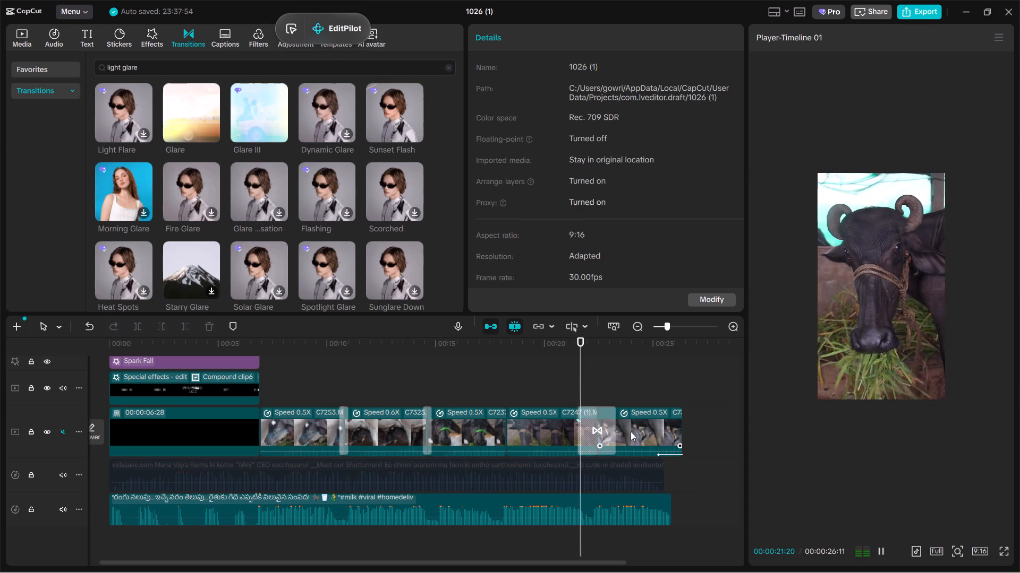
key("space")
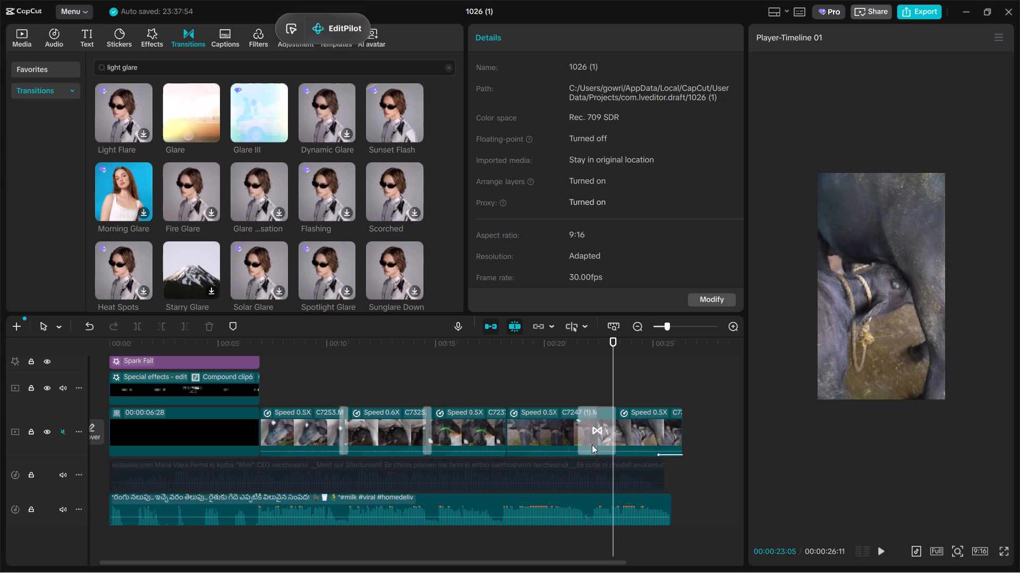
Shorten the Sunset Flash transition before the last clip to about half its length.
left_click(592, 445)
left_click_drag(572, 115, 560, 122)
left_click(566, 127)
left_click(580, 384)
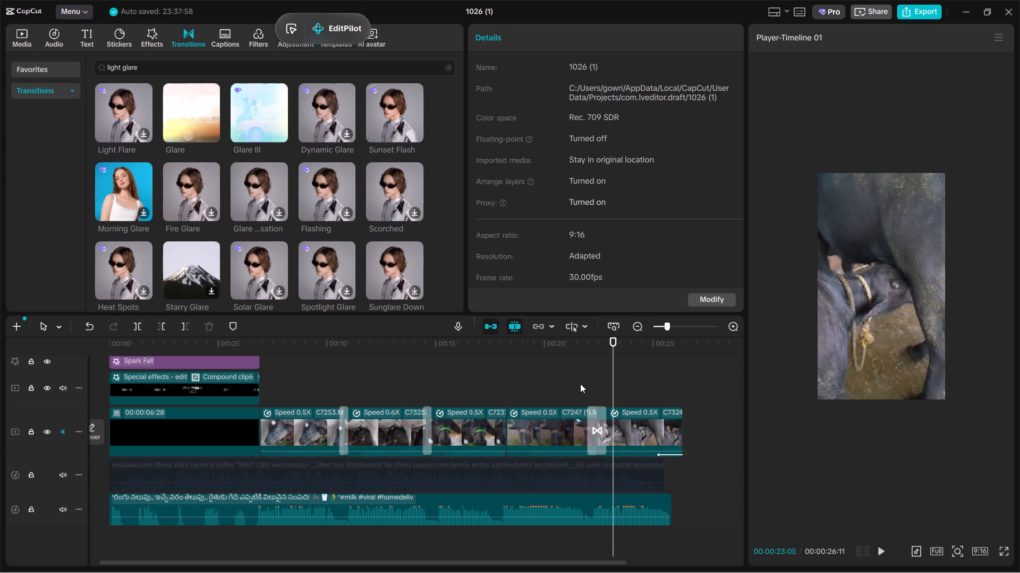
key("space")
scroll(487, 416, "down", 2, "ctrl")
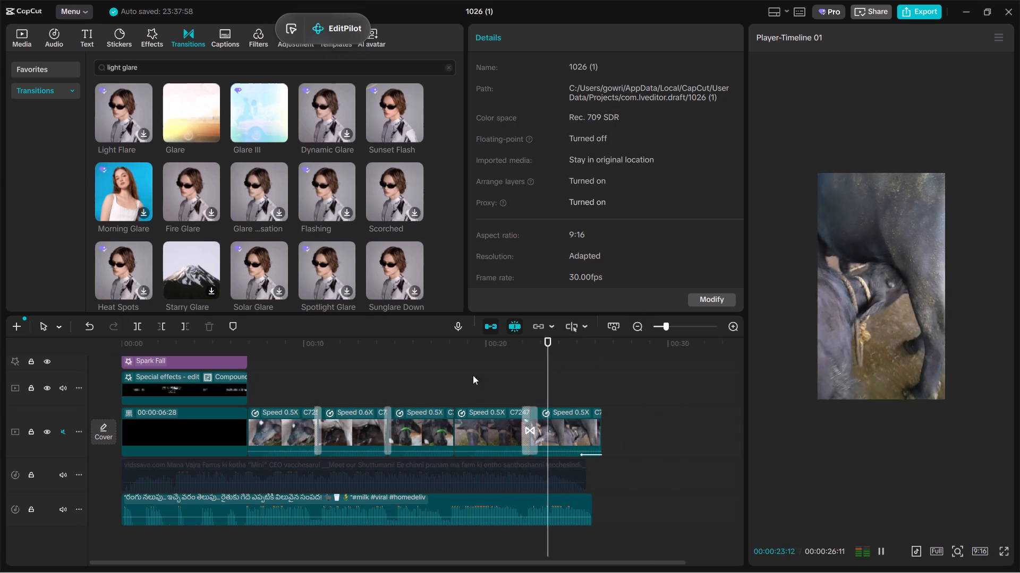
key("space")
Add the Glare transition between clips C7237 (1) and C7247 (1) and play across the cut.
left_click(257, 108)
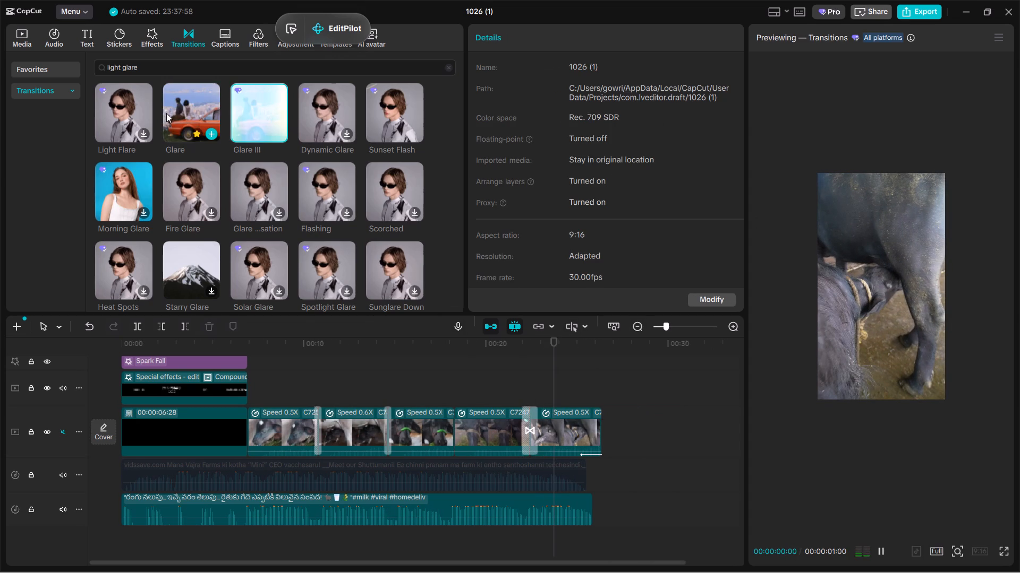
left_click_drag(168, 113, 463, 433)
left_click(431, 389)
key("space")
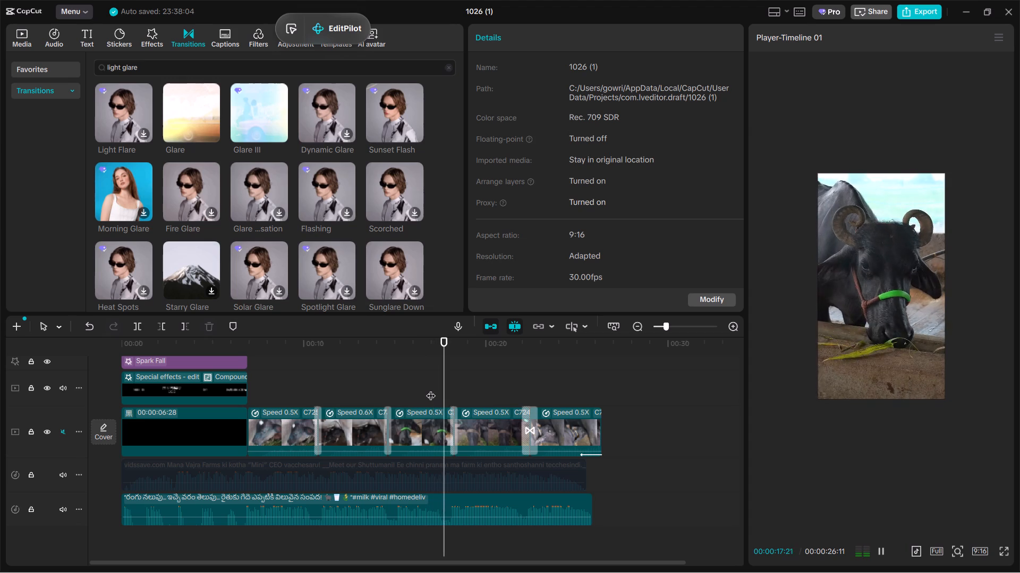
scroll(431, 389, "down", 2, "ctrl")
scroll(431, 389, "up", 5, "ctrl")
key("space")
Add a custom adjustment layer and stretch it over all the cattle clips, from the end of the text opening to the video's end.
left_click(360, 387)
left_click_drag(360, 387, 0, 372)
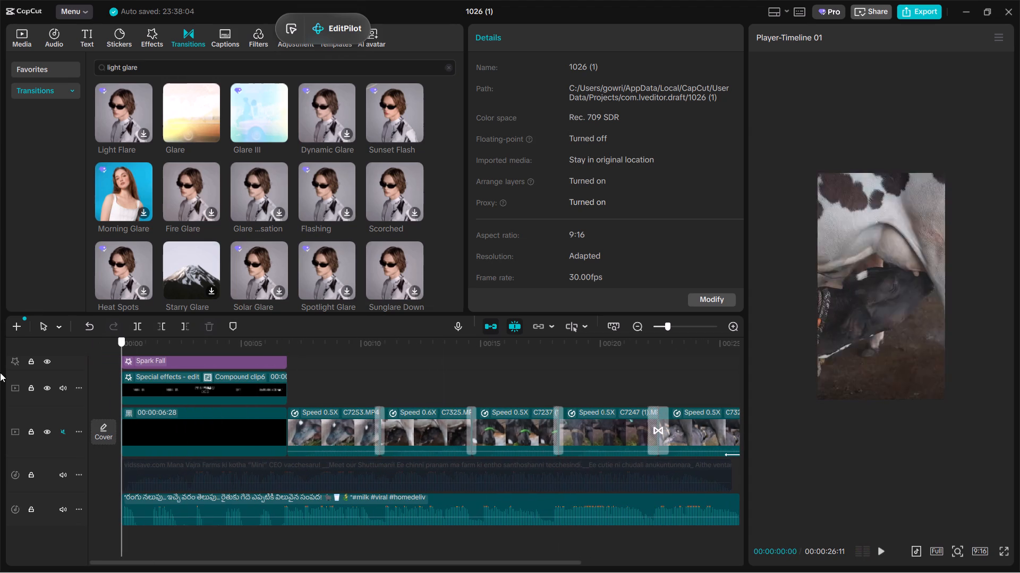
left_click_drag(0, 372, 1, 360)
left_click_drag(318, 27, 545, 19)
left_click(293, 36)
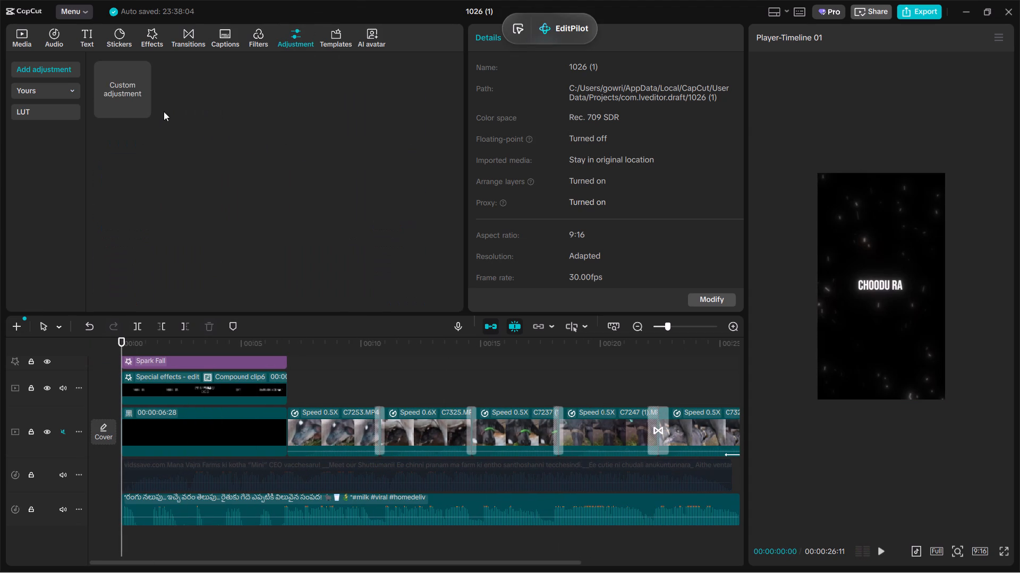
left_click(146, 115)
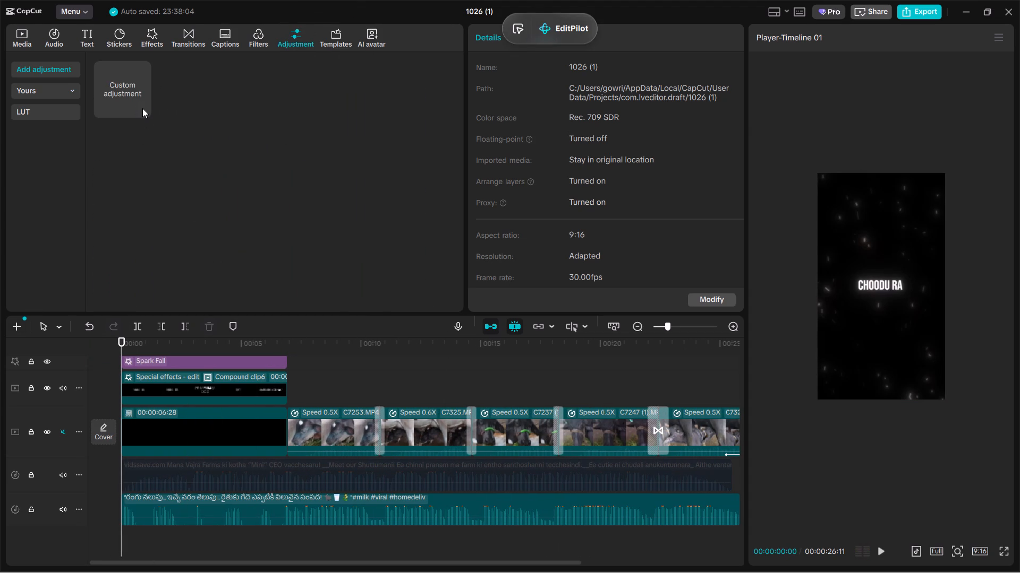
left_click(142, 108)
left_click(169, 387)
left_click_drag(166, 390, 363, 458)
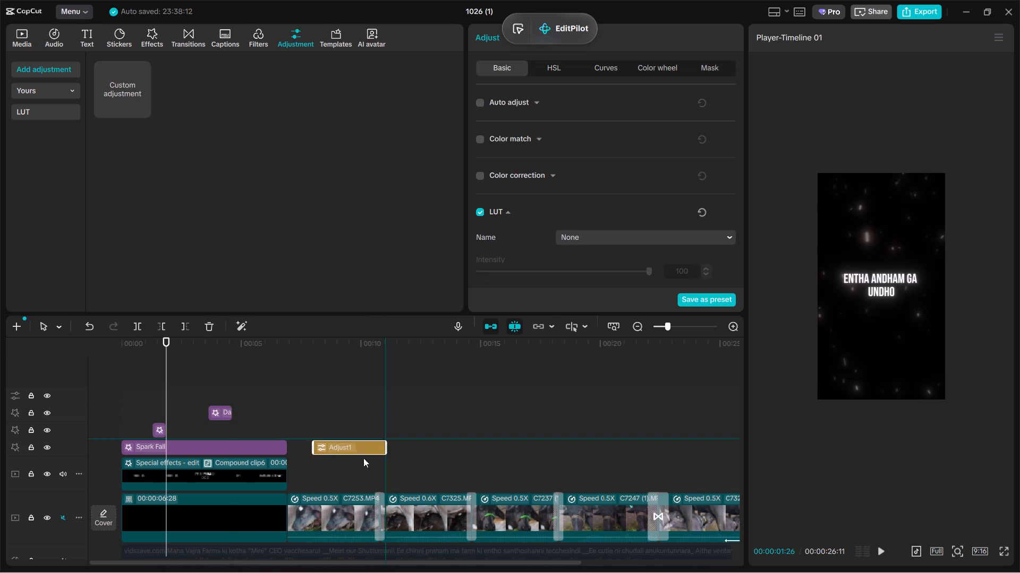
left_click_drag(363, 458, 331, 458)
left_click_drag(358, 445, 730, 480)
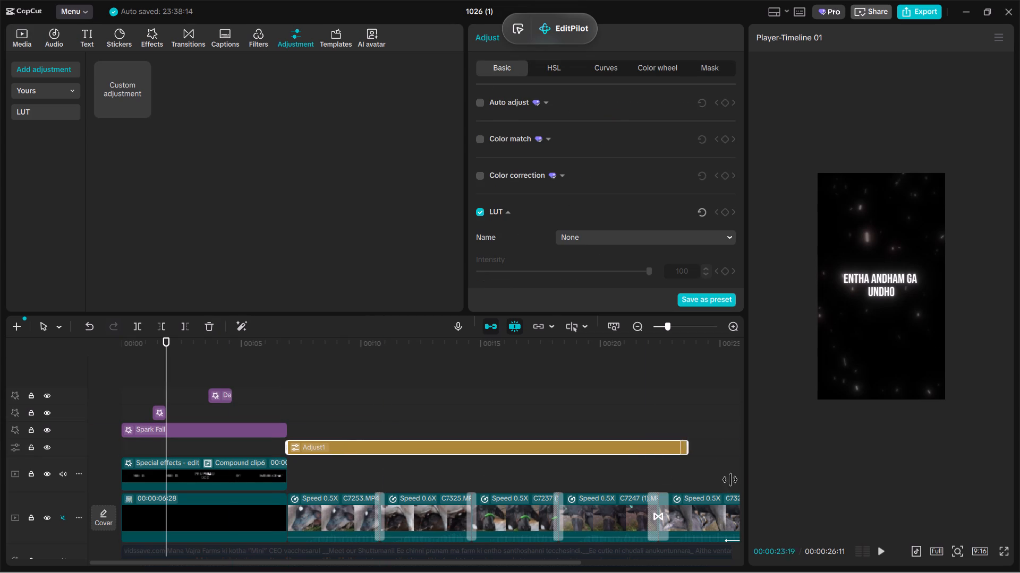
left_click_drag(730, 480, 648, 502)
Set the adjustment layer's Temp to -13 and Saturation to 11.
left_click(231, 472)
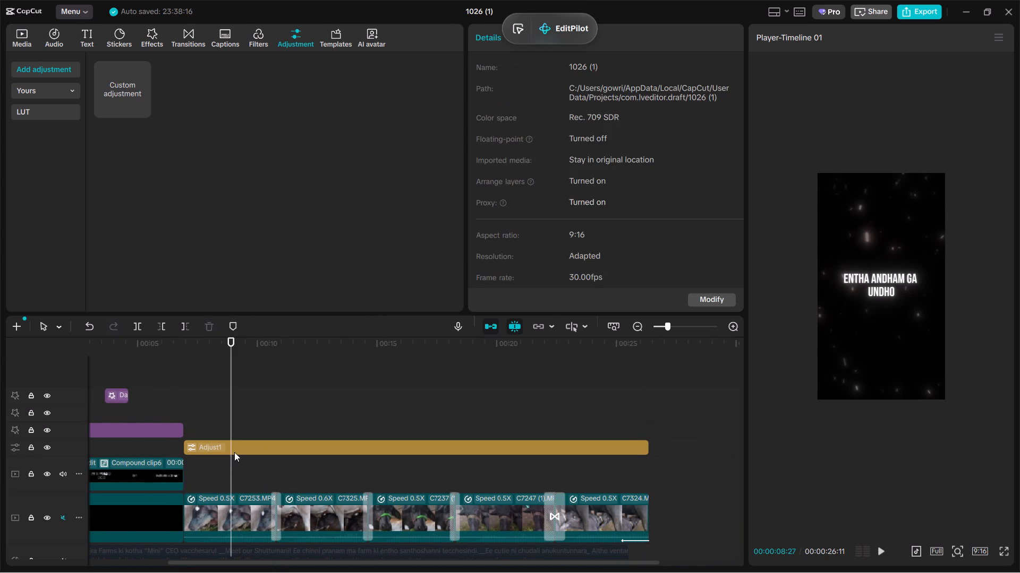
left_click(234, 452)
scroll(744, 187, "down", 1)
scroll(616, 121, "down", 1)
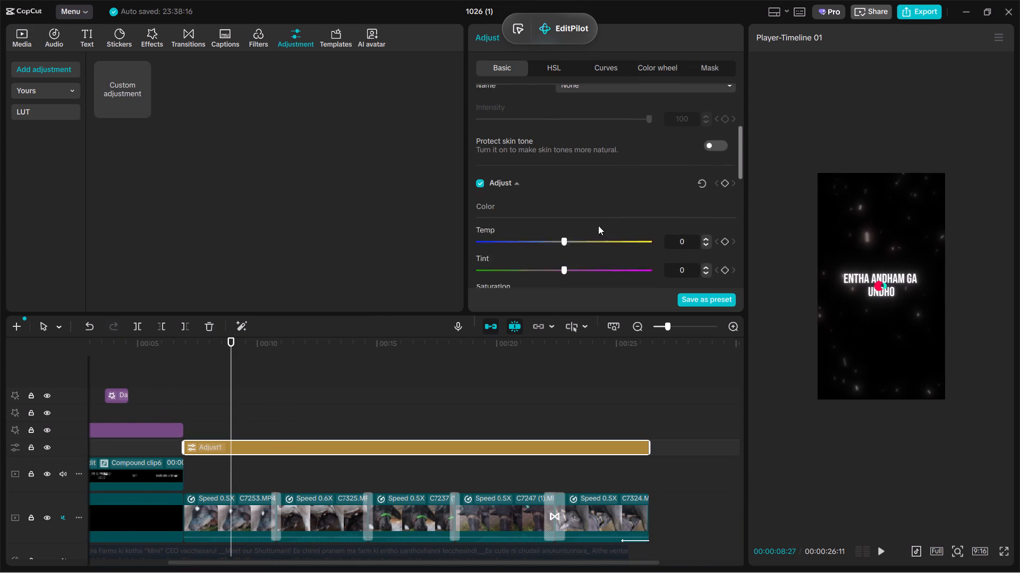
scroll(598, 225, "down", 1)
double_click(543, 222)
scroll(561, 242, "down", 1)
left_click(579, 280)
left_click(579, 279)
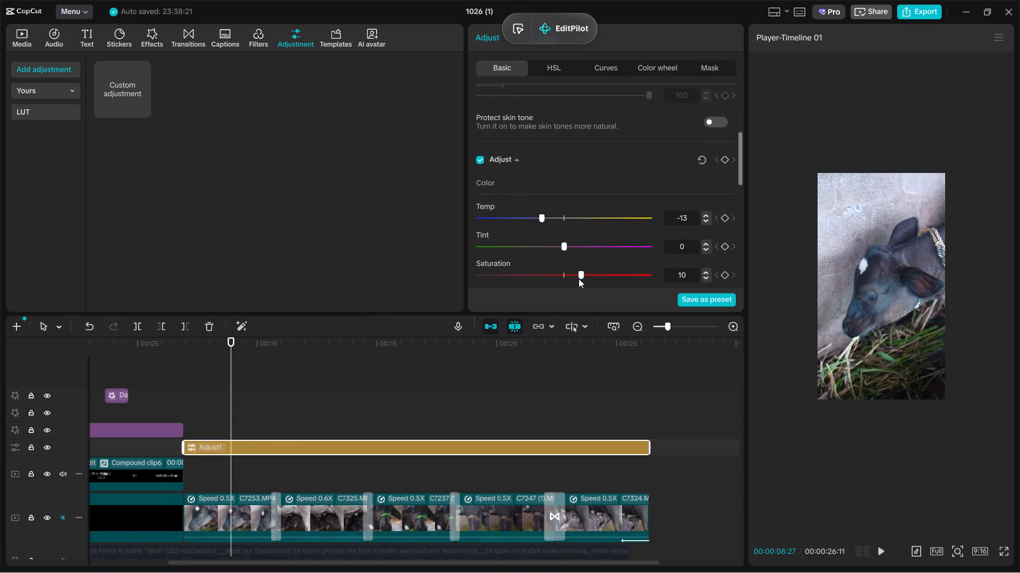
scroll(560, 246, "down", 1)
left_click(545, 223)
Set the adjustment layer's Exposure to 3 and fine-tune its Contrast.
scroll(545, 223, "down", 1)
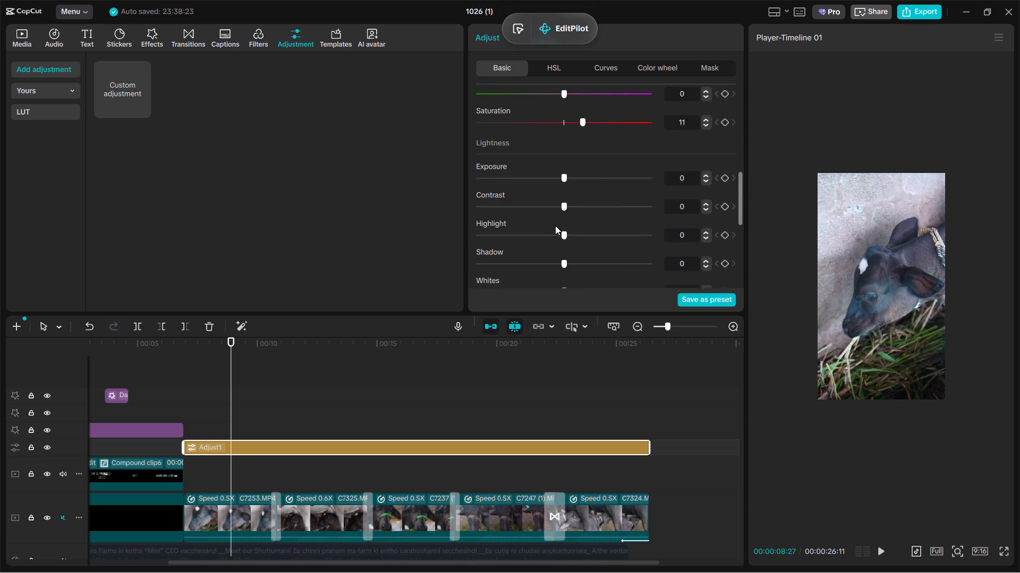
scroll(576, 187, "down", 1)
left_click_drag(576, 178, 567, 183)
scroll(571, 181, "down", 2)
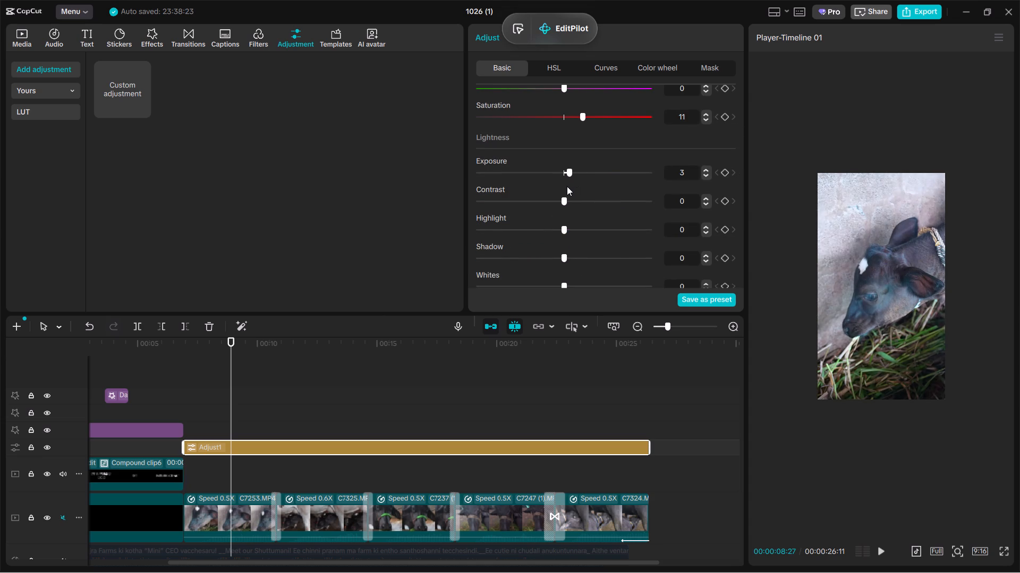
scroll(567, 186, "down", 1)
left_click(569, 197)
scroll(570, 203, "down", 1)
left_click(567, 162)
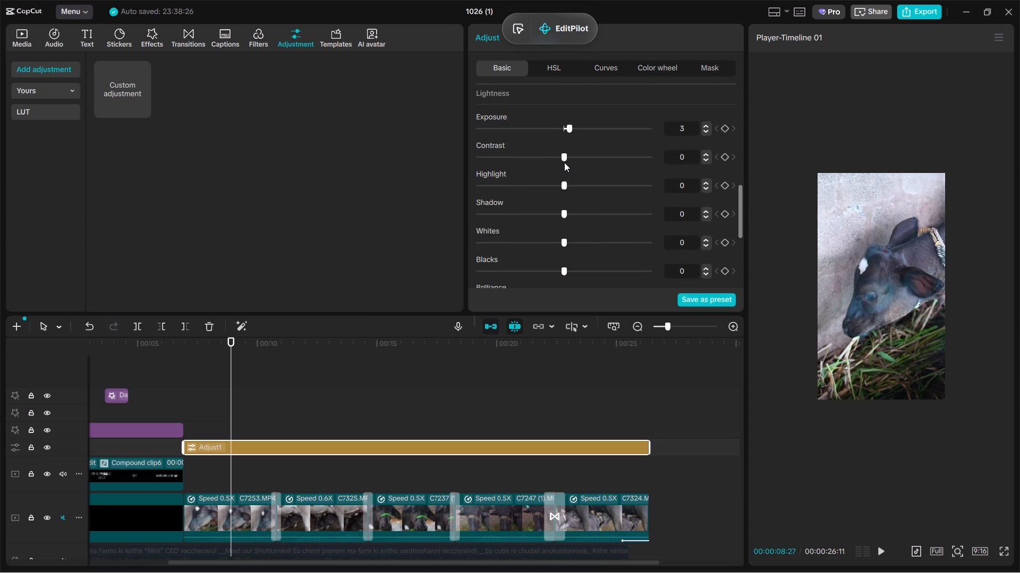
Set the adjustment layer's Sharpen to 9 and raise Clarity slightly.
scroll(568, 247, "down", 1)
left_click(495, 238)
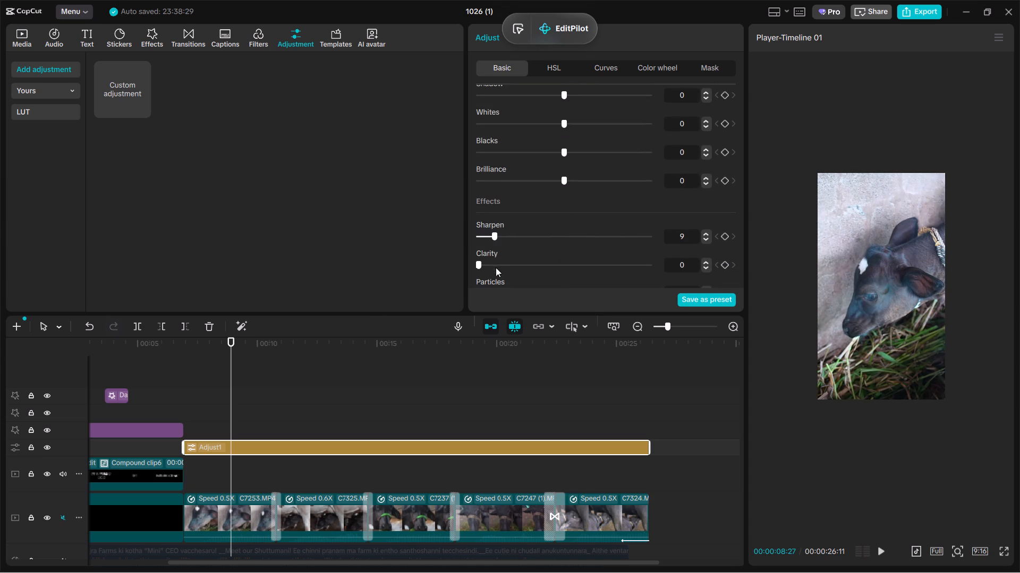
left_click(496, 267)
scroll(504, 239, "down", 1)
Set the green Saturation to 100 in the adjustment layer's HSL settings.
left_click(560, 68)
left_click(589, 127)
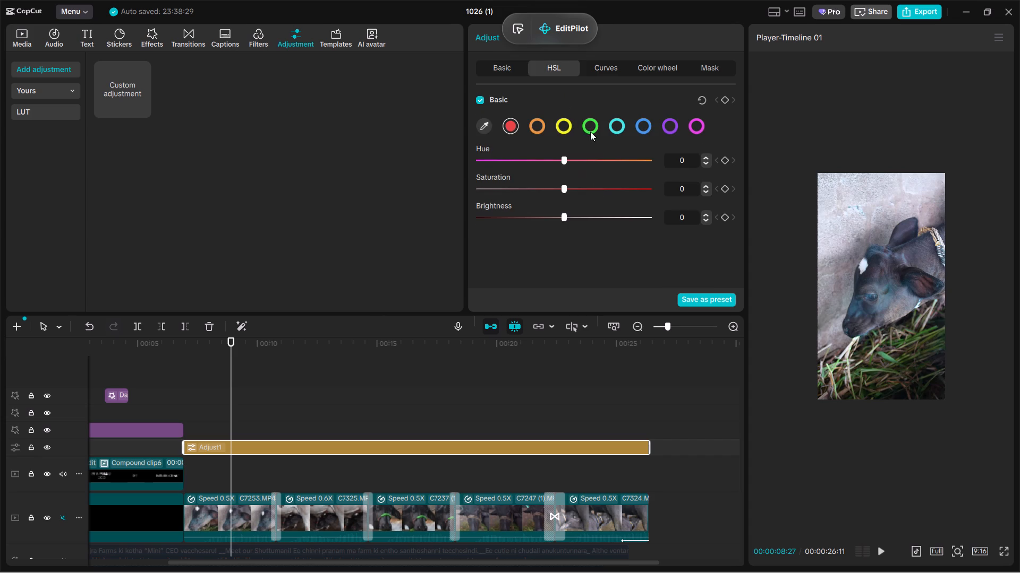
left_click_drag(598, 196, 659, 207)
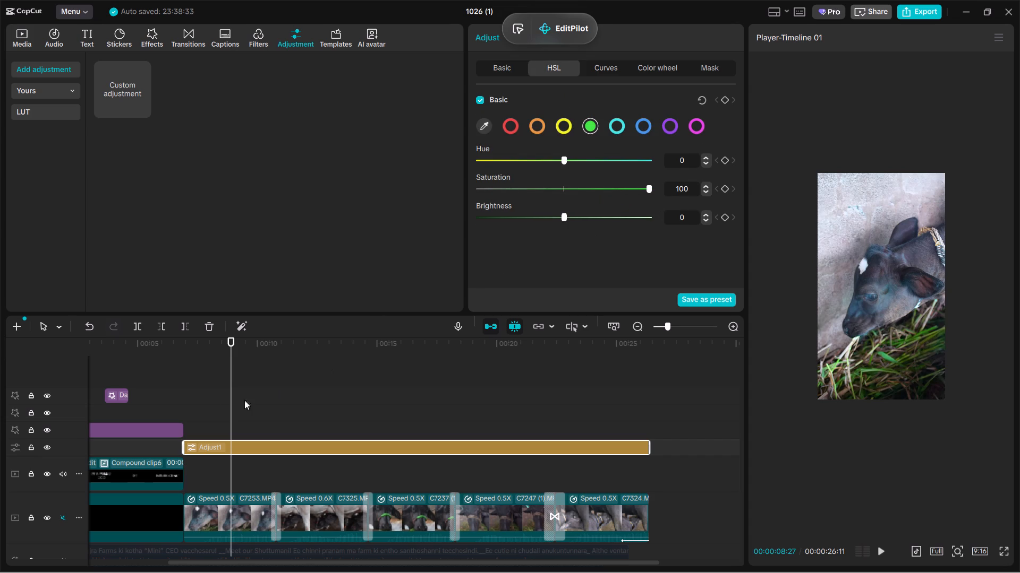
Play the colour-adjusted footage from clip C7253 into clip C7325 to check the look.
left_click(182, 392)
key("space")
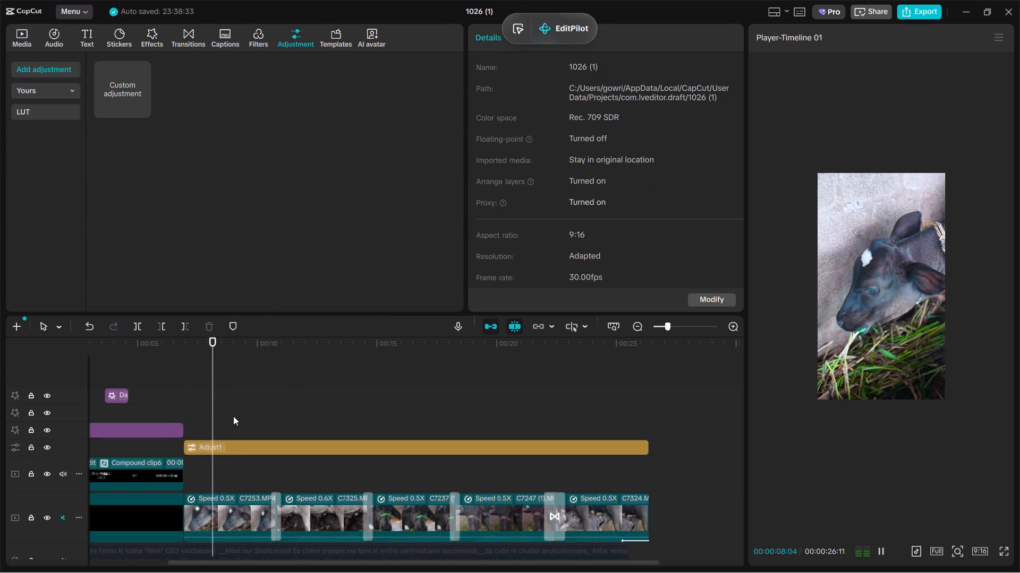
key("space")
key("space")
scroll(265, 440, "down", 2)
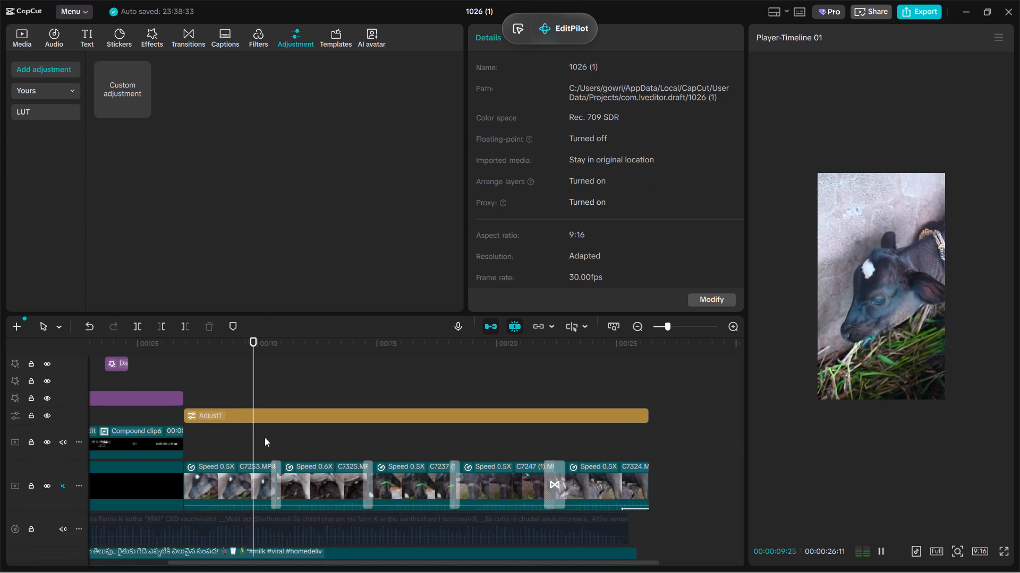
key("space")
left_click(260, 448)
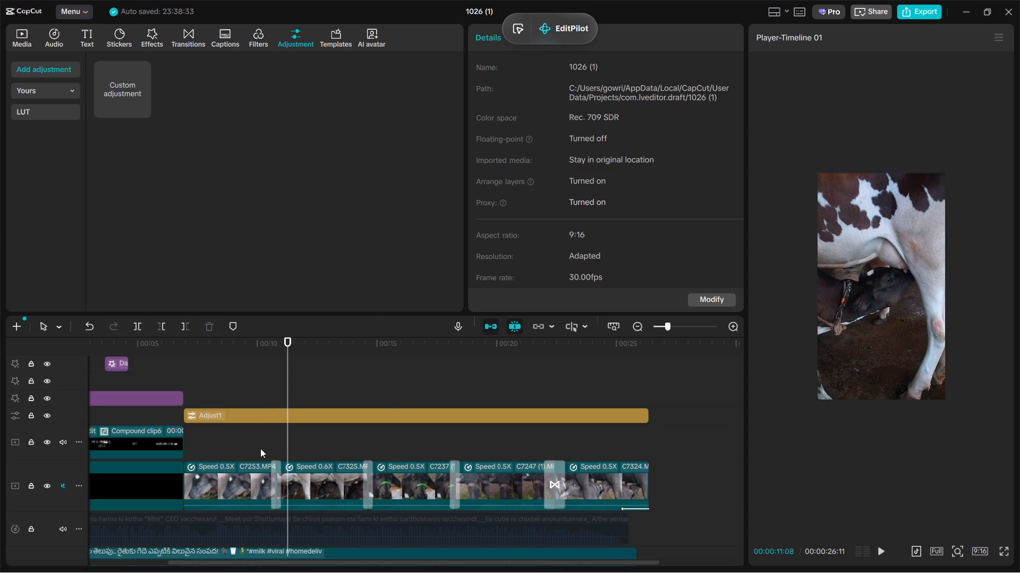
key("space")
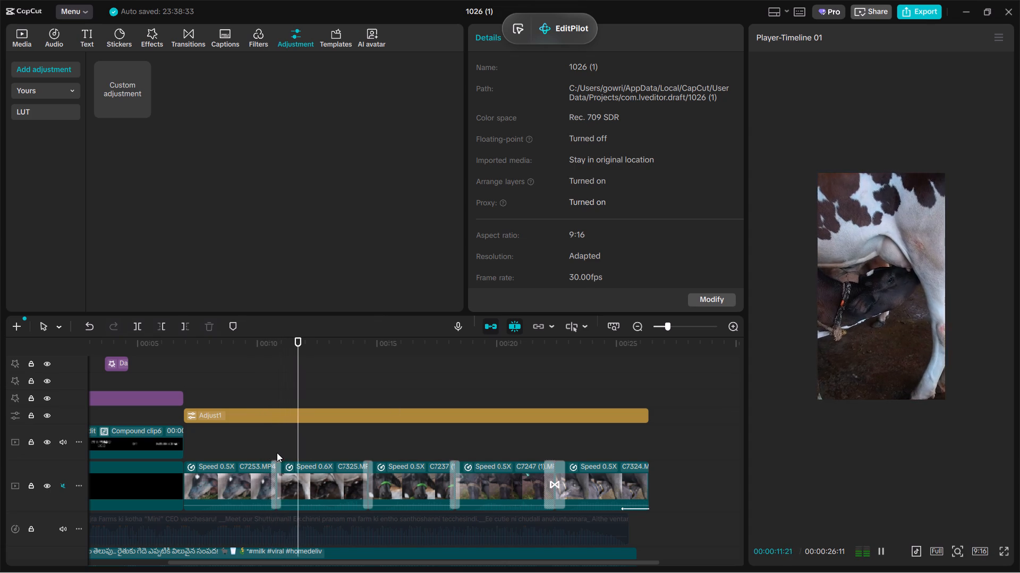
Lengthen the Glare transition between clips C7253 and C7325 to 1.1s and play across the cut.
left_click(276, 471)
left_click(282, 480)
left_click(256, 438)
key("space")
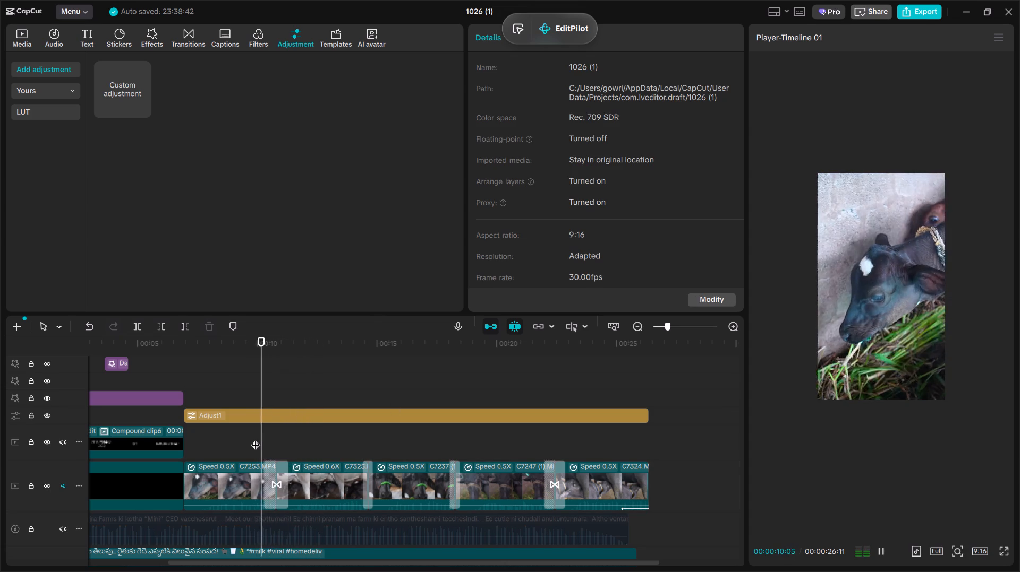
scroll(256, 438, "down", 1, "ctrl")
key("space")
Shorten the Glare transition between clips C7253 and C7325 to about half its length and play across the cut.
left_click(280, 475)
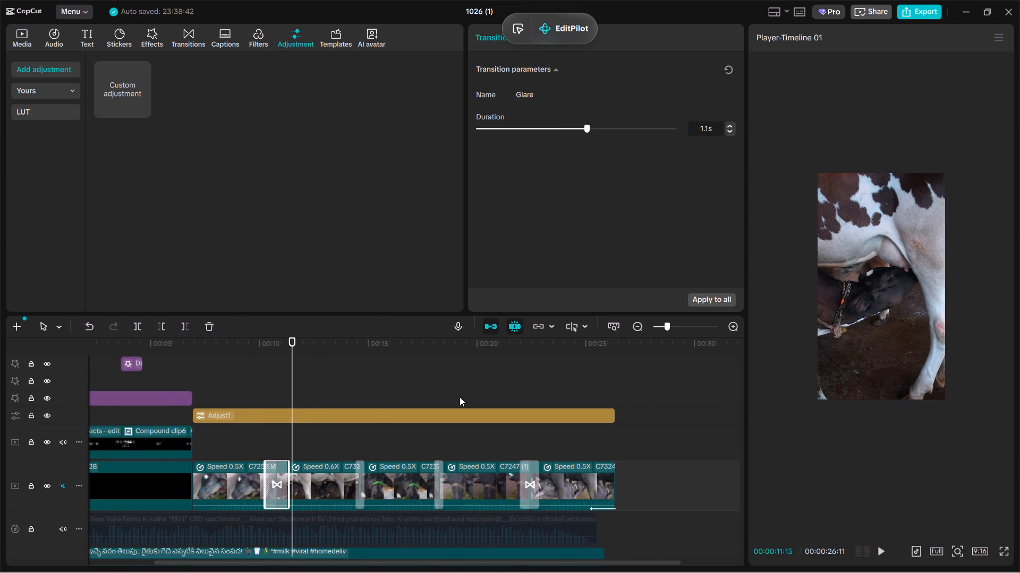
left_click(540, 127)
left_click(253, 440)
key("space")
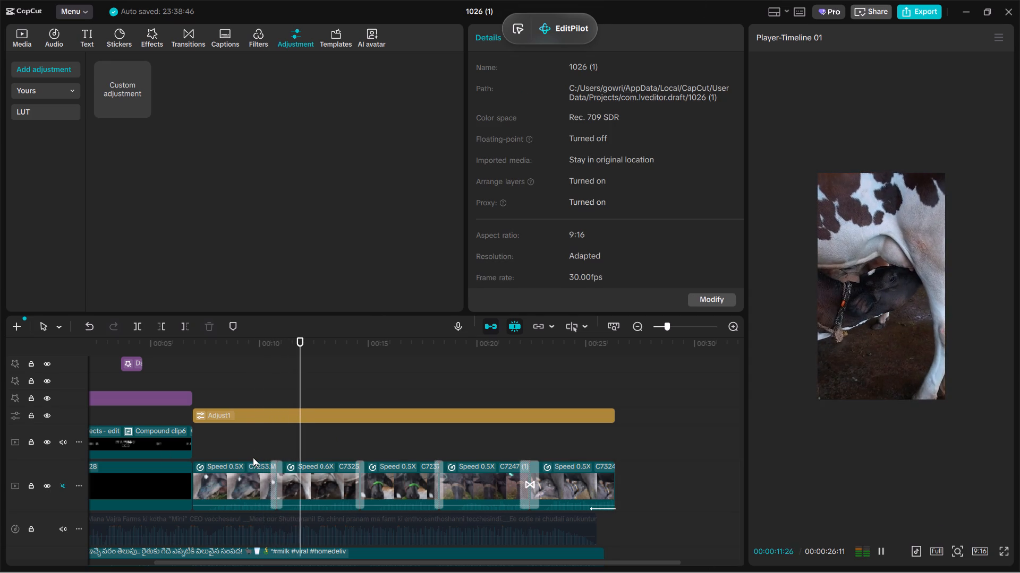
Play the adjusted footage from clip C7325 through clip C7247 (1) to review the colours and transitions.
key("space")
key("space")
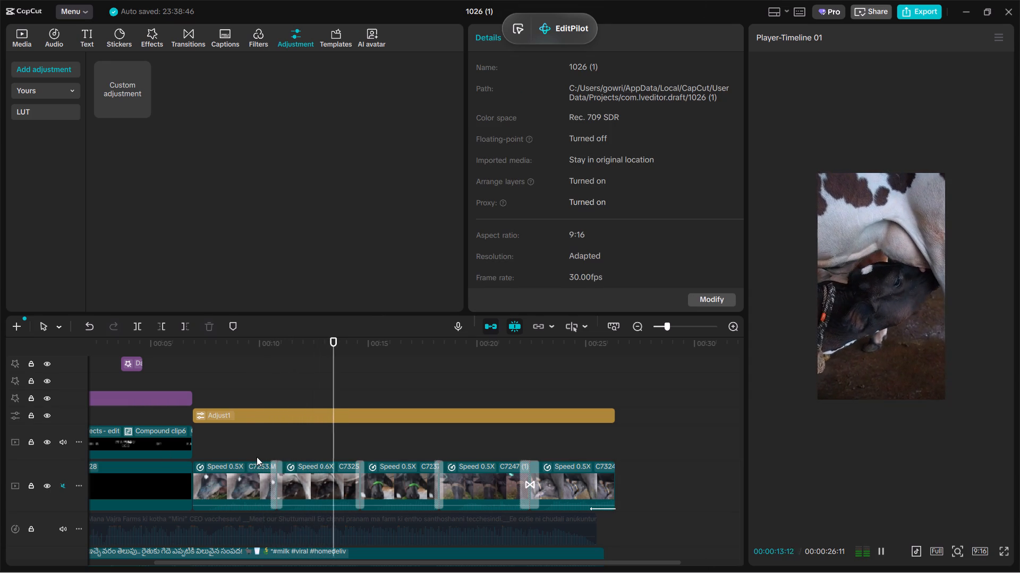
scroll(257, 457, "down", 4, "ctrl")
scroll(257, 457, "up", 6, "ctrl")
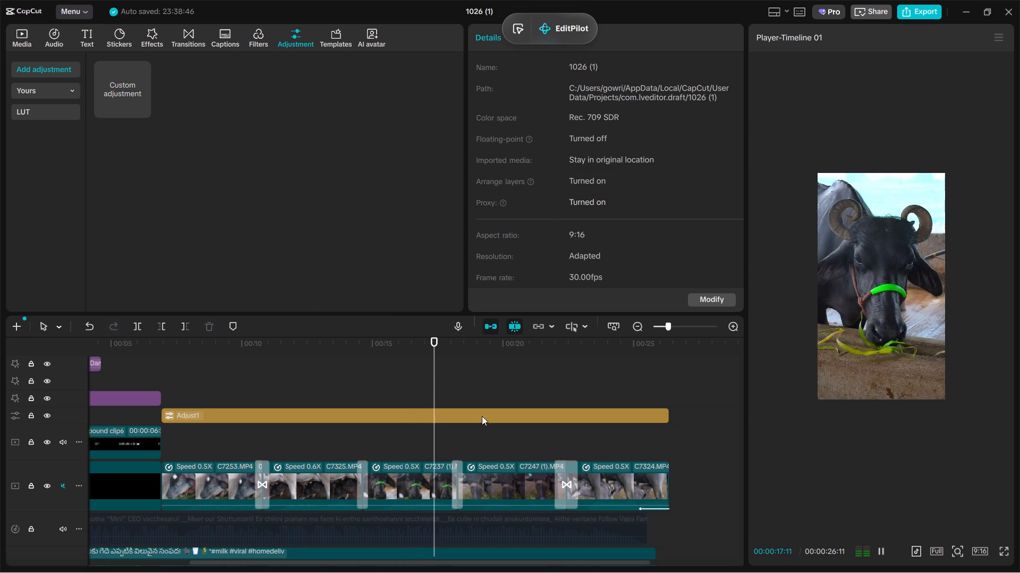
scroll(504, 484, "down", 4, "ctrl")
scroll(555, 512, "up", 4, "ctrl")
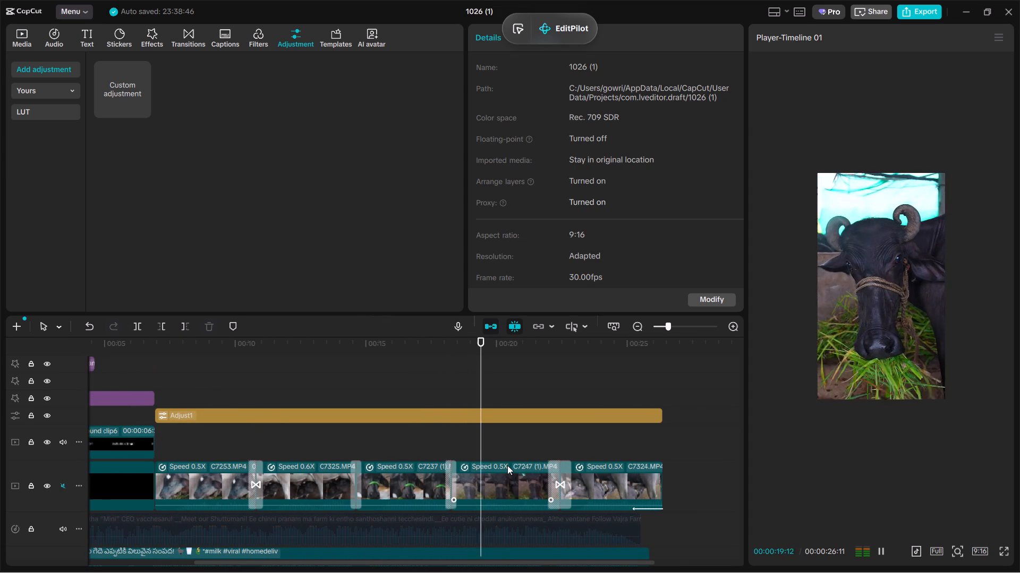
key("space")
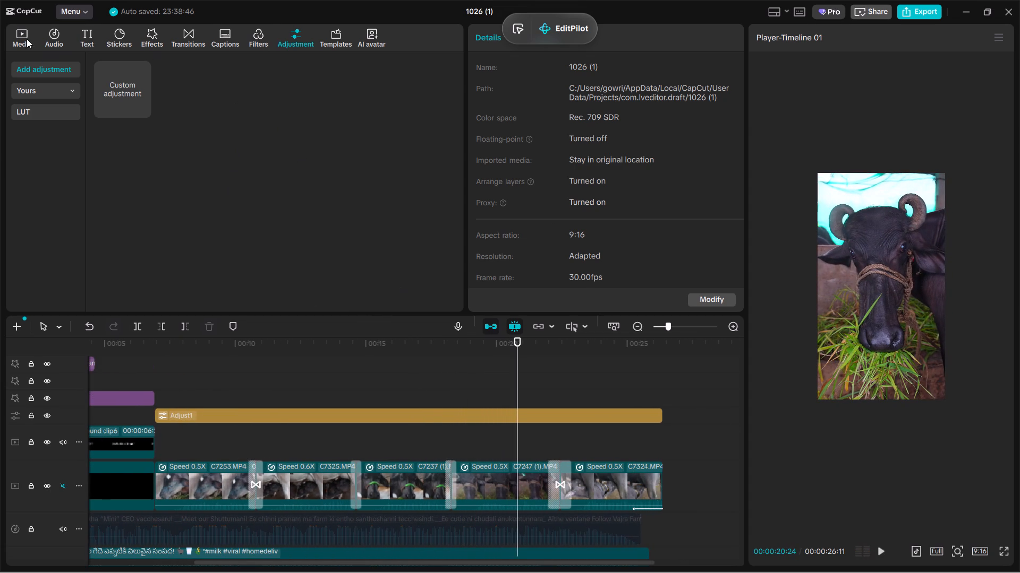
Apply the favourite Slow Fade transition to the cut between clips C7253 and C7325 and play across it.
left_click(184, 41)
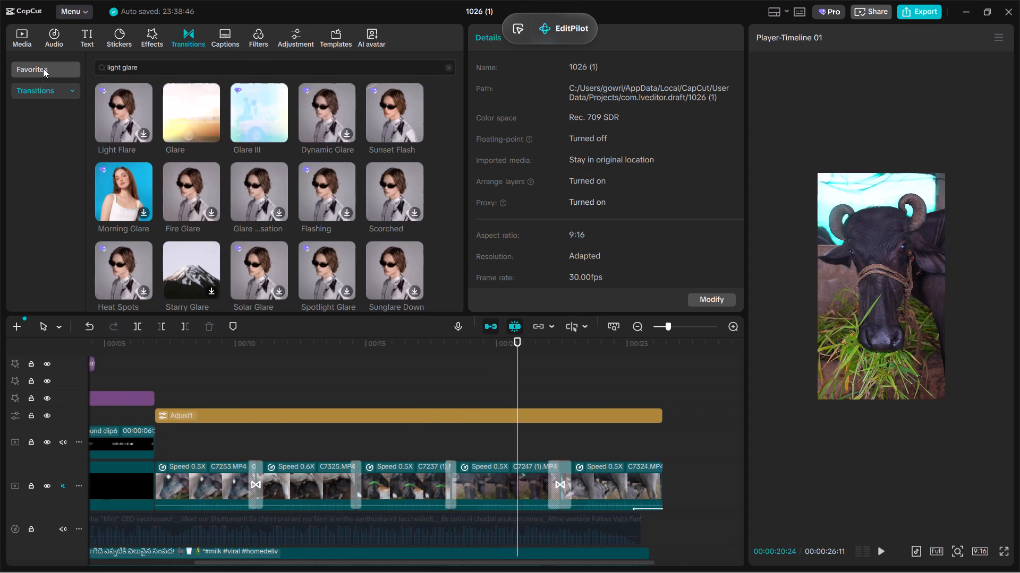
left_click(43, 68)
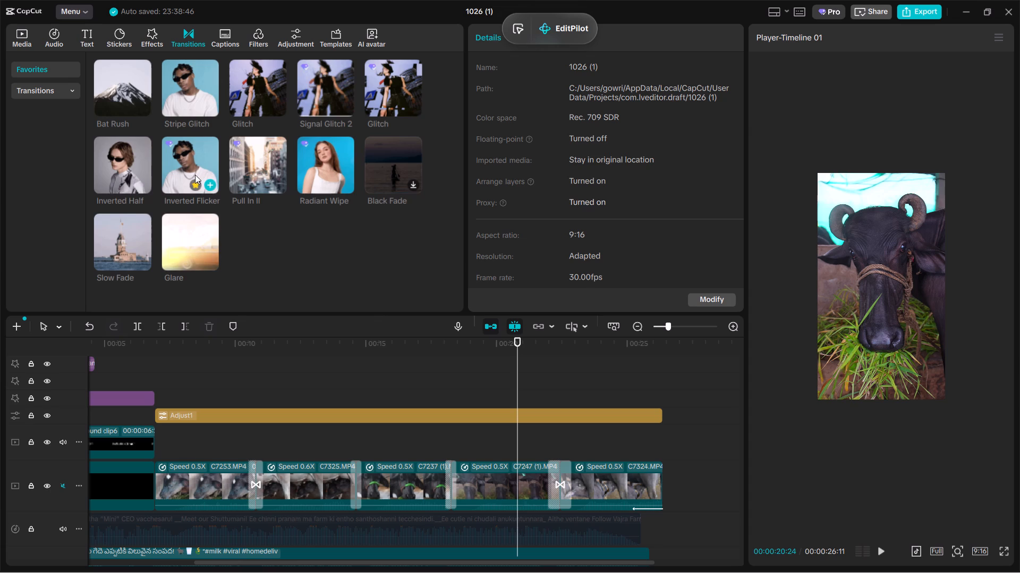
scroll(282, 152, "up", 1)
left_click_drag(128, 246, 245, 477)
left_click(226, 444)
key("space")
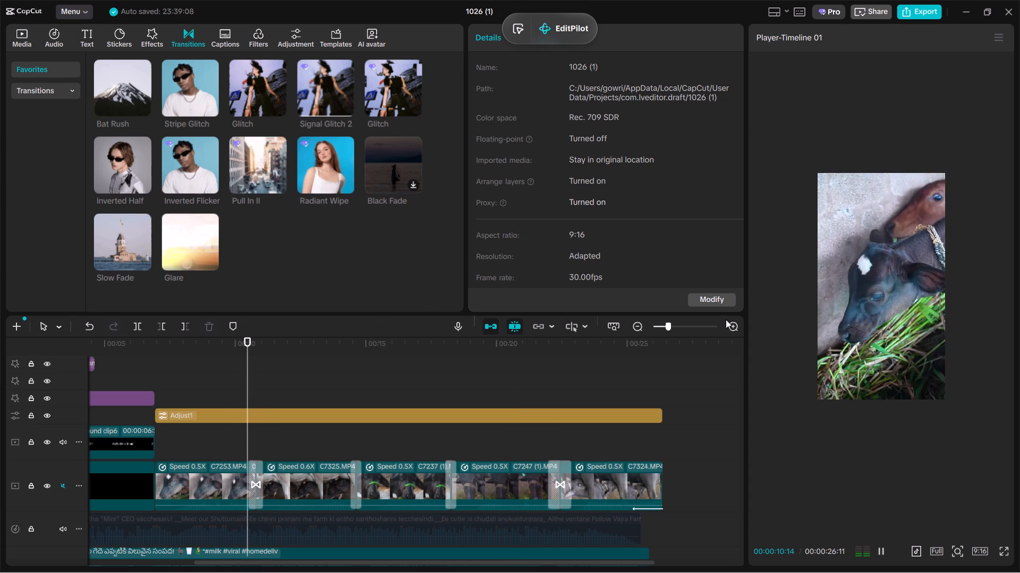
key("space")
Apply the Slow Fade transition between clips C7237 (1) and C7247 (1) and play on to the last cut.
left_click_drag(114, 232, 446, 489)
left_click(416, 450)
key("space")
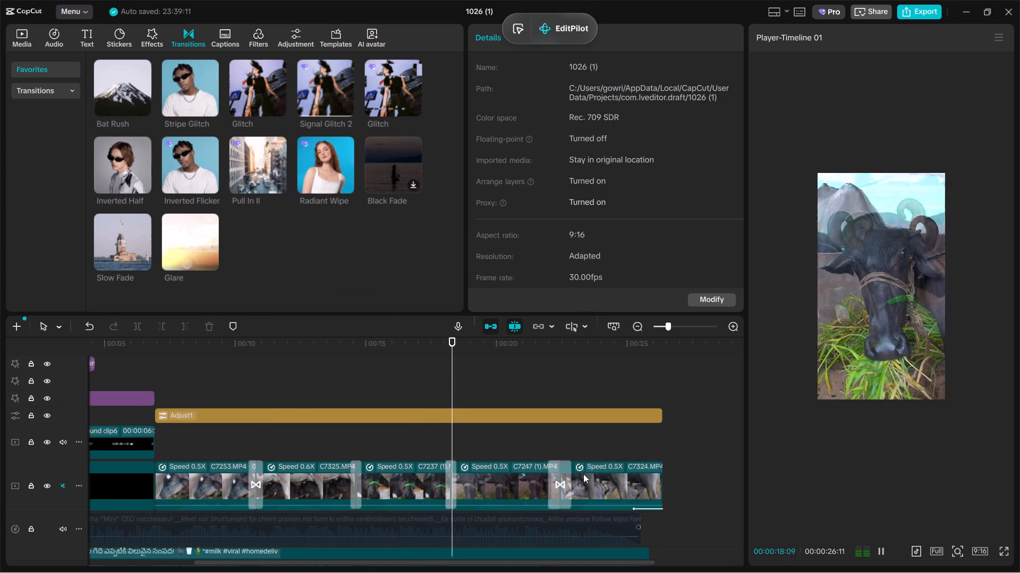
scroll(488, 514, "down", 2, "ctrl")
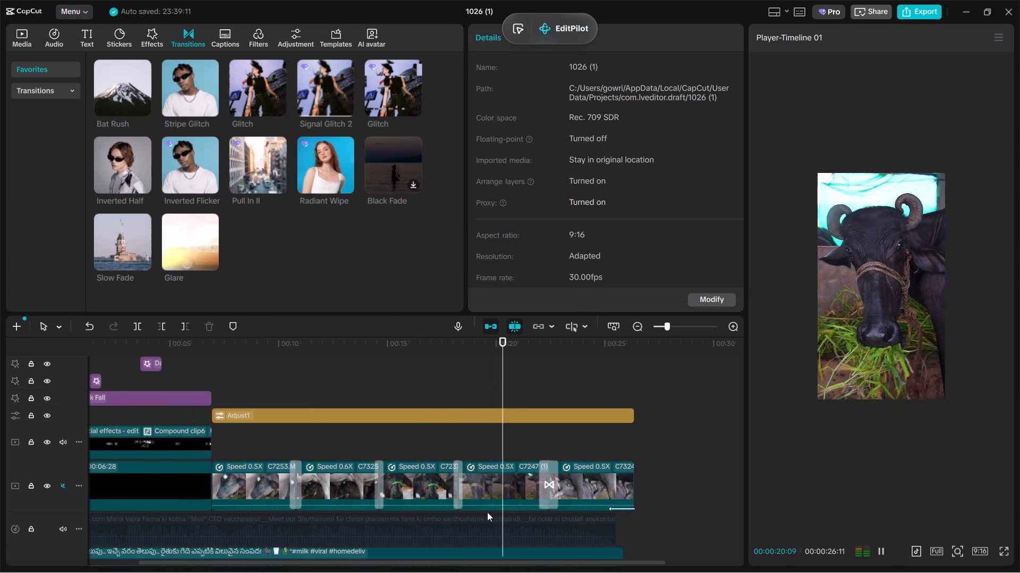
key("space")
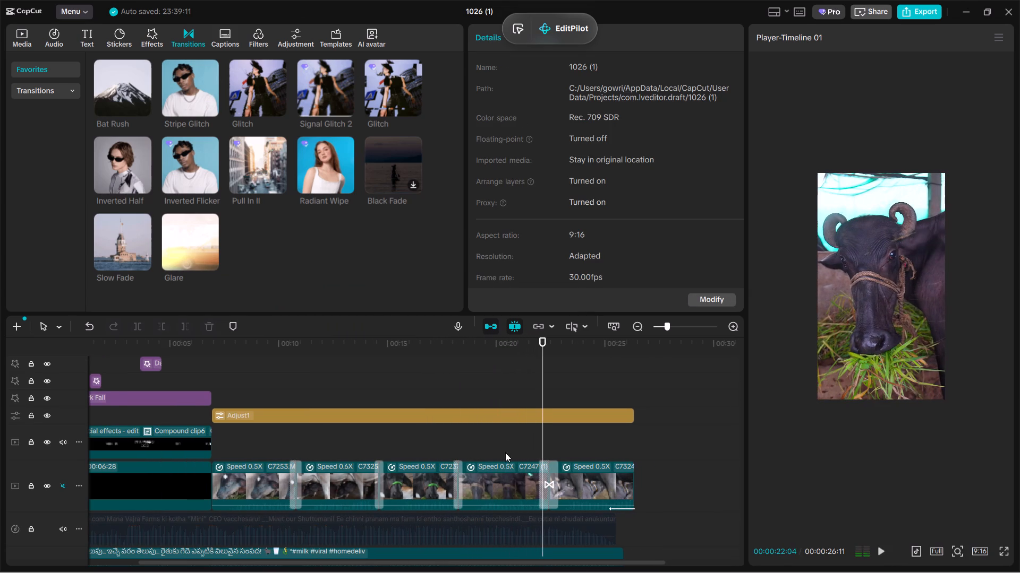
key("space")
key("space")
Select all five cattle clips together and turn on Stabilize for them.
left_click_drag(239, 445, 584, 485)
left_click(481, 310)
scroll(504, 303, "down", 1)
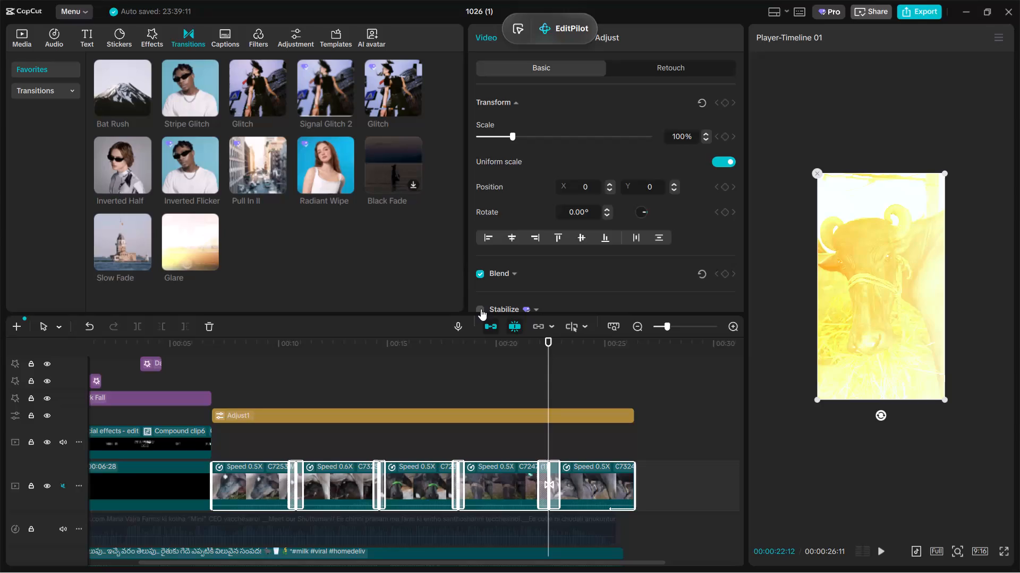
scroll(481, 309, "down", 3)
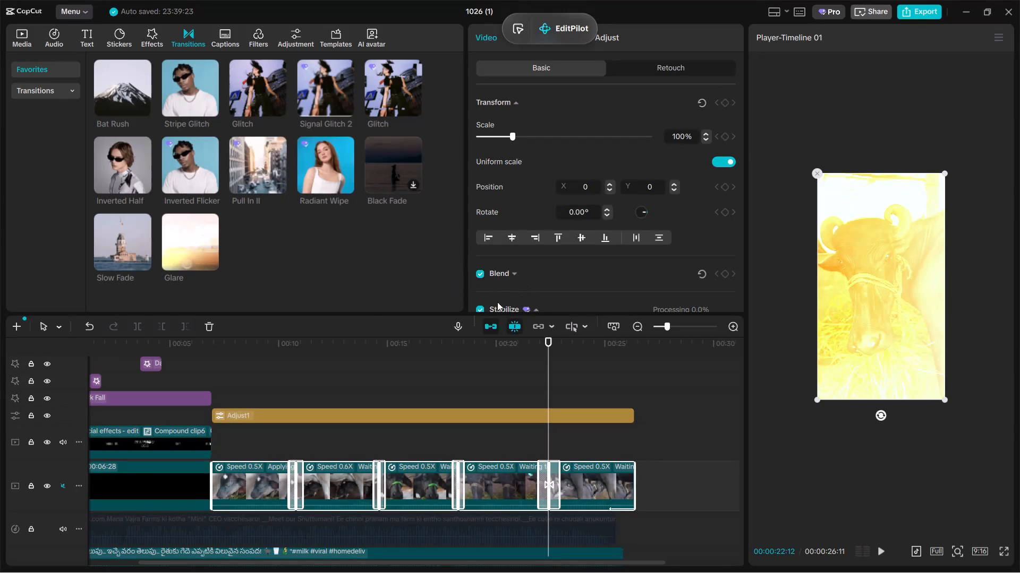
Add the black stock clip above the cattle footage, starting at its first frame, and extend it to the footage's end.
scroll(511, 301, "down", 1)
left_click(219, 447)
scroll(219, 447, "down", 2)
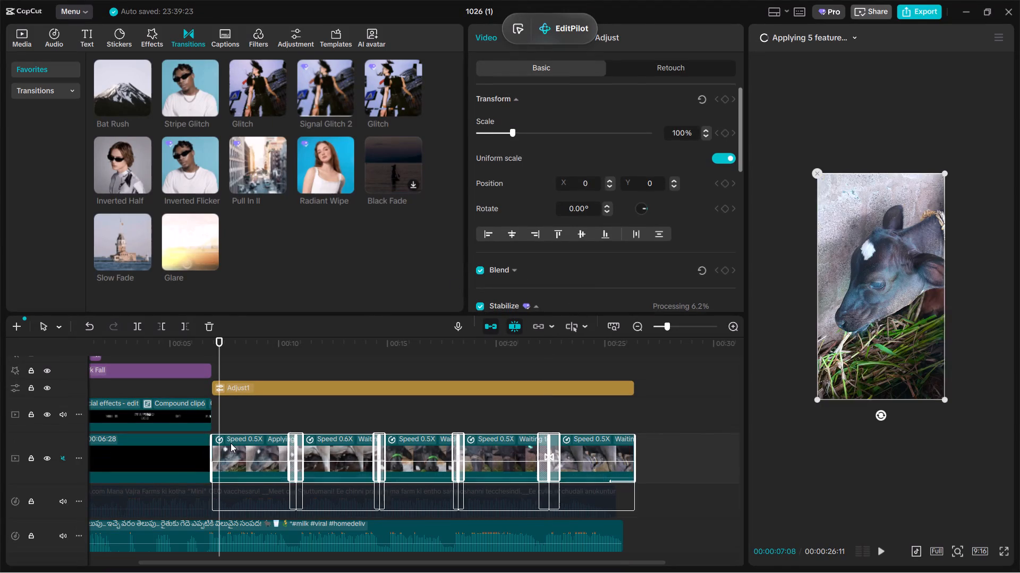
key("space")
key("space")
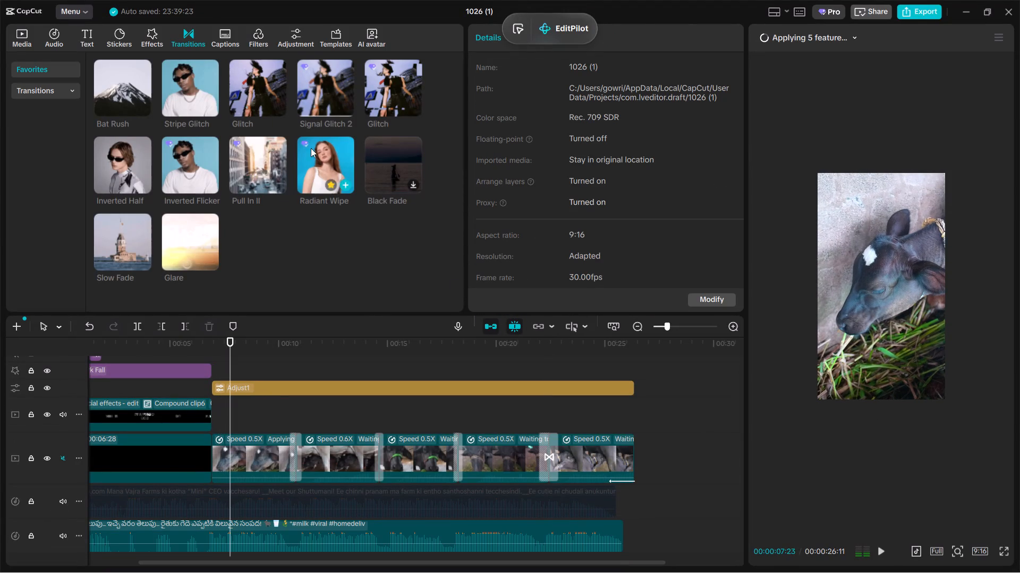
left_click(22, 37)
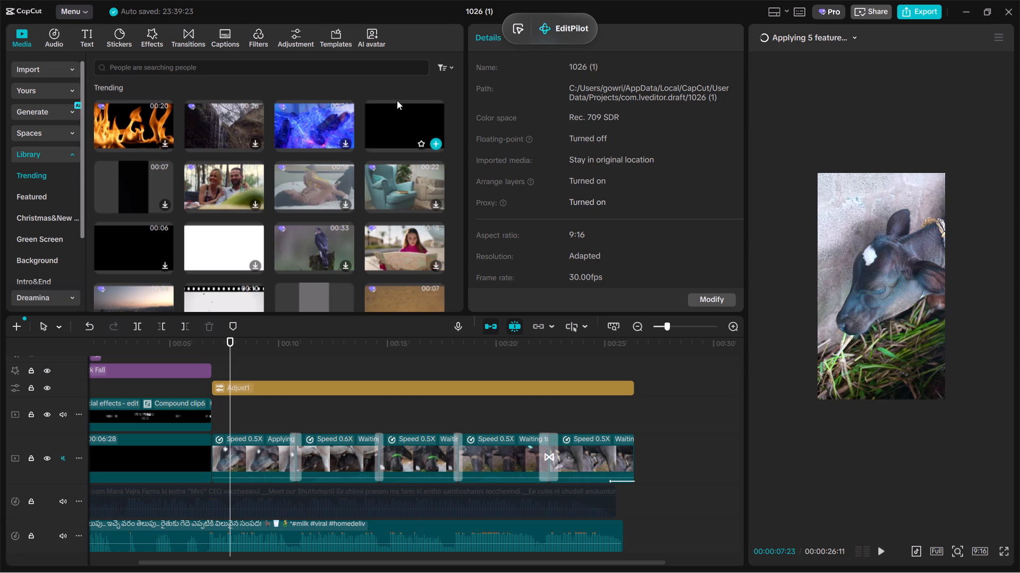
left_click_drag(401, 108, 212, 378)
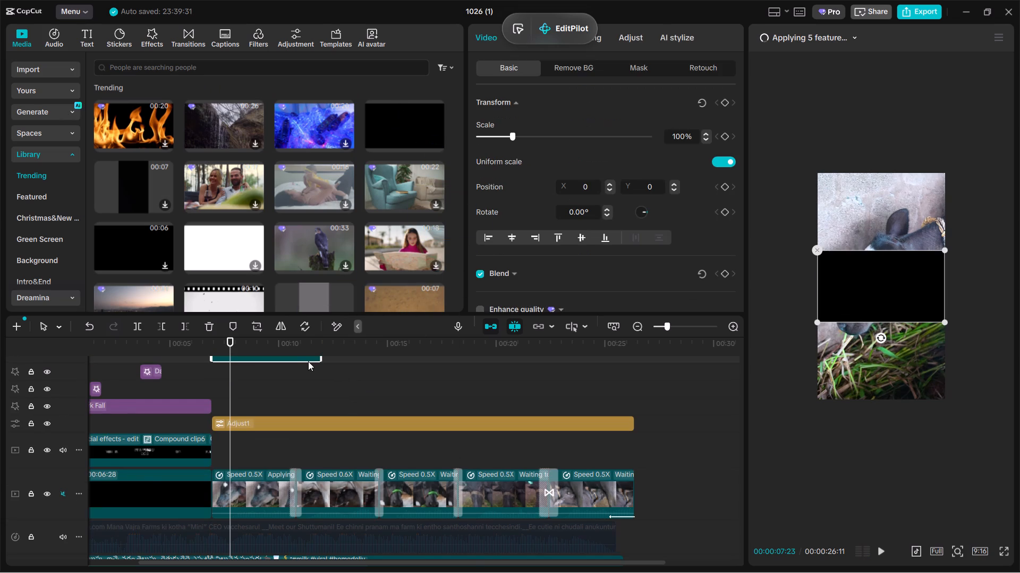
scroll(317, 361, "up", 1)
left_click_drag(320, 397, 631, 463)
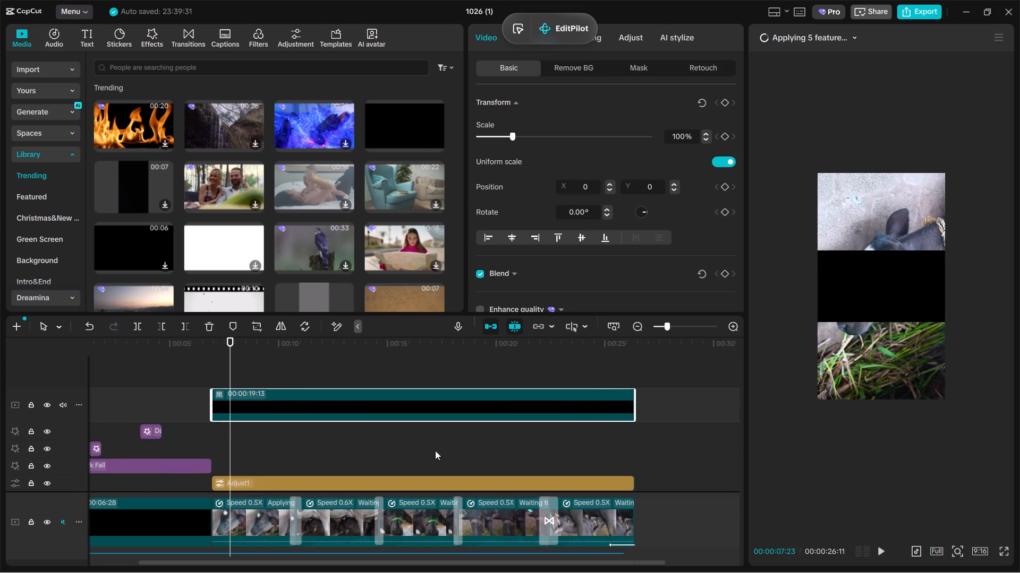
Rotate the black overlay to -90° and enlarge it until it covers the whole vertical frame.
left_click(256, 448)
left_click(293, 404)
left_click_drag(880, 334, 980, 286)
left_click(931, 282)
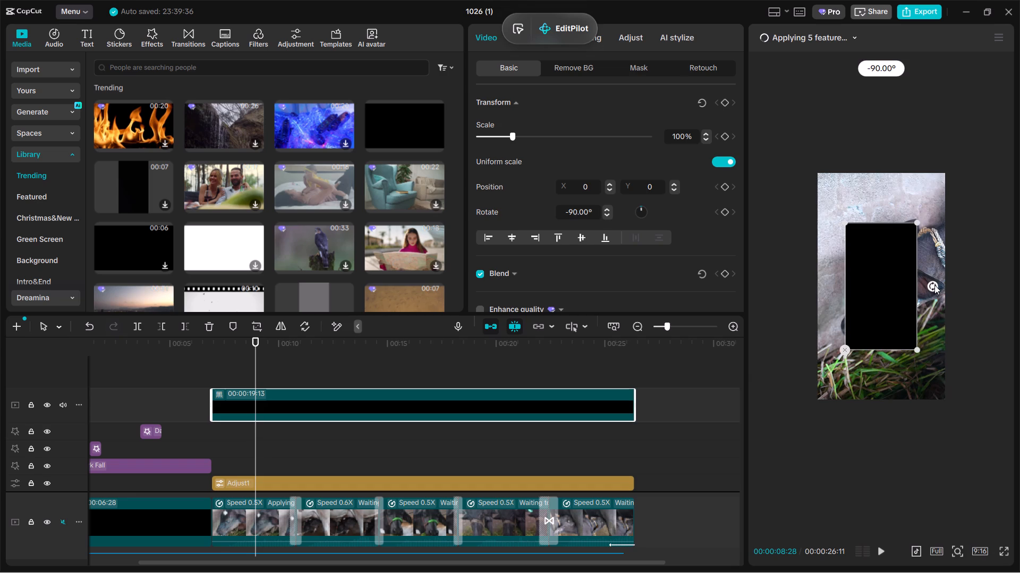
left_click_drag(913, 353, 964, 433)
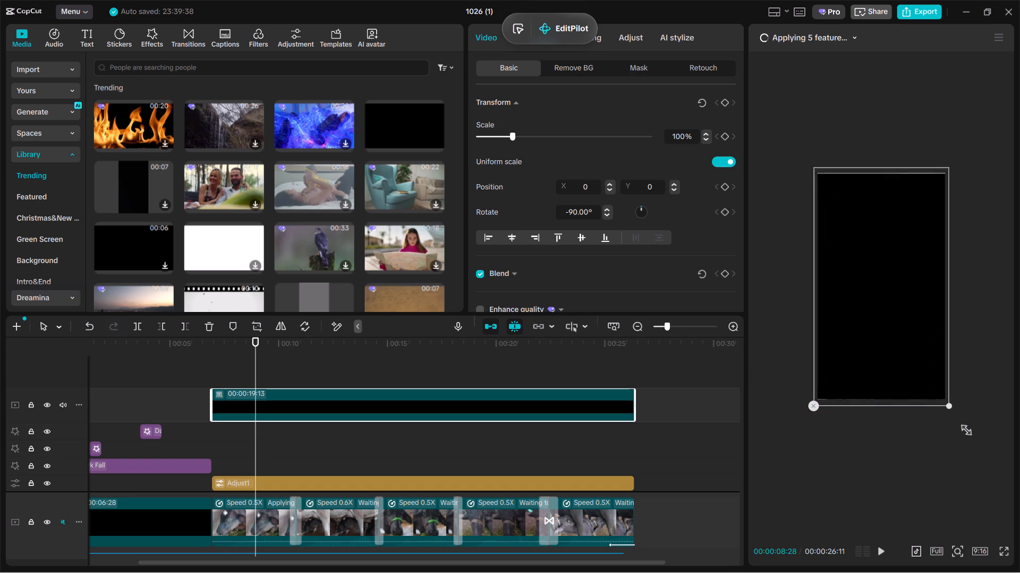
left_click_drag(964, 433, 967, 438)
Add a Split mask to the black overlay, turn it horizontal, feather it and lower it to shade only the frame's bottom.
left_click(632, 75)
left_click_drag(494, 132, 494, 126)
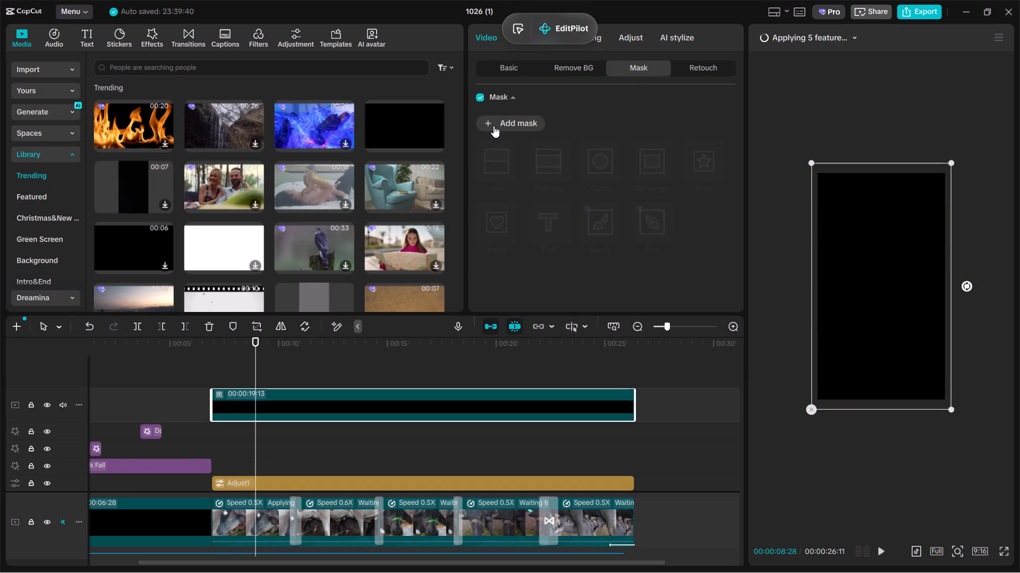
left_click(495, 159)
left_click(507, 125)
left_click(500, 169)
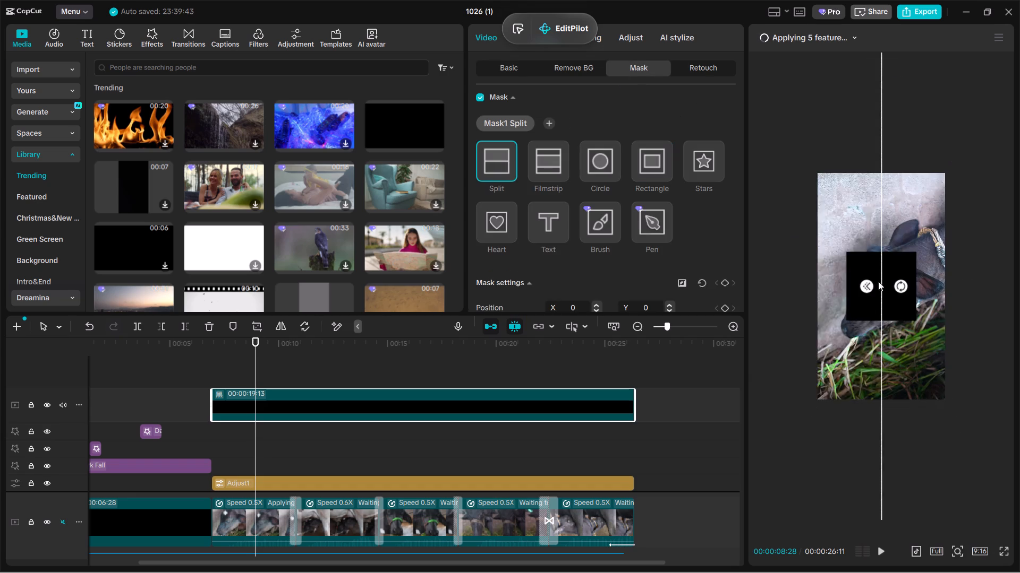
left_click_drag(904, 283, 871, 228)
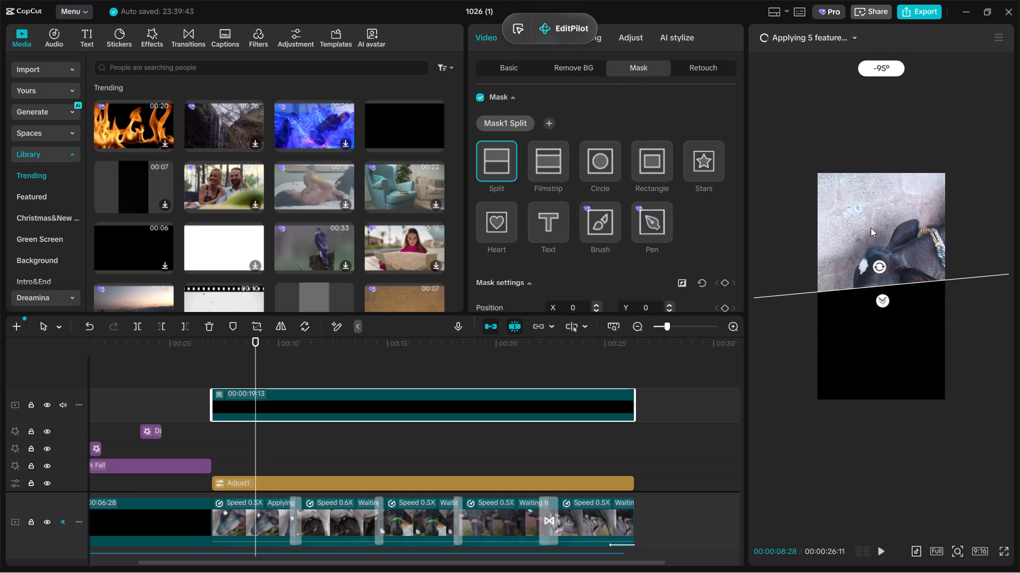
left_click_drag(871, 228, 874, 231)
left_click_drag(880, 300, 900, 359)
left_click_drag(911, 305, 917, 328)
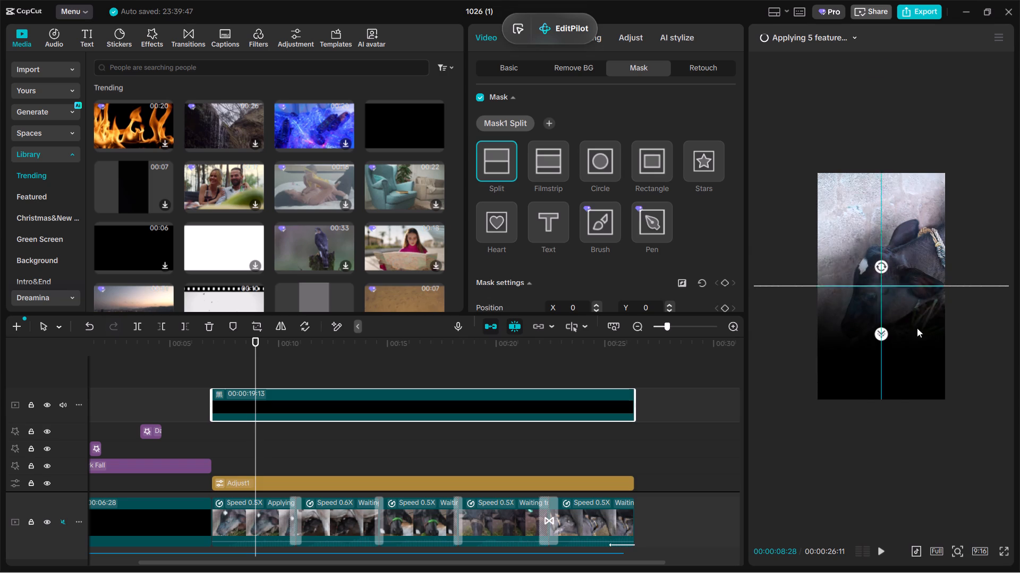
left_click_drag(917, 328, 917, 377)
Lower the black overlay's blend opacity to 55%.
left_click(488, 67)
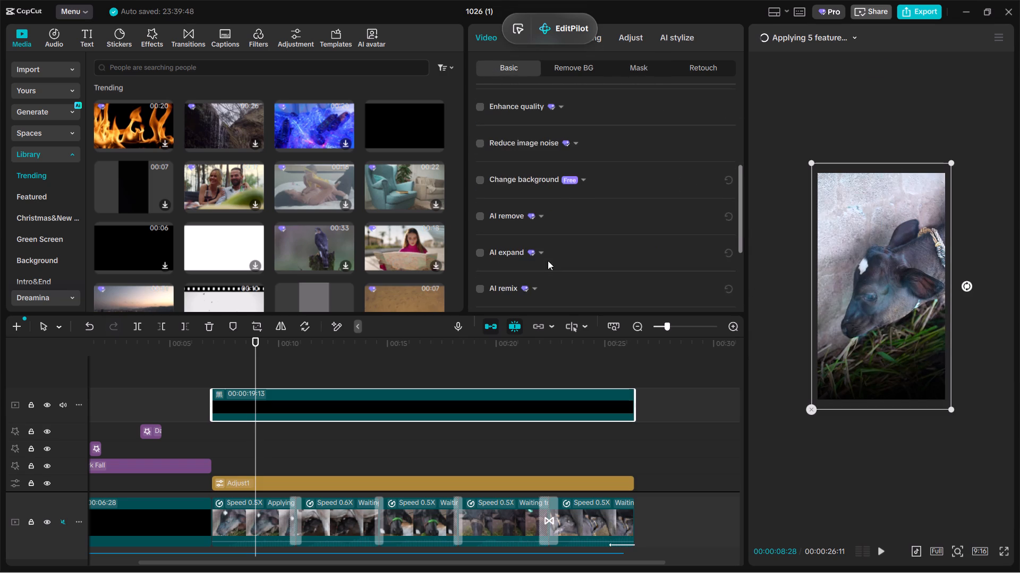
left_click(506, 144)
left_click(585, 196)
left_click_drag(585, 203, 574, 217)
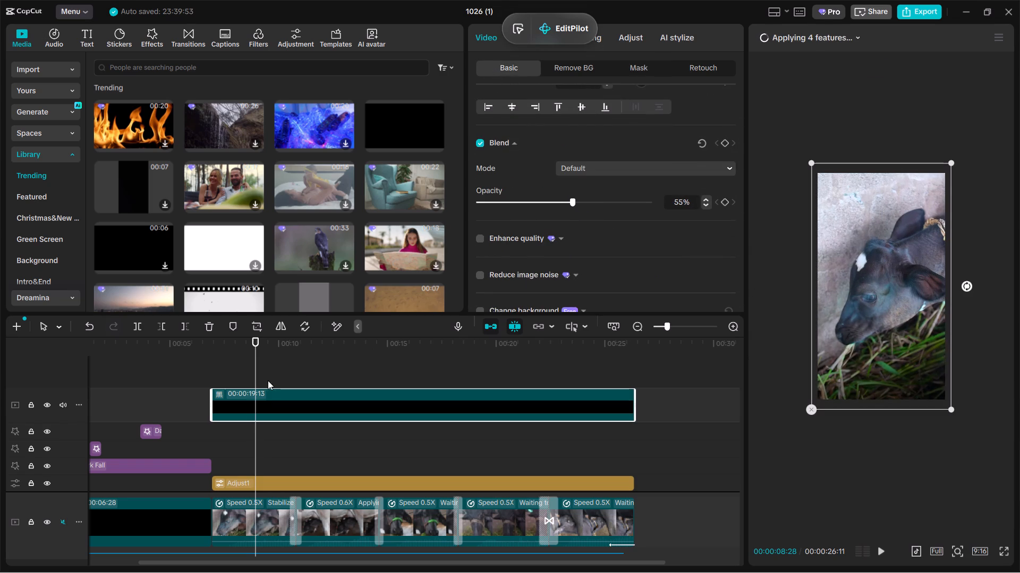
Play the cattle footage from its first clip to the final fade-out to review the bottom shading.
left_click(184, 404)
key("space")
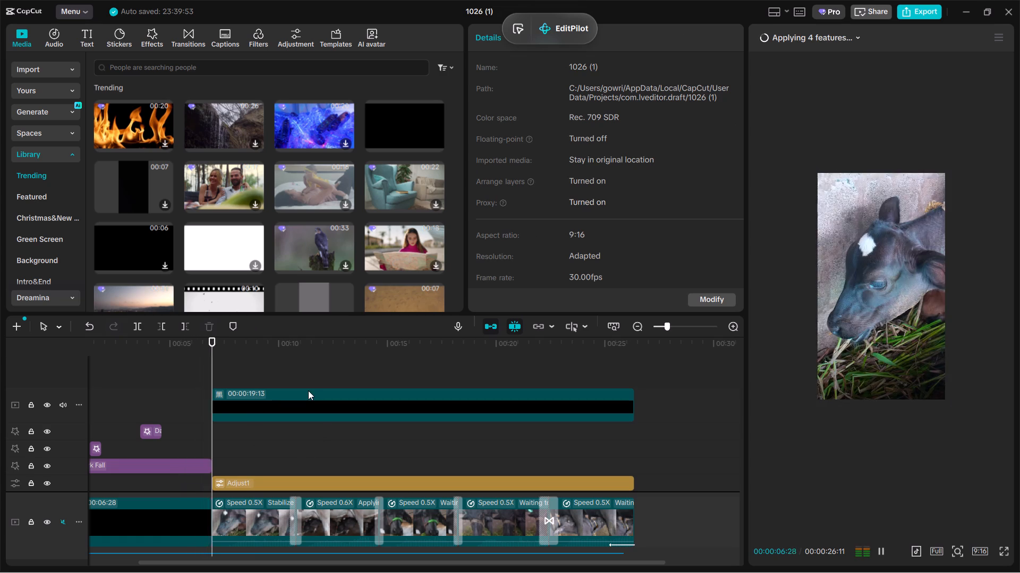
key("space")
key("space")
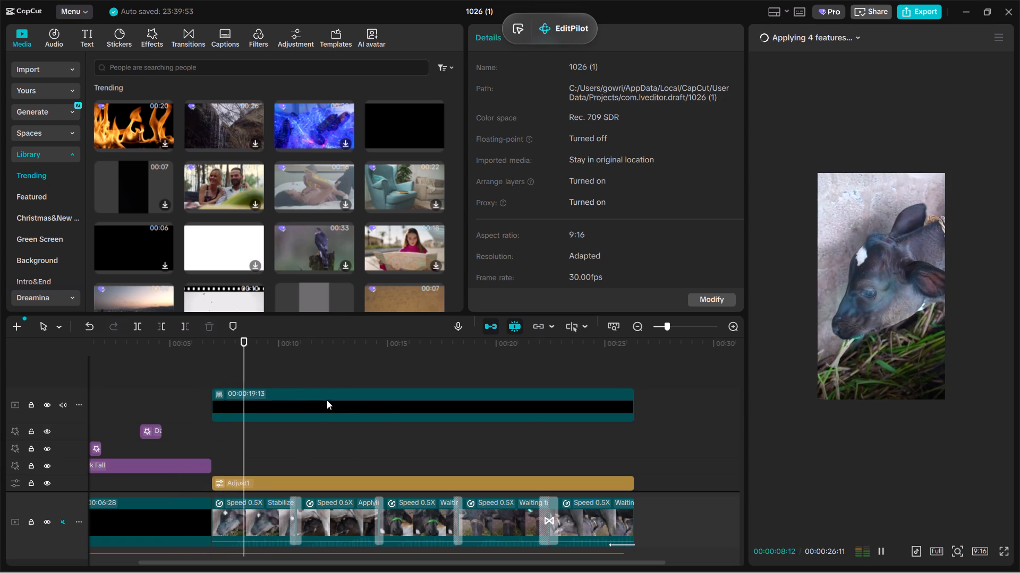
scroll(318, 463, "down", 1)
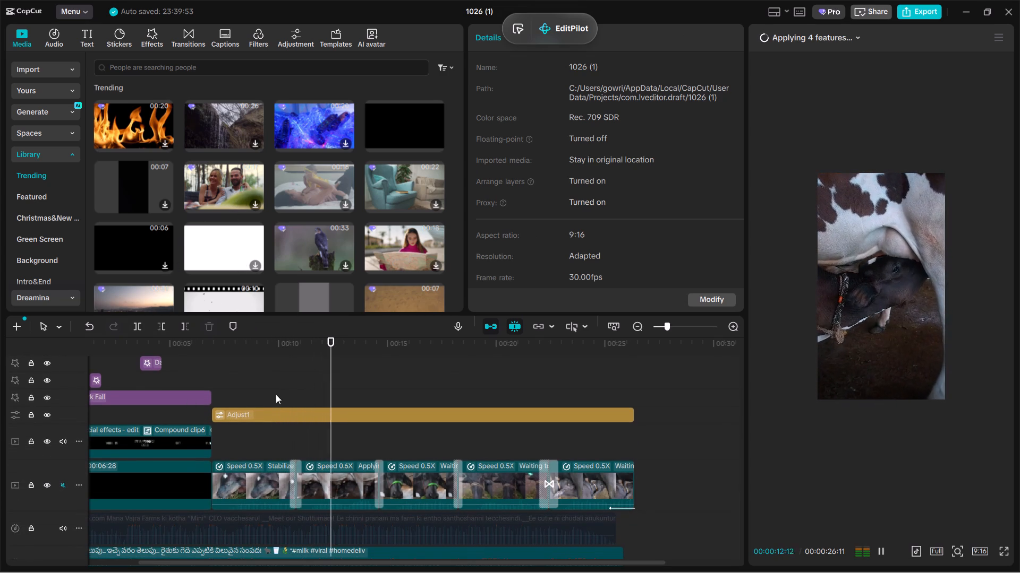
scroll(373, 430, "down", 1)
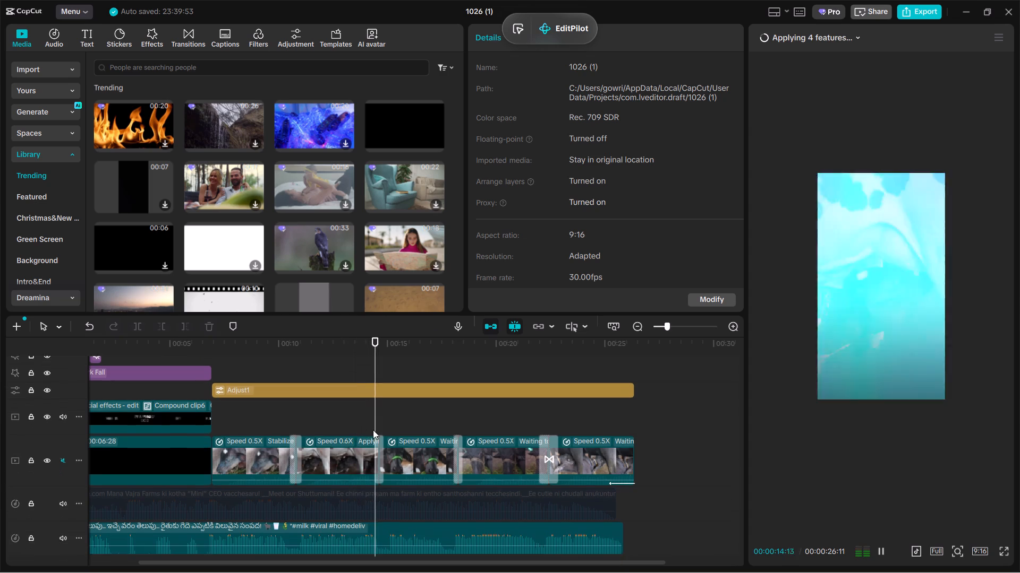
scroll(373, 430, "down", 2)
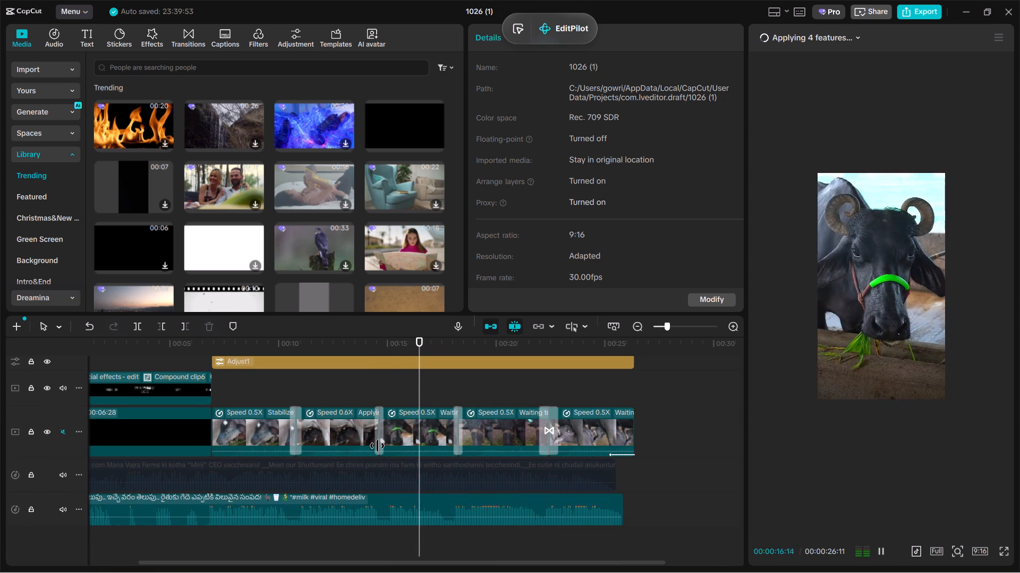
scroll(377, 446, "down", 1, "ctrl")
scroll(378, 446, "up", 2, "ctrl")
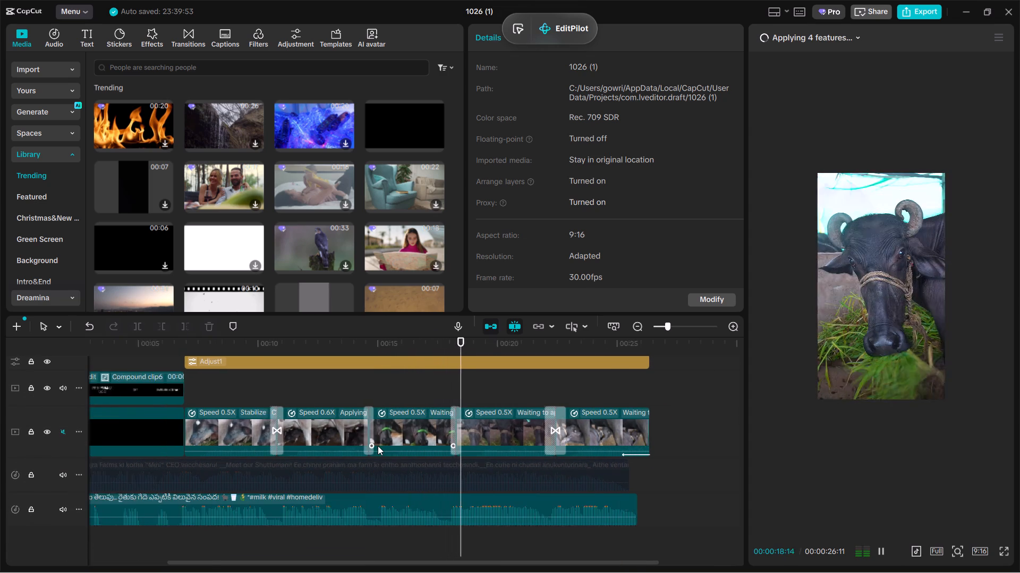
scroll(378, 446, "up", 2, "ctrl")
scroll(565, 444, "down", 8, "ctrl")
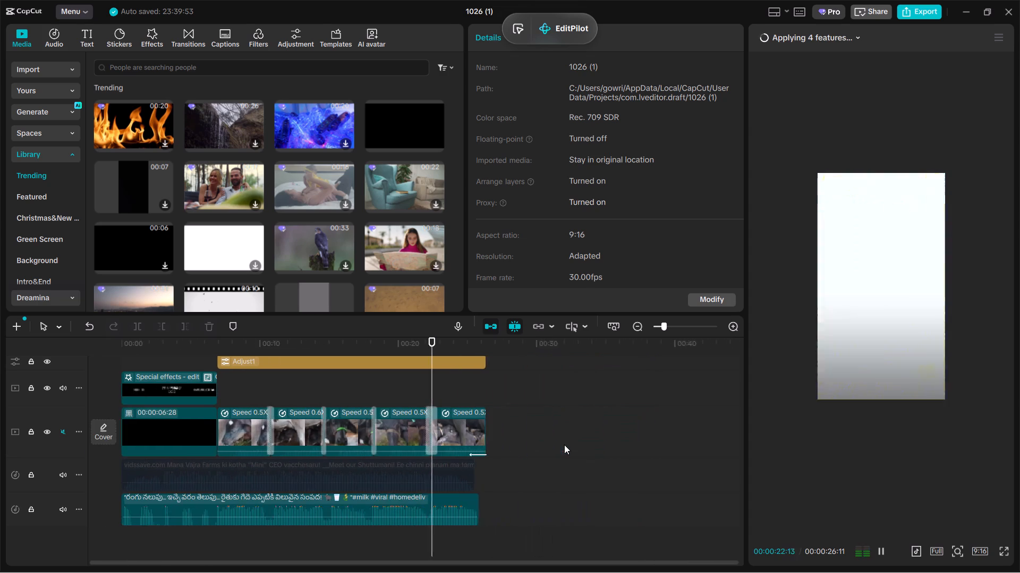
scroll(564, 445, "up", 7, "ctrl")
key("space")
key("space")
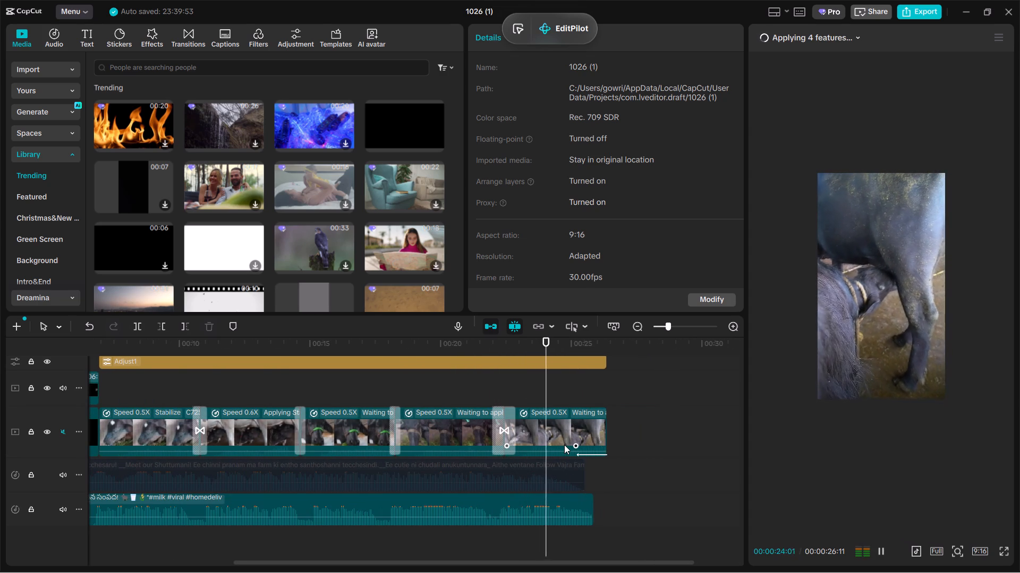
scroll(595, 468, "down", 4, "ctrl")
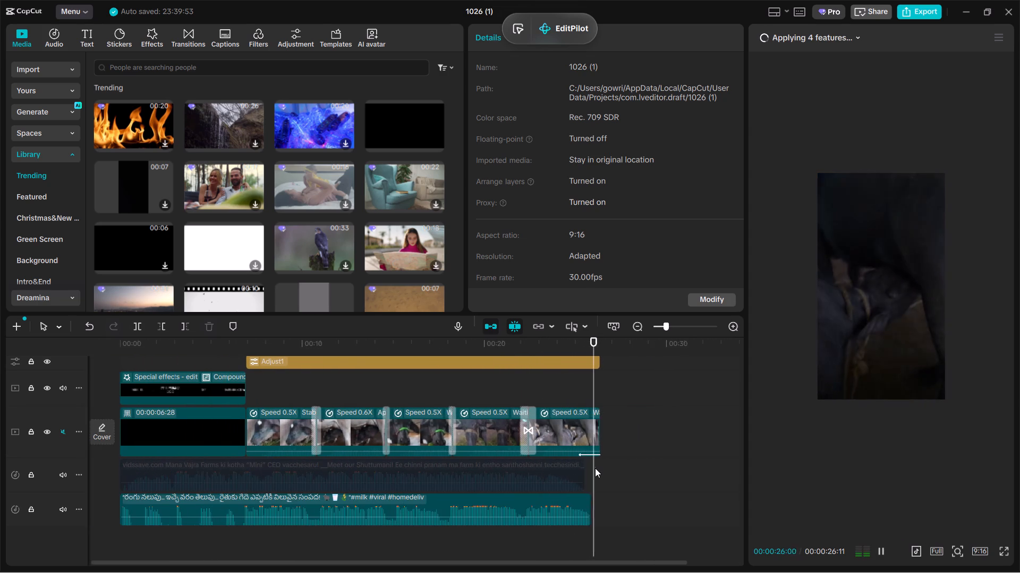
scroll(595, 468, "down", 2, "ctrl")
scroll(561, 410, "up", 1)
Scrub from the first cattle clip back to the start of the video and play the opening text.
left_click(234, 387)
left_click_drag(234, 387, 233, 387)
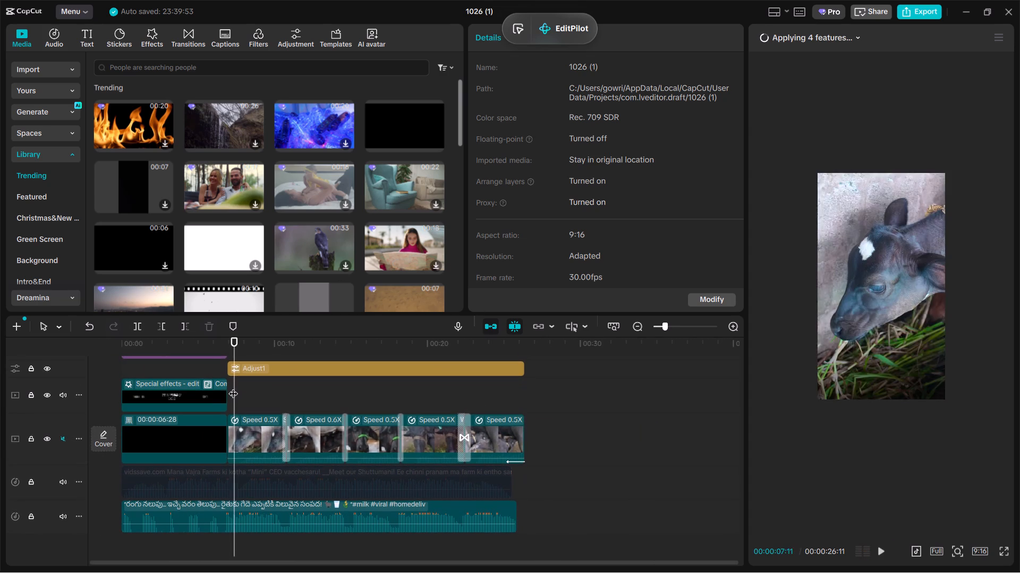
left_click_drag(233, 387, 224, 389)
key("space")
key("space")
left_click(186, 371)
left_click_drag(186, 371, 30, 376)
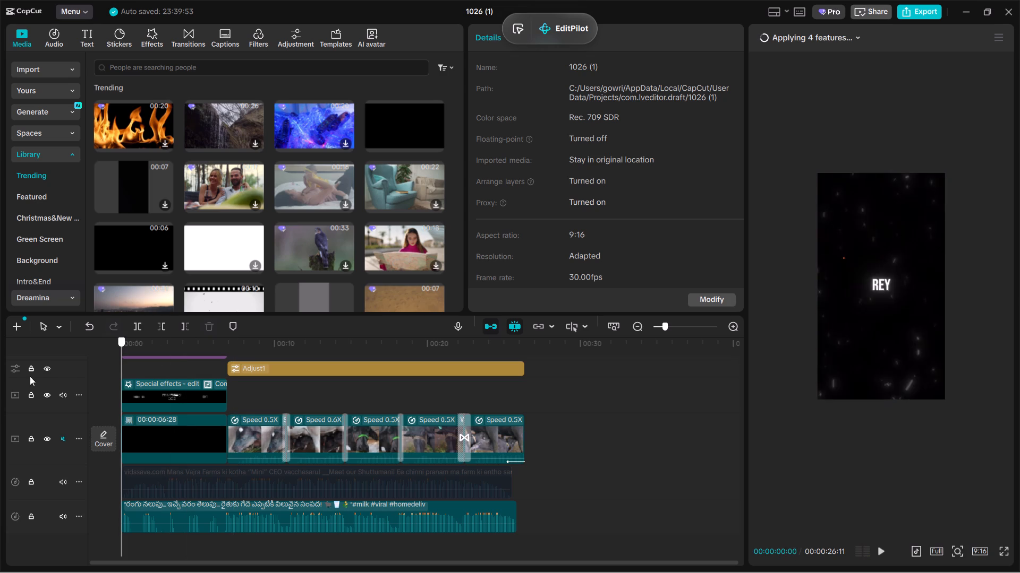
left_click_drag(30, 376, 16, 376)
key("space")
scroll(263, 446, "up", 5)
Add the favourite Glow filter from the start of the video and extend it to the end of the footage.
left_click(261, 41)
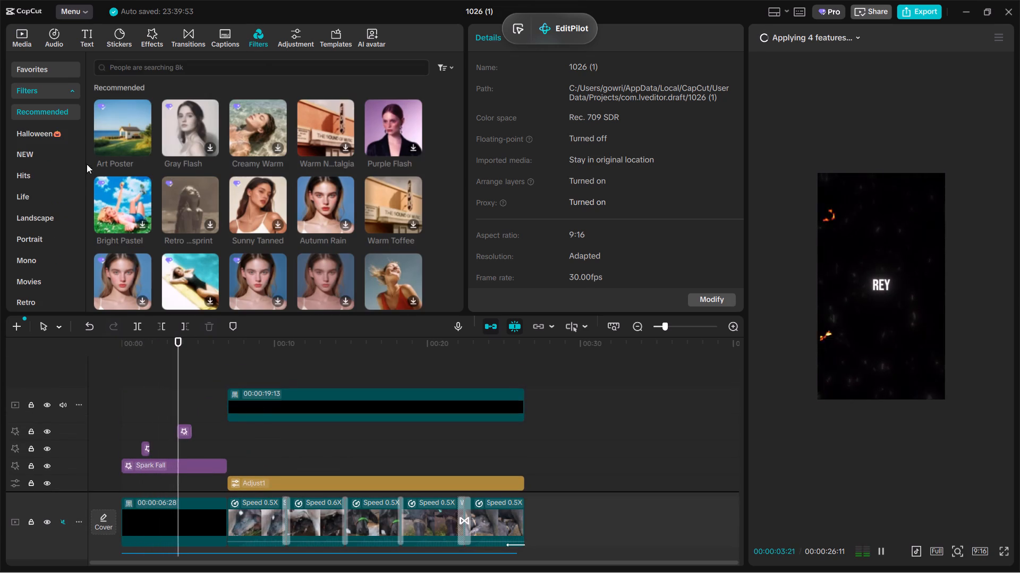
key("space")
left_click(106, 134)
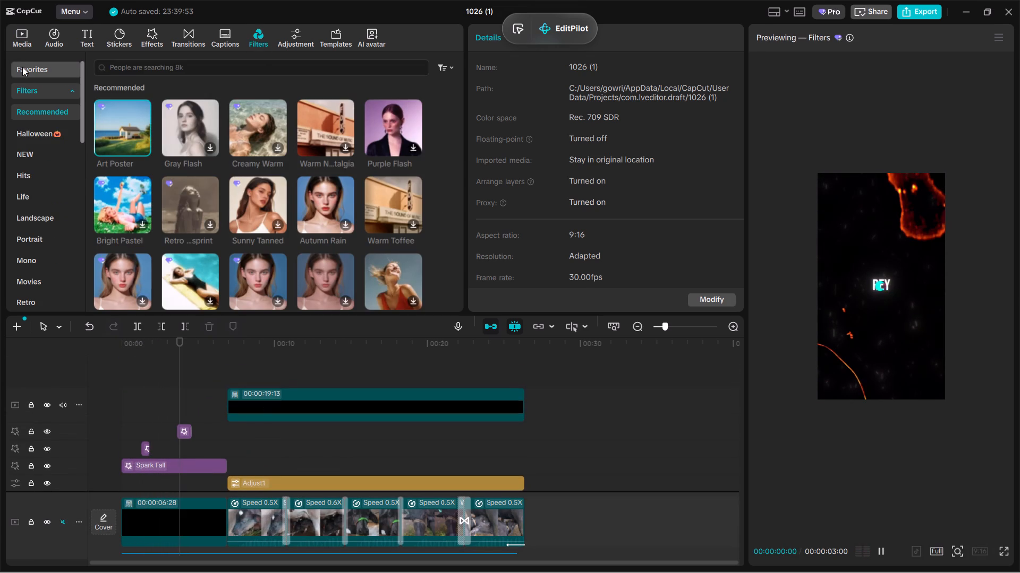
left_click(23, 68)
scroll(163, 436, "up", 1)
left_click(157, 404)
left_click_drag(195, 114, 114, 395)
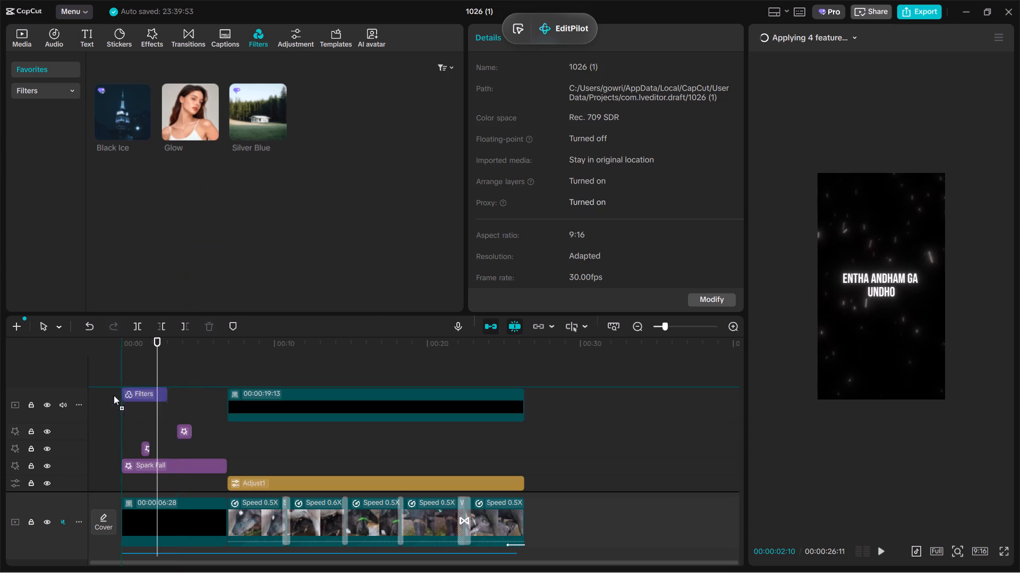
left_click_drag(114, 395, 88, 395)
left_click_drag(166, 394, 533, 452)
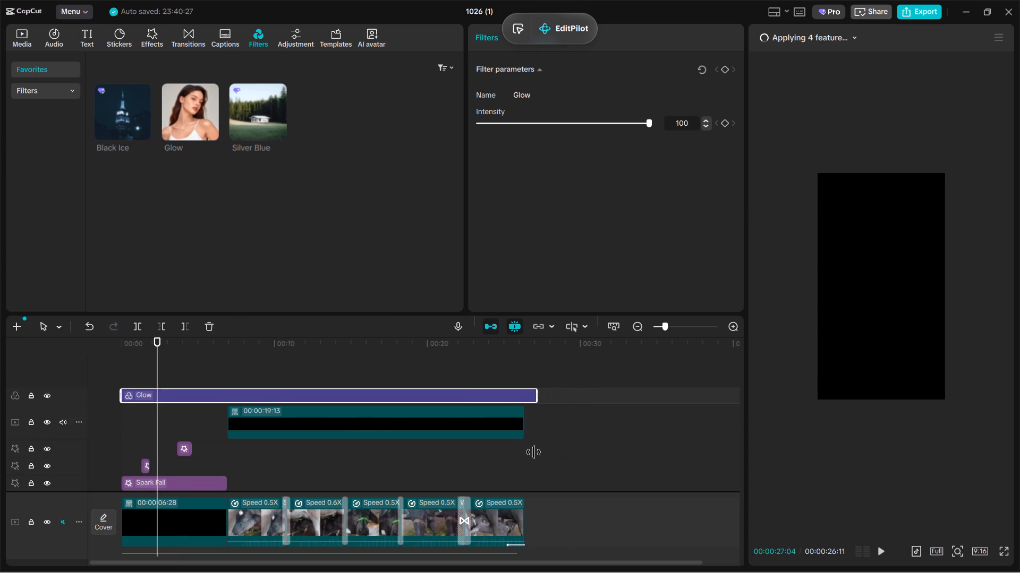
left_click_drag(533, 452, 526, 454)
Play the cattle footage and opening text with the Glow filter, and check the clips' Stabilize processing list.
left_click(243, 469)
key("space")
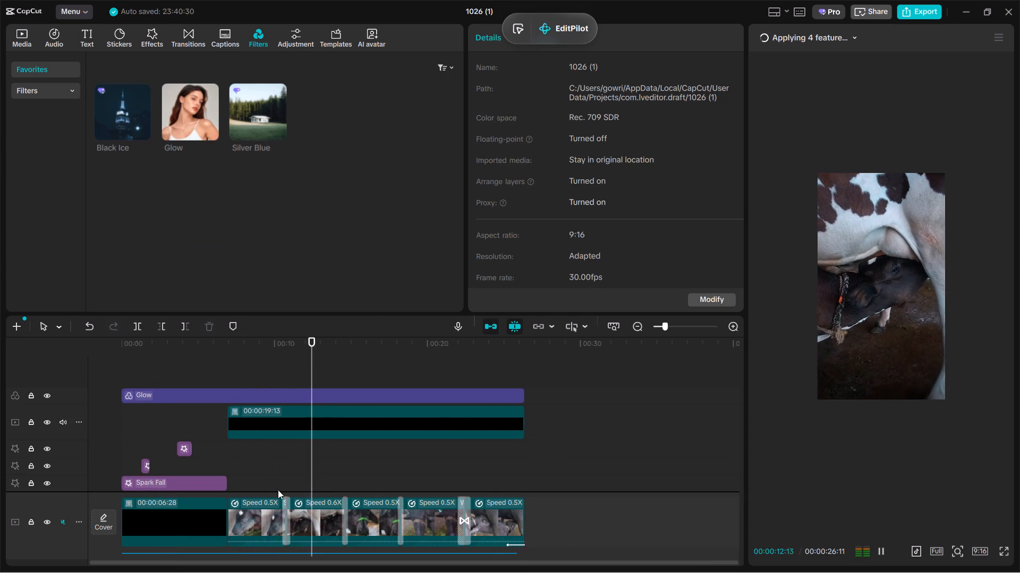
key("space")
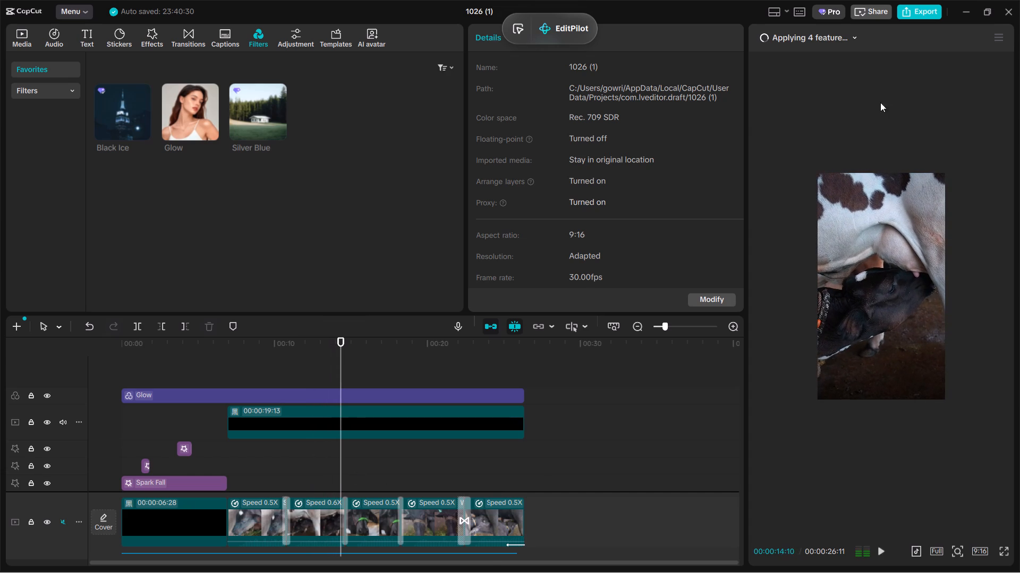
left_click(817, 34)
left_click(817, 34)
left_click(817, 34)
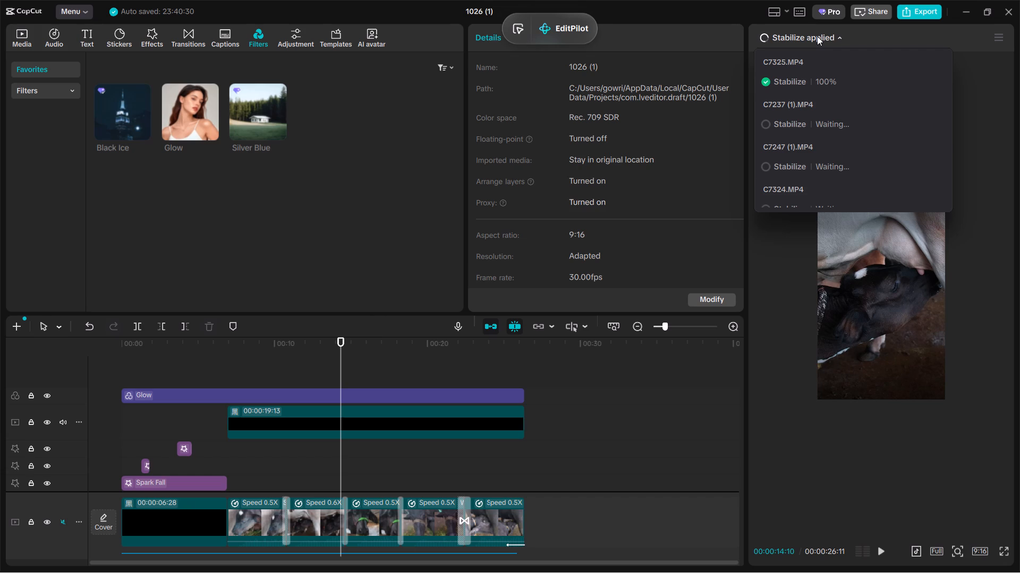
left_click(817, 36)
left_click(177, 414)
left_click_drag(177, 414, 69, 421)
key("space")
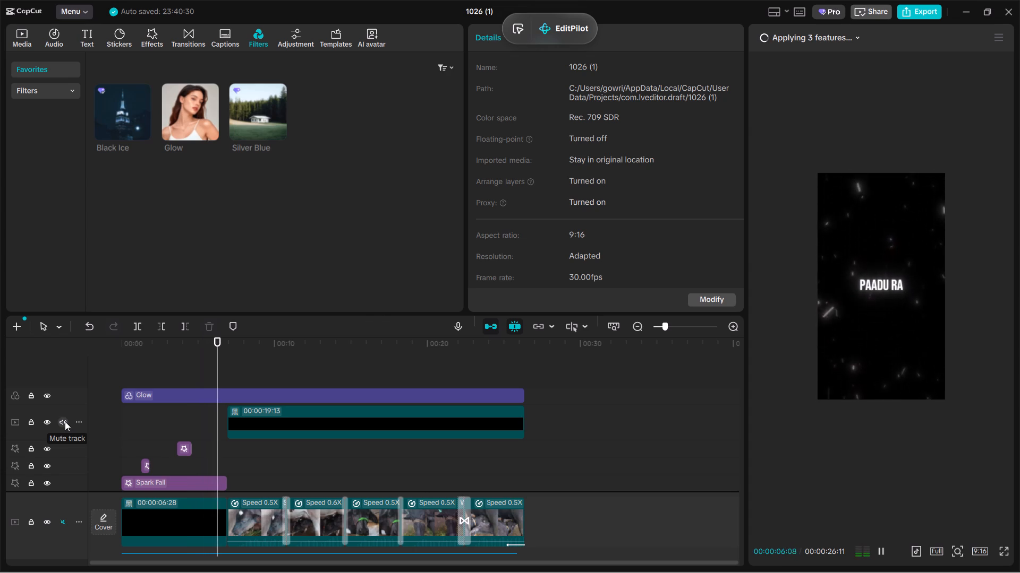
Import the KC Farms logo IMG_5325 from the Desktop into the project media.
left_click(23, 37)
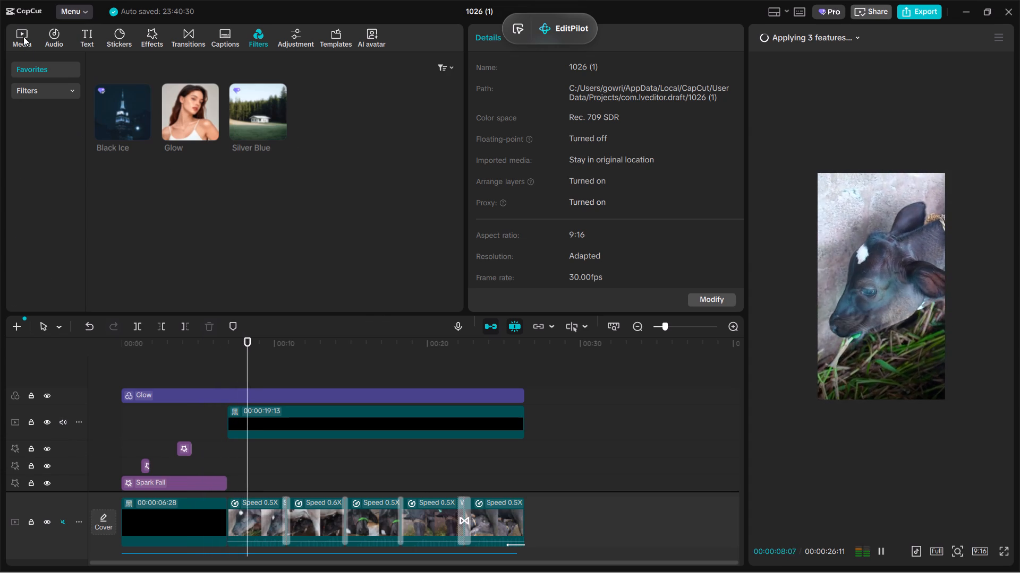
left_click(39, 74)
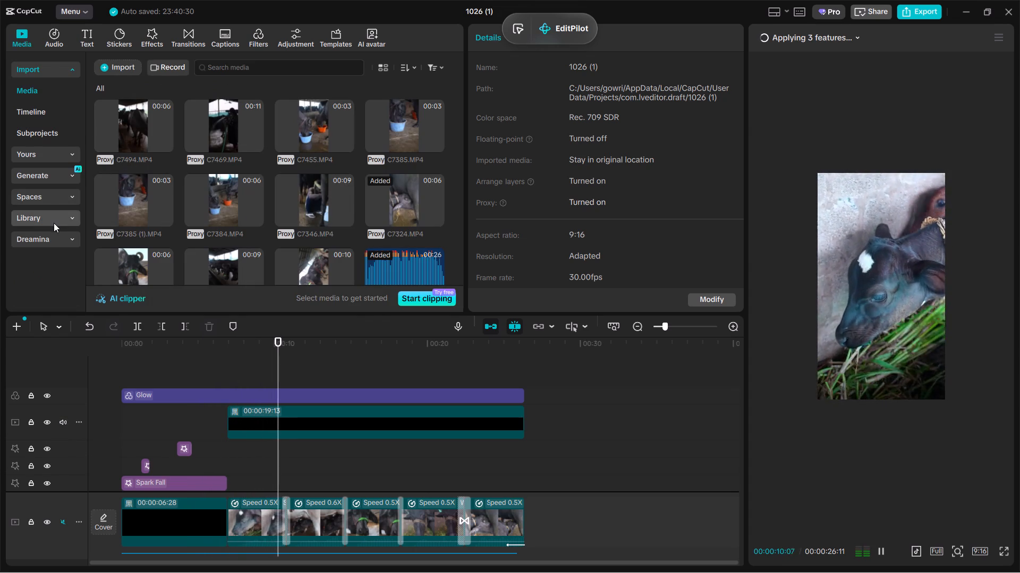
left_click(54, 223)
left_click(169, 380)
left_click(27, 68)
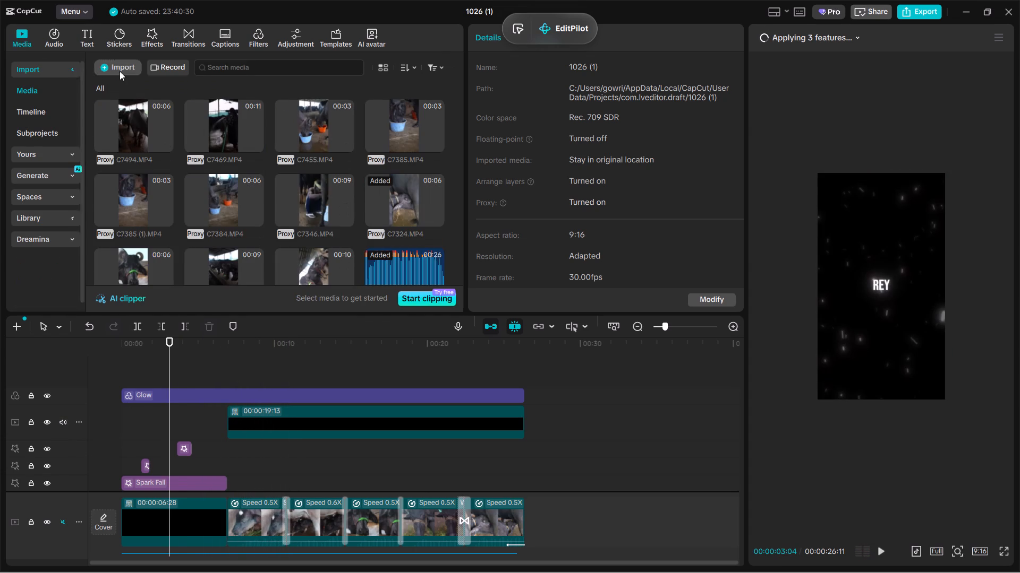
left_click(120, 71)
left_click(151, 92)
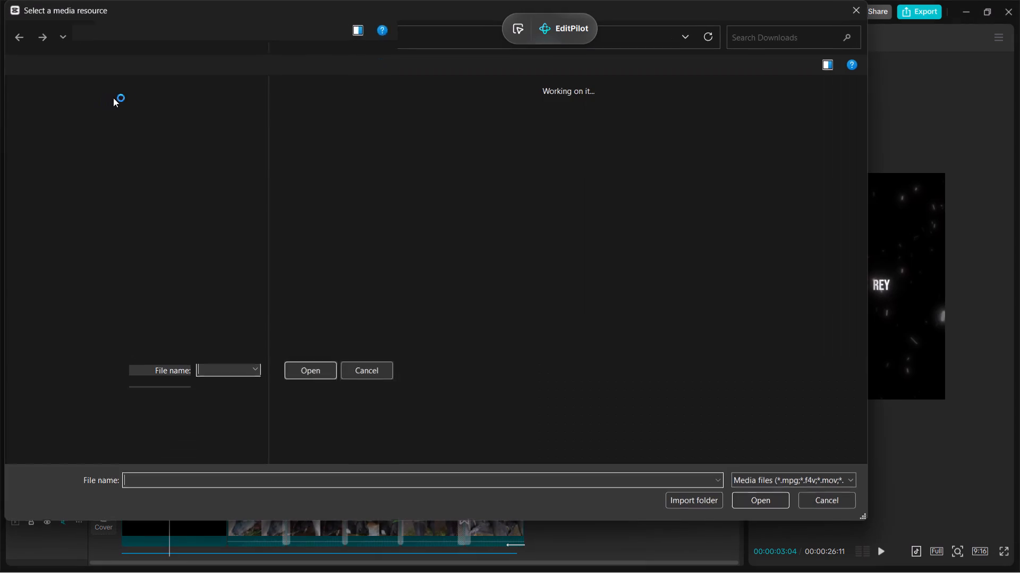
left_click(99, 180)
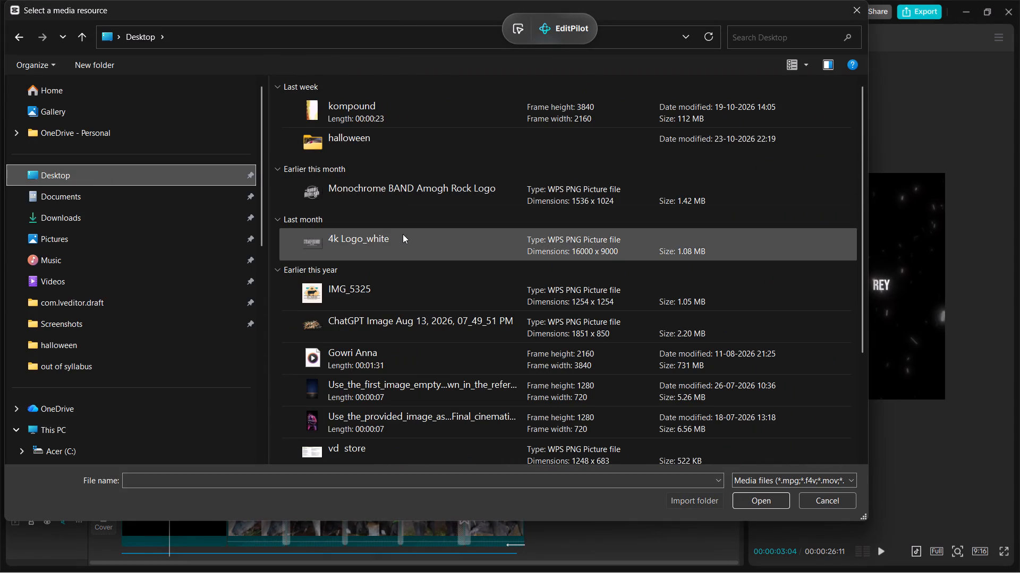
double_click(401, 296)
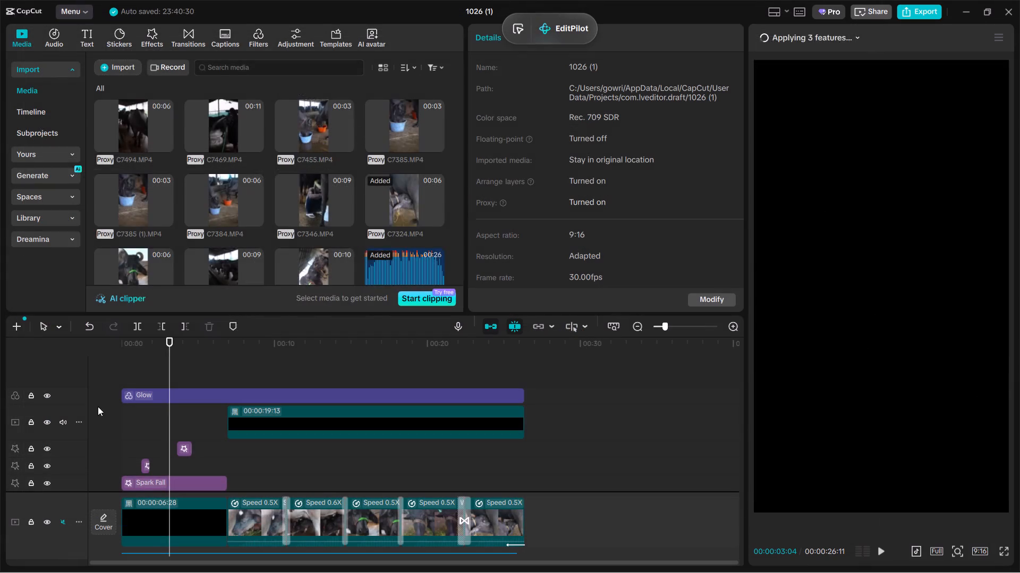
Place the logo on a new track above the Glow filter from the video's start and extend it to the end of the footage.
left_click_drag(229, 248, 98, 381)
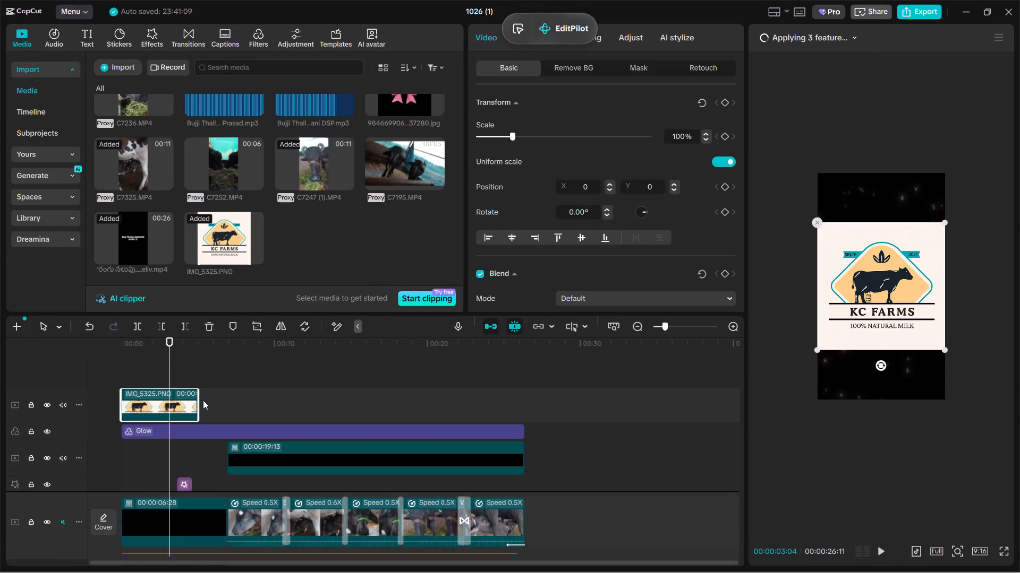
left_click_drag(197, 397, 523, 420)
Crop the empty margins off all four sides of the logo clip, keeping the complete emblem and text.
double_click(223, 357)
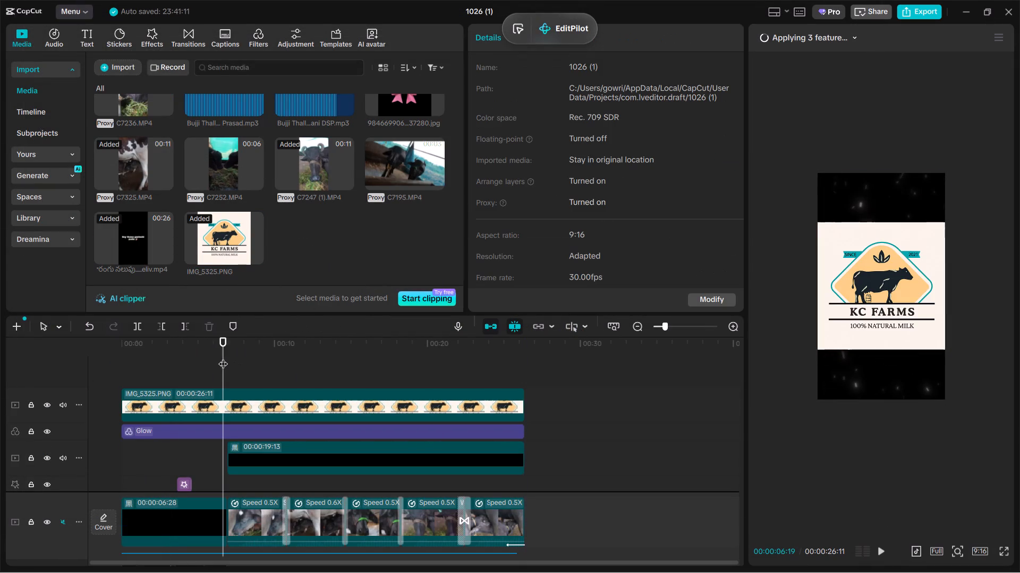
left_click(232, 401)
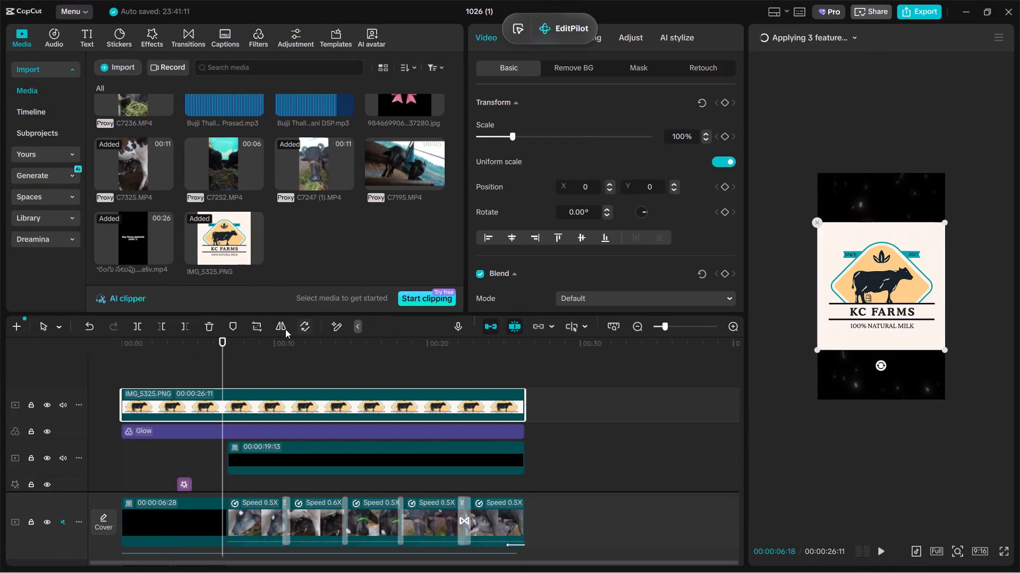
left_click(252, 323)
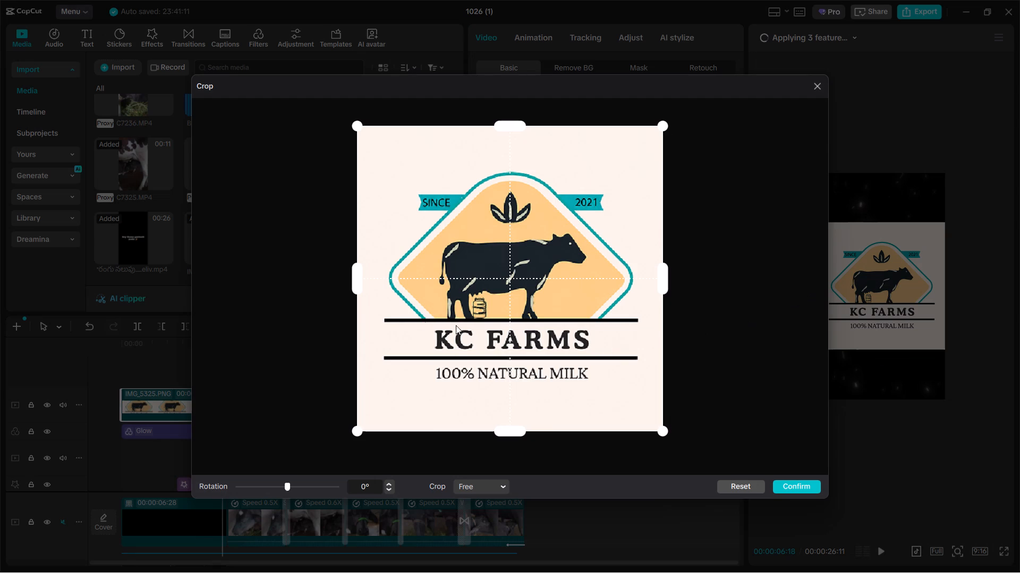
left_click_drag(359, 288, 381, 301)
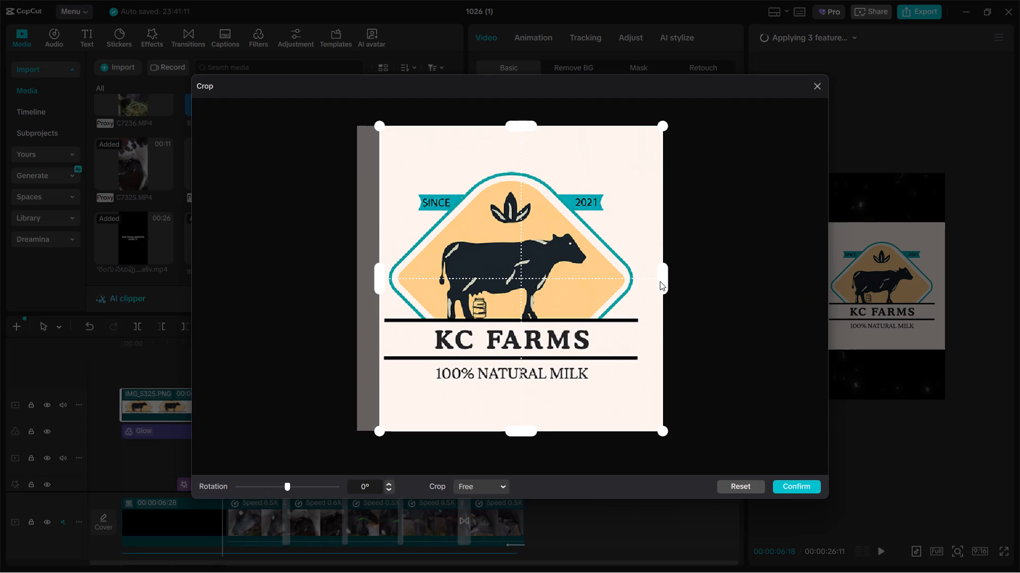
left_click_drag(660, 281, 643, 287)
left_click_drag(510, 429, 509, 390)
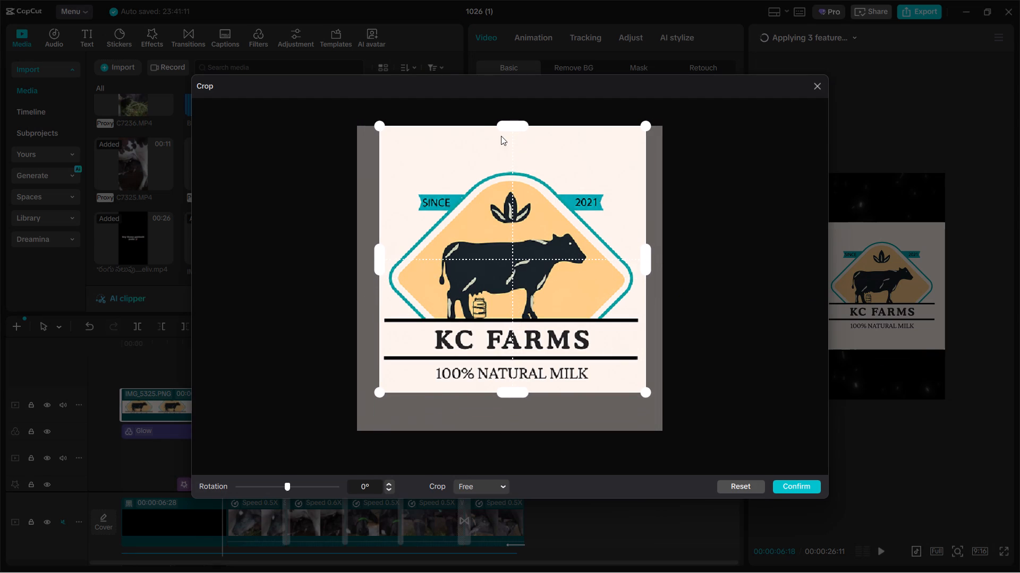
left_click_drag(509, 132, 506, 149)
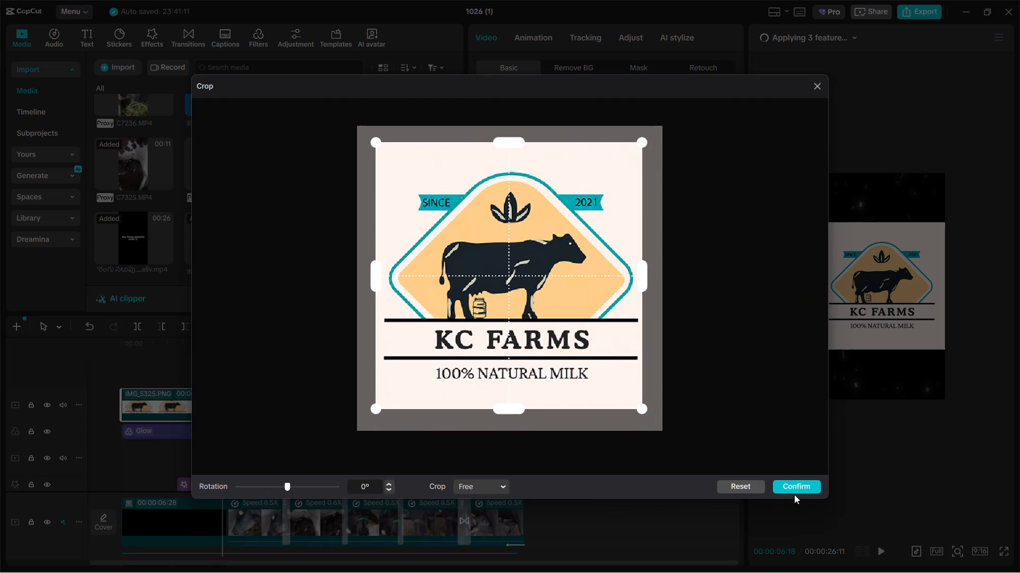
left_click(794, 490)
Scale the logo down to 32%.
left_click_drag(944, 354, 919, 323)
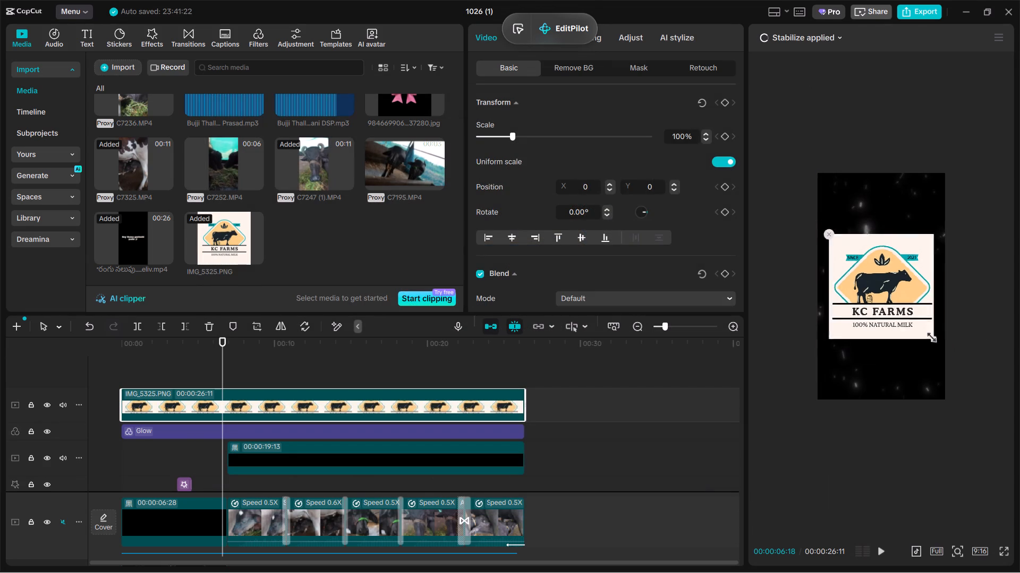
left_click_drag(919, 323, 887, 288)
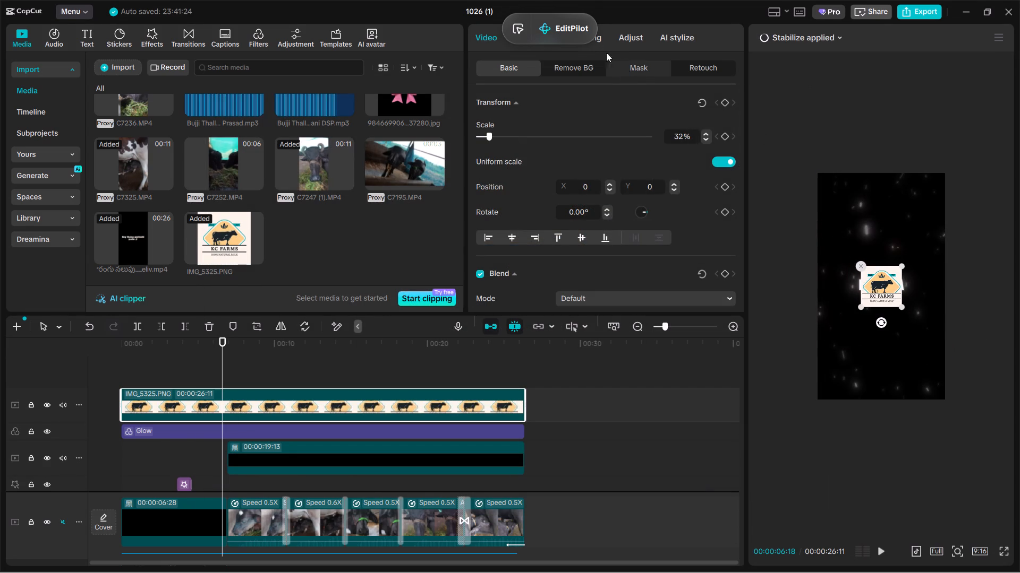
Remove the logo's cream background with Chroma key, picking the background colour from the logo.
left_click_drag(571, 27, 467, 37)
left_click(601, 71)
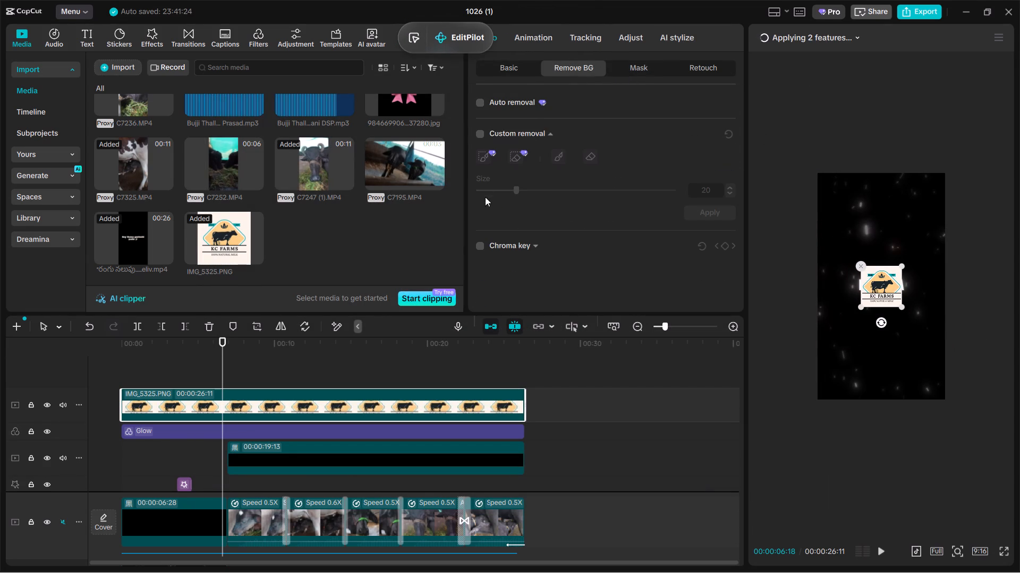
left_click(479, 245)
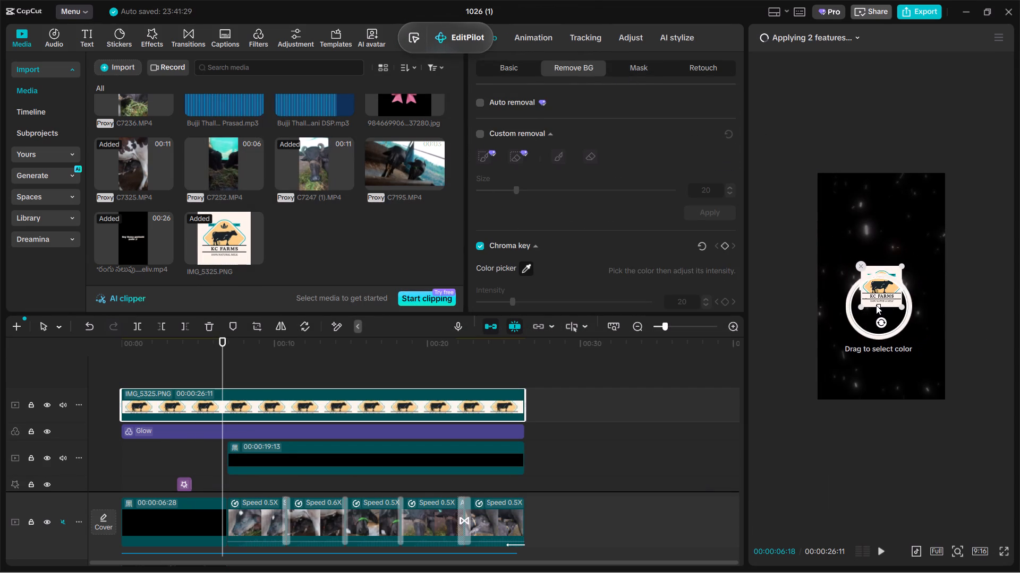
left_click(874, 304)
Scale the logo down to 16% and place it in the video frame's top-right corner at X 904, Y 1743.
left_click(518, 73)
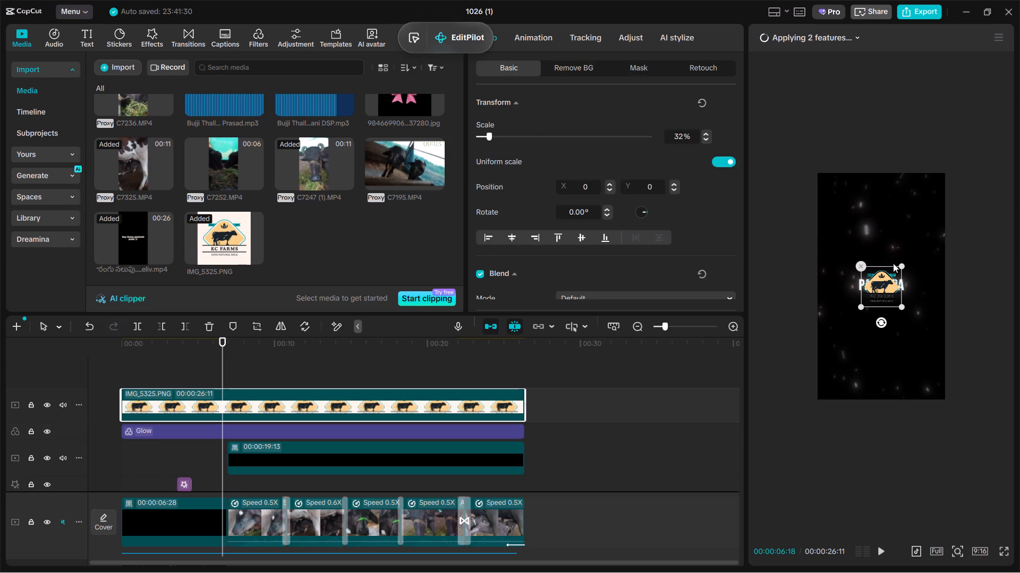
scroll(921, 318, "up", 3, "ctrl")
left_click_drag(925, 329, 896, 297, "ctrl")
scroll(895, 299, "down", 3, "ctrl")
left_click_drag(883, 292, 932, 194)
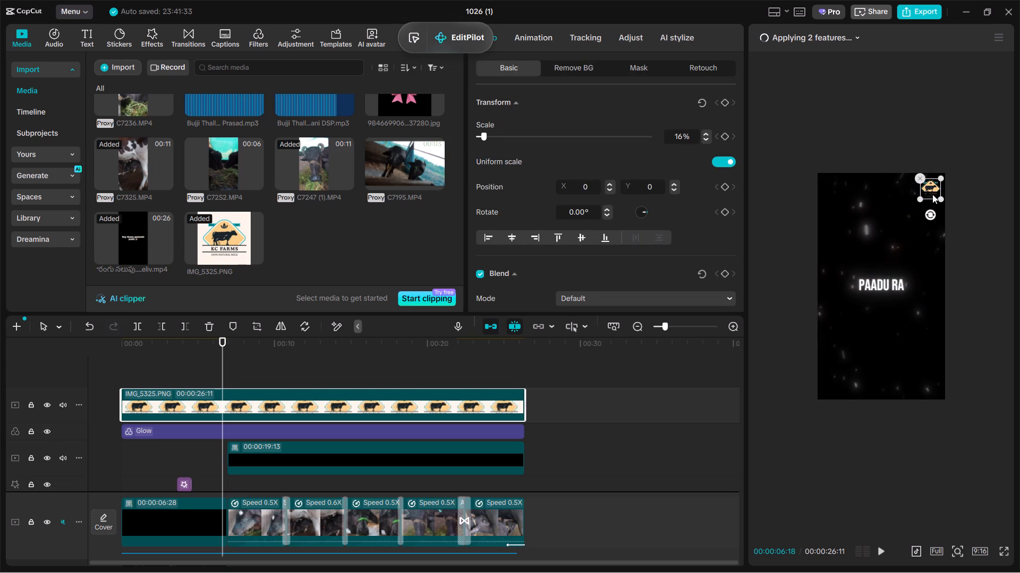
left_click_drag(932, 194, 934, 191)
Give the logo clip a 0.5s Fade Out exit animation and a Fade In entrance animation.
left_click(341, 357)
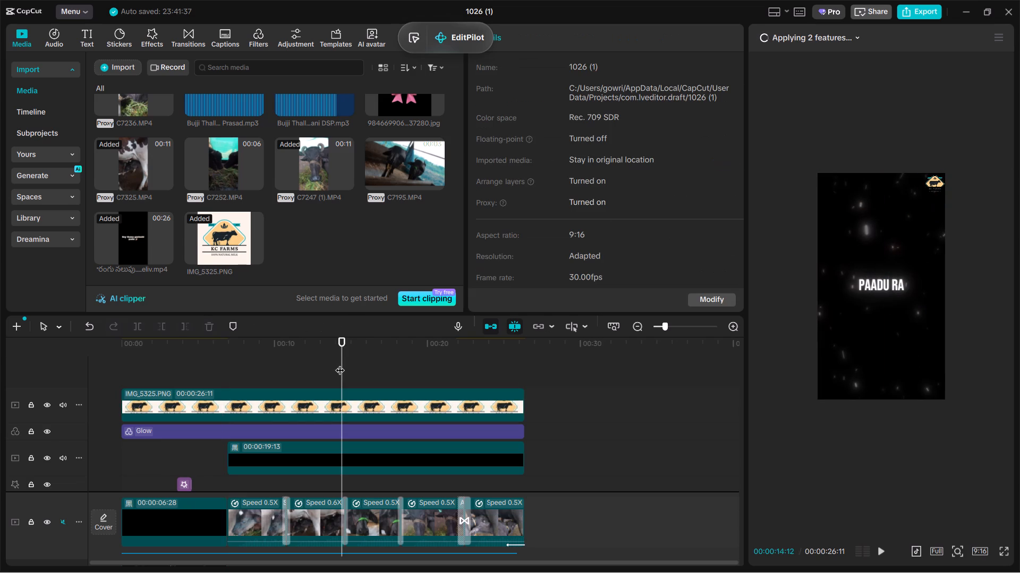
left_click_drag(340, 363, 121, 347)
key("space")
left_click(232, 402)
key("space")
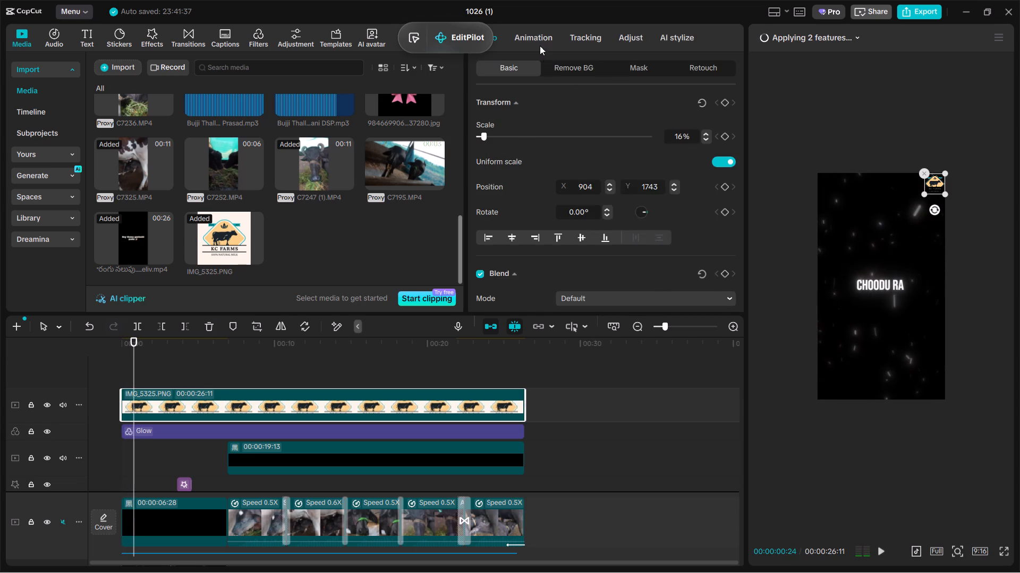
left_click(536, 35)
left_click(708, 159)
left_click(515, 69)
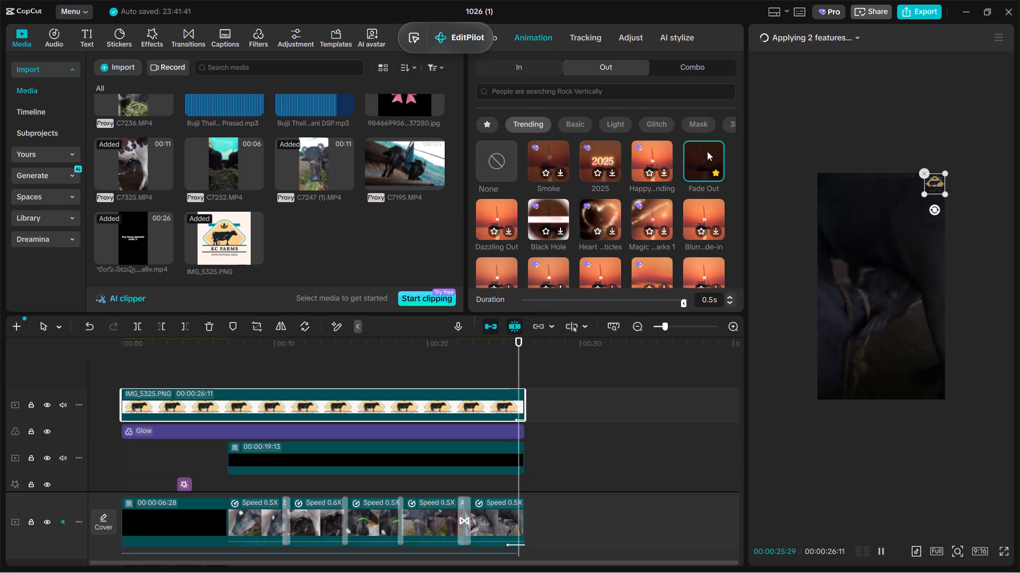
left_click(719, 157)
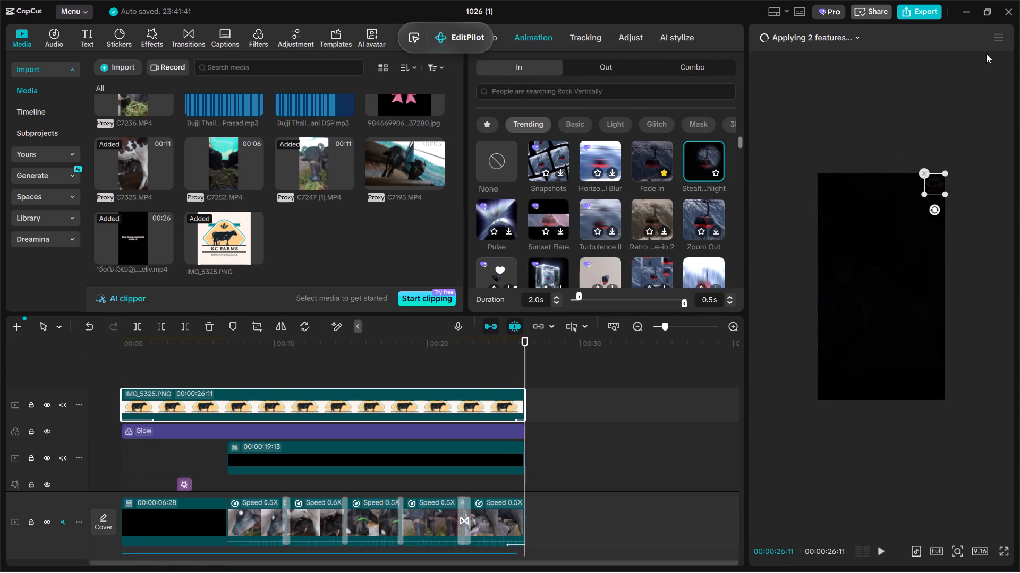
key("space")
left_click(645, 148)
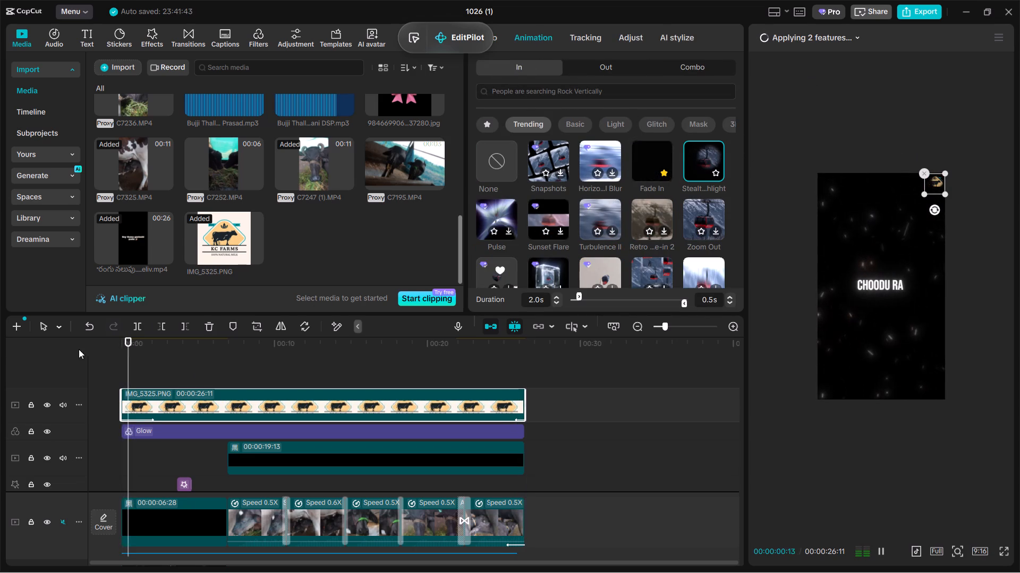
Play the opening text and first cattle clip from the start to check the logo overlay and its fade-in.
left_click(184, 375)
left_click_drag(184, 375, 0, 376)
key("space")
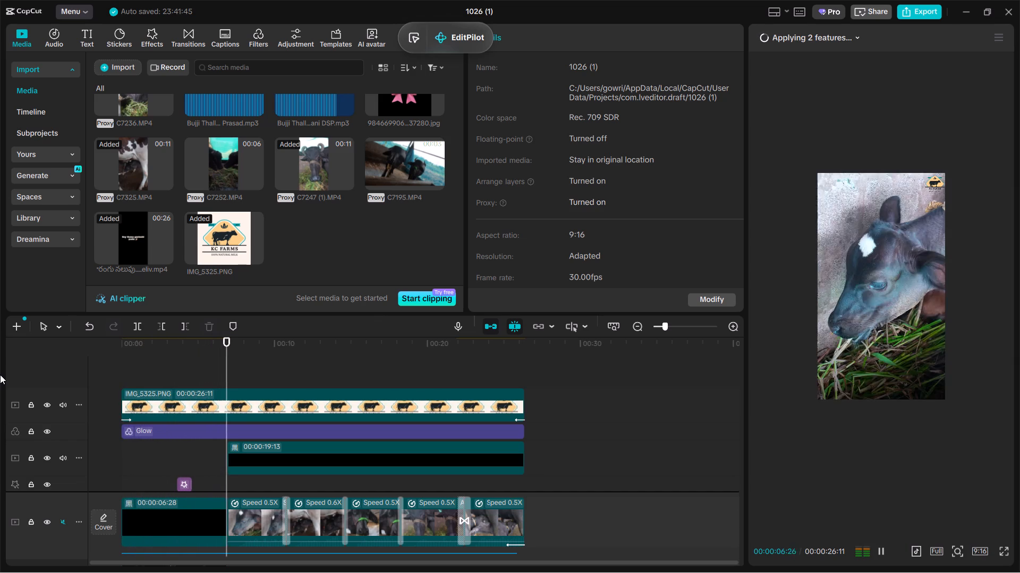
scroll(0, 375, "down", 1, "ctrl")
scroll(198, 468, "down", 1)
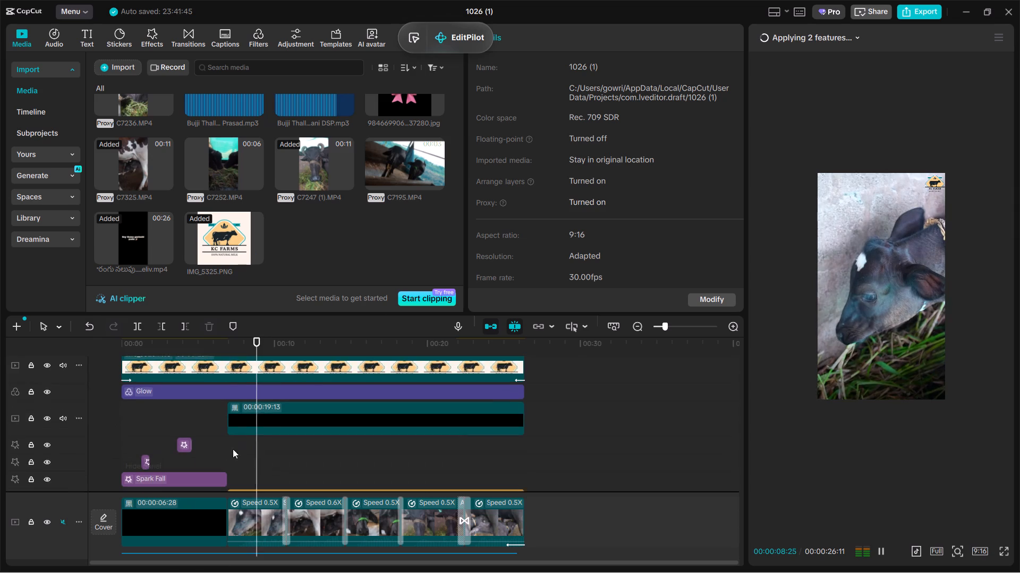
scroll(233, 449, "down", 1)
key("space")
Add the favourite Glare transition between the black opening clip and the first cattle clip.
left_click(250, 41)
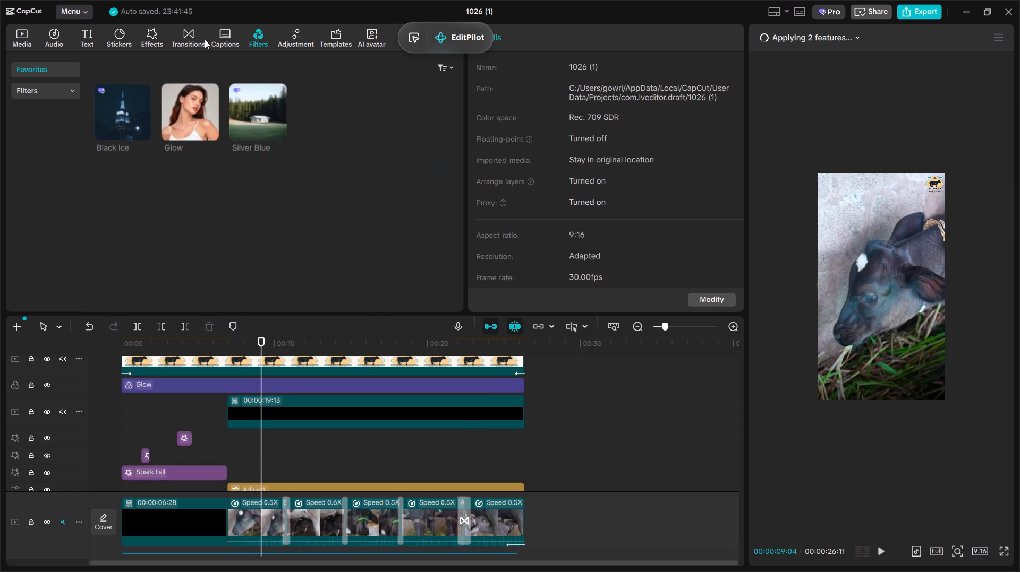
left_click(195, 40)
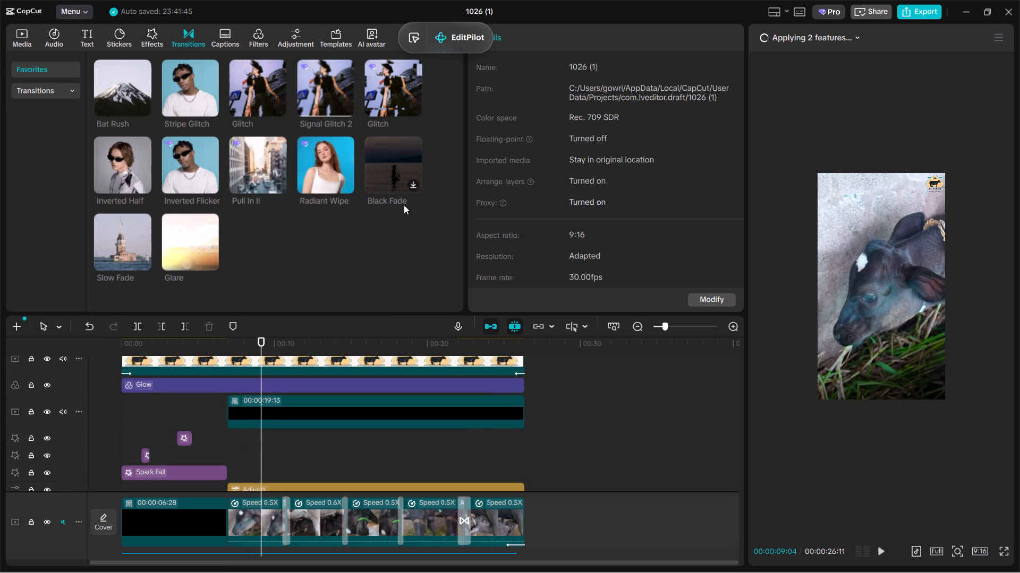
left_click_drag(165, 247, 225, 532)
Play from the Glare transition through to the final fade-out, and check the list of features still being applied.
left_click(214, 493)
key("space")
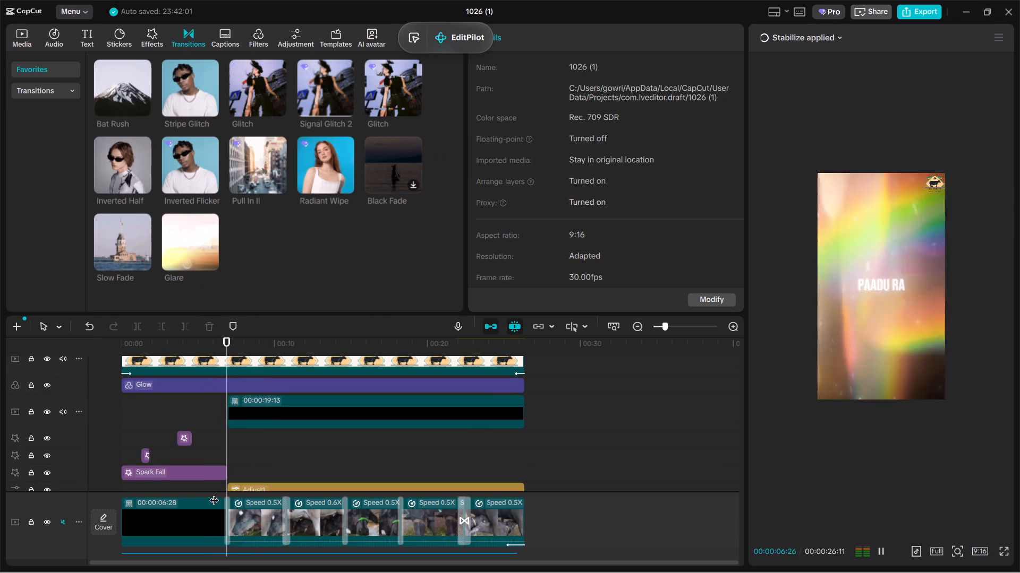
key("space")
left_click(218, 483)
key("space")
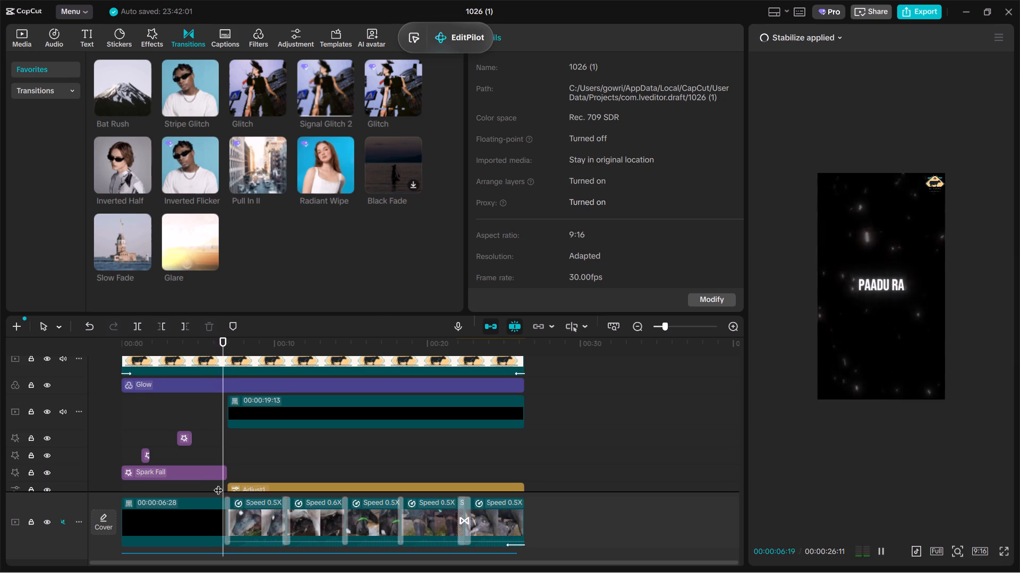
scroll(228, 481, "down", 5)
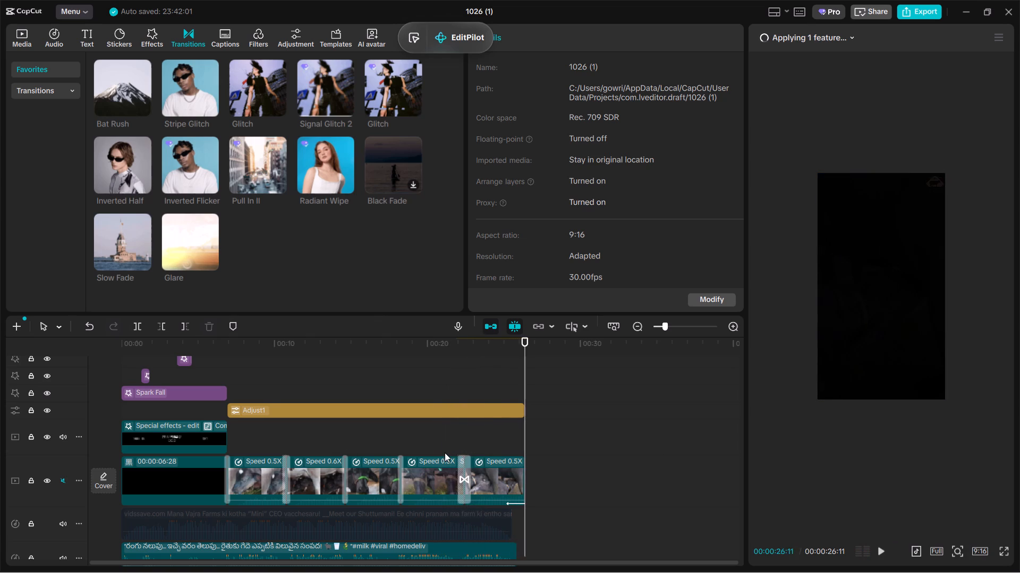
double_click(445, 435)
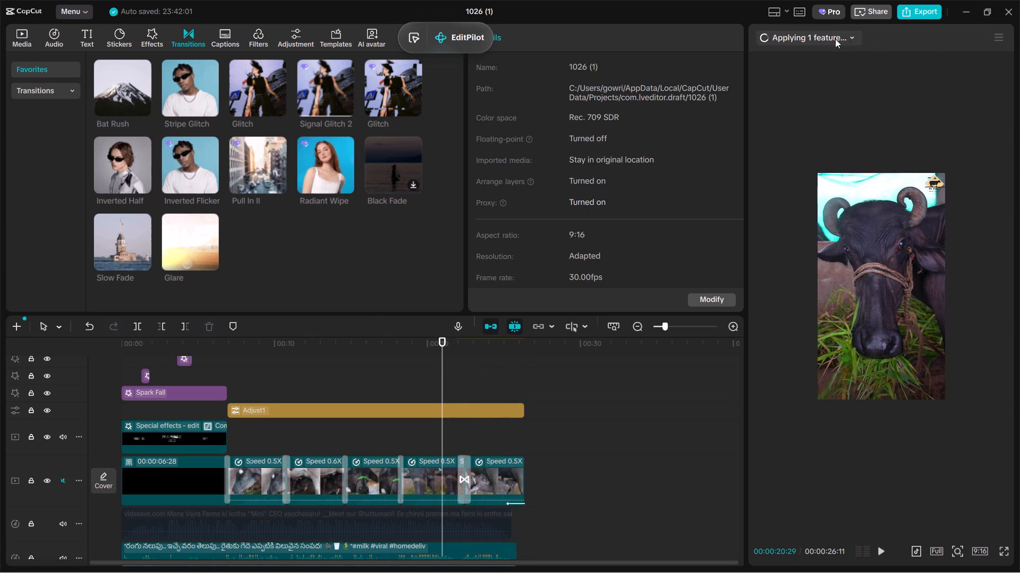
left_click(834, 38)
left_click(834, 38)
Scrub through the cattle clips, play the whole video from the start, and check the remaining clip processing.
scroll(306, 459, "up", 5)
scroll(303, 454, "down", 1)
scroll(303, 454, "up", 1)
left_click(305, 452)
left_click_drag(305, 452, 240, 453)
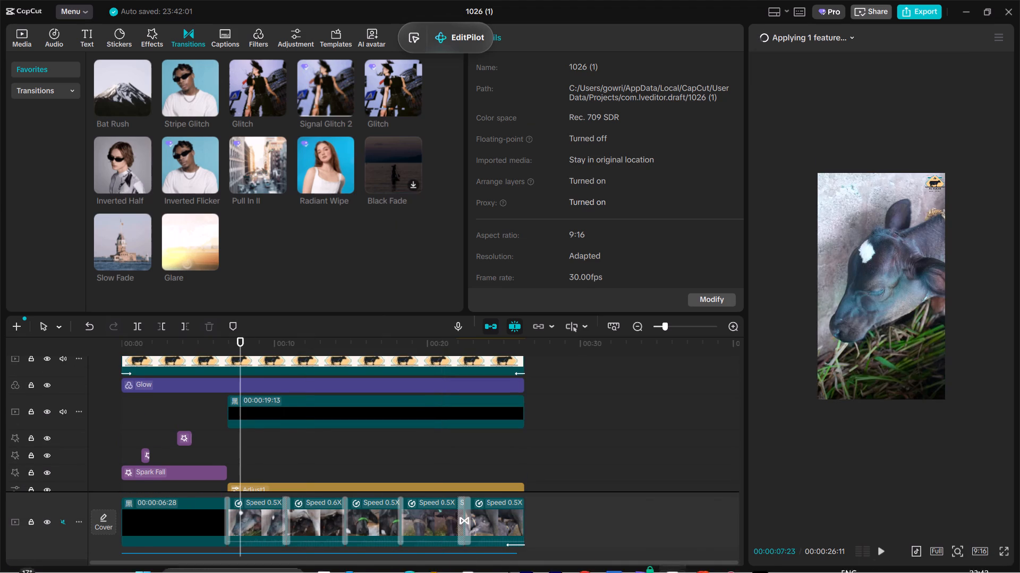
left_click(529, 458)
left_click_drag(529, 458, 300, 461)
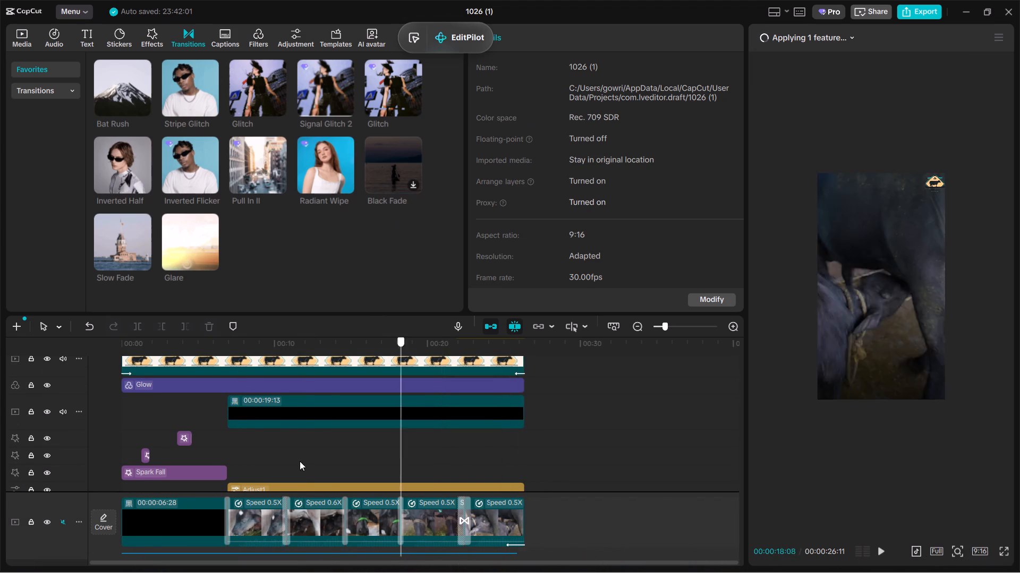
left_click_drag(300, 461, 0, 391)
key("space")
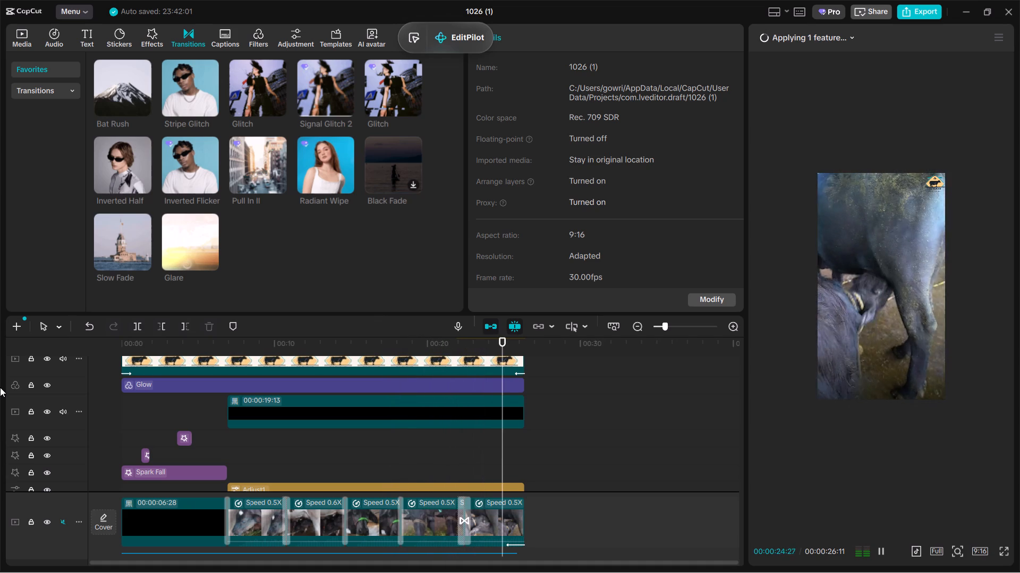
left_click(823, 39)
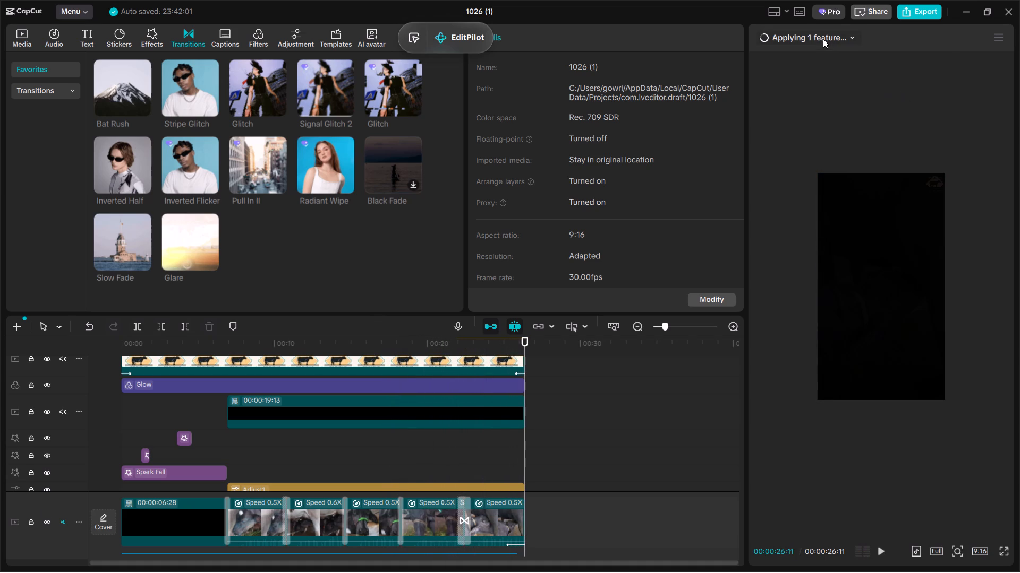
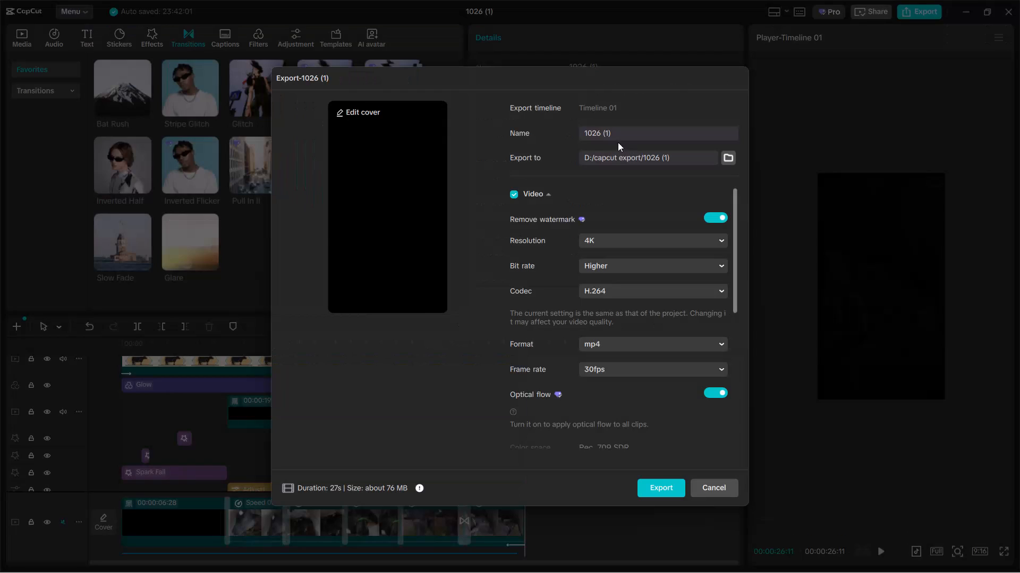
Name the export file "kc farms-reelv1".
left_click_drag(622, 133, 421, 133)
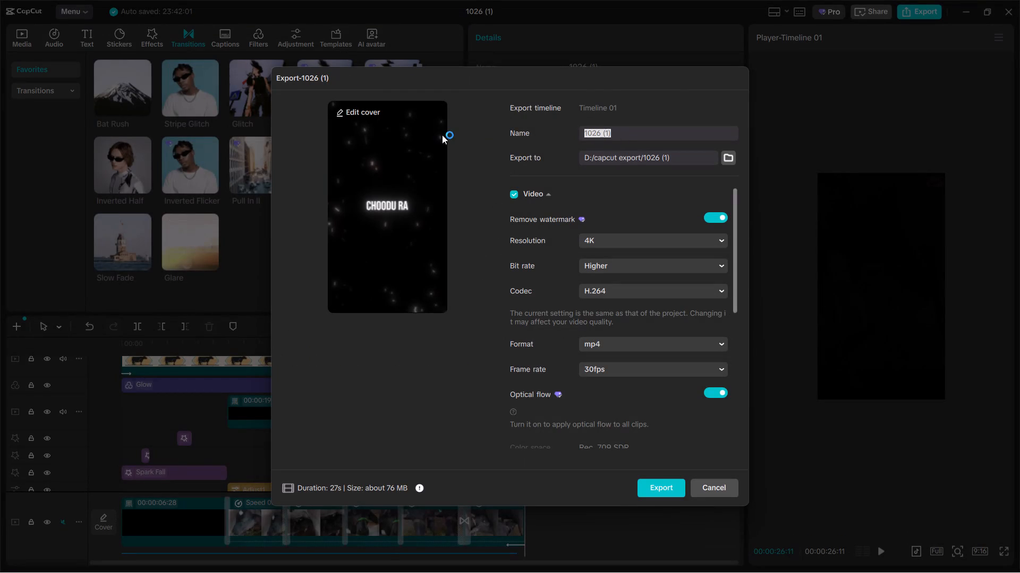
type("kc farms-")
type("reel")
type("v1")
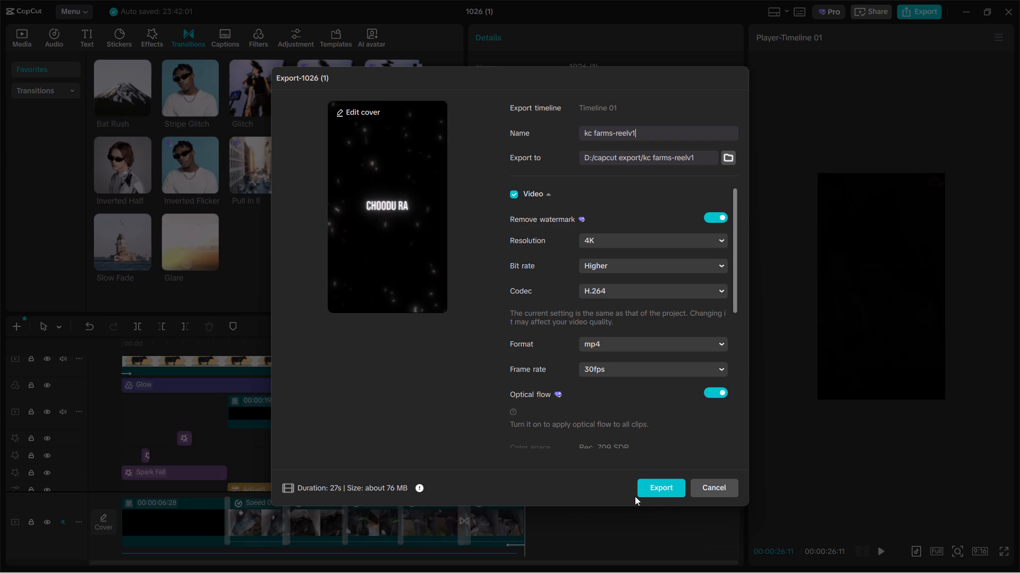
Set the export frame rate to 60fps and start exporting the video.
left_click(654, 374)
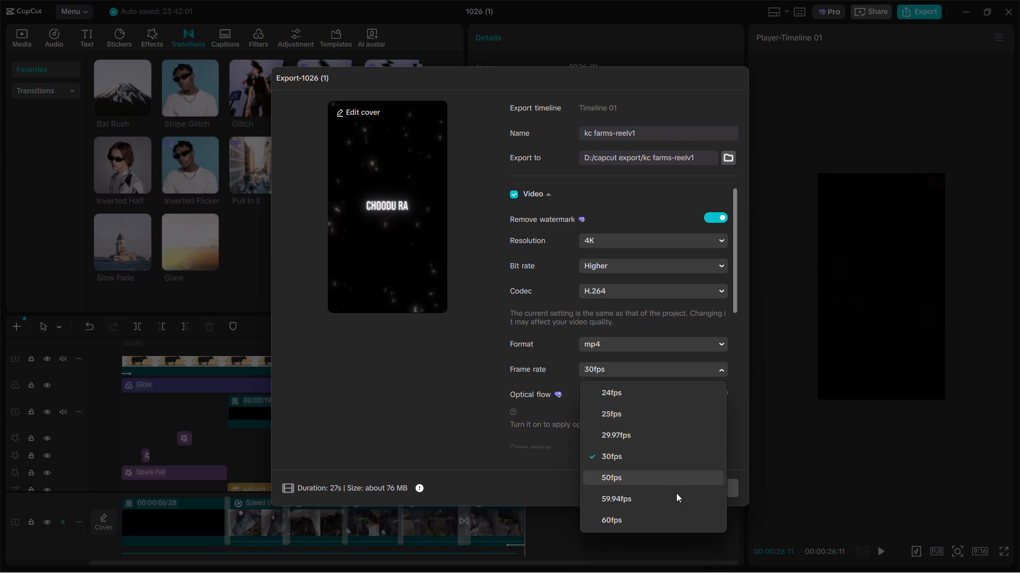
left_click(669, 524)
left_click(655, 493)
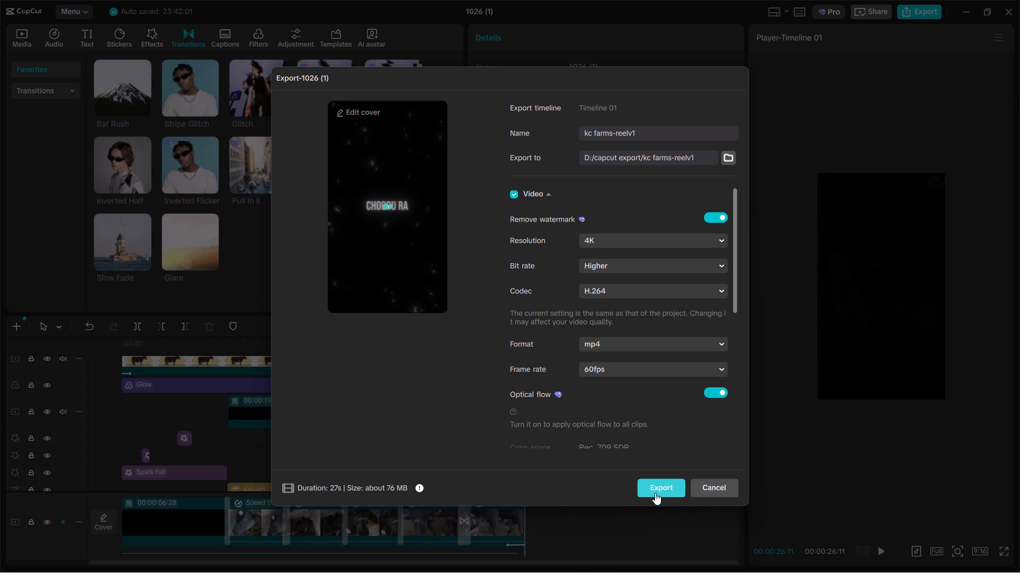